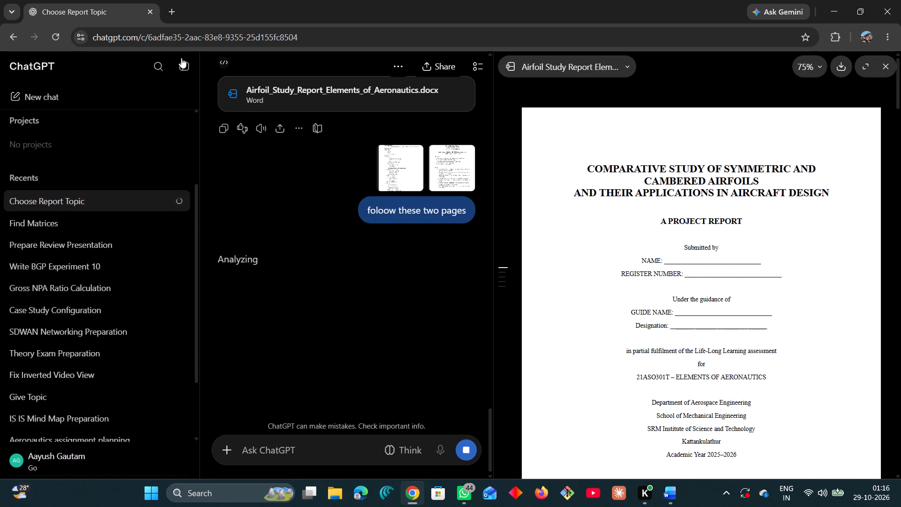
Search Google for love pdf in a new browser tab and open iLovePDF's PDF to WORD Converter.
left_click(175, 14)
left_click(334, 212)
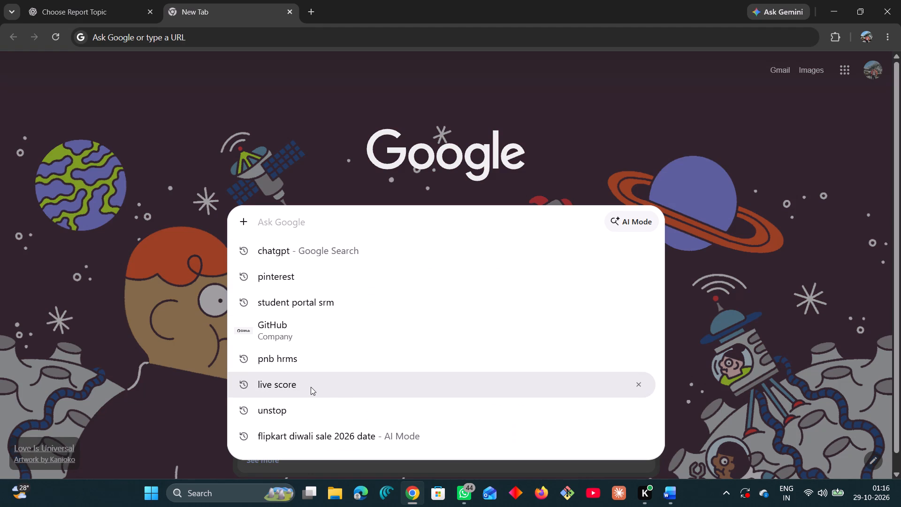
type("lo")
left_click(292, 329)
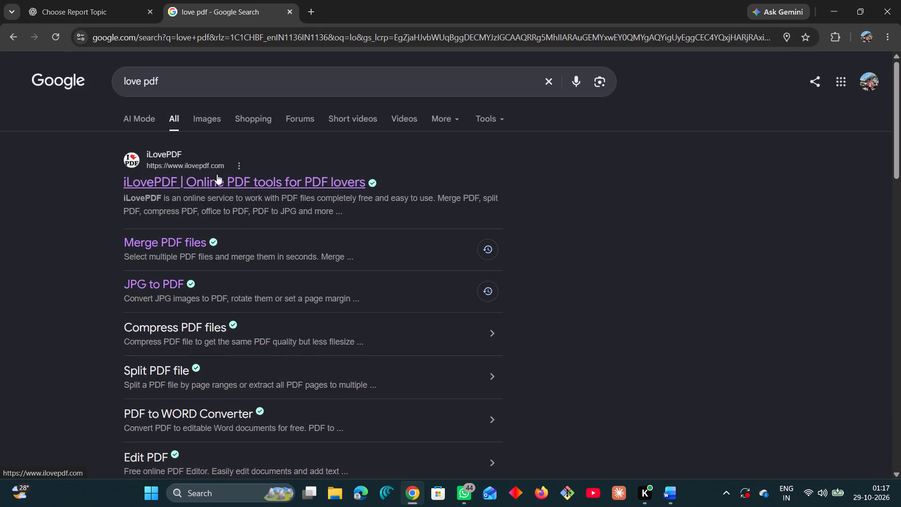
left_click(219, 409)
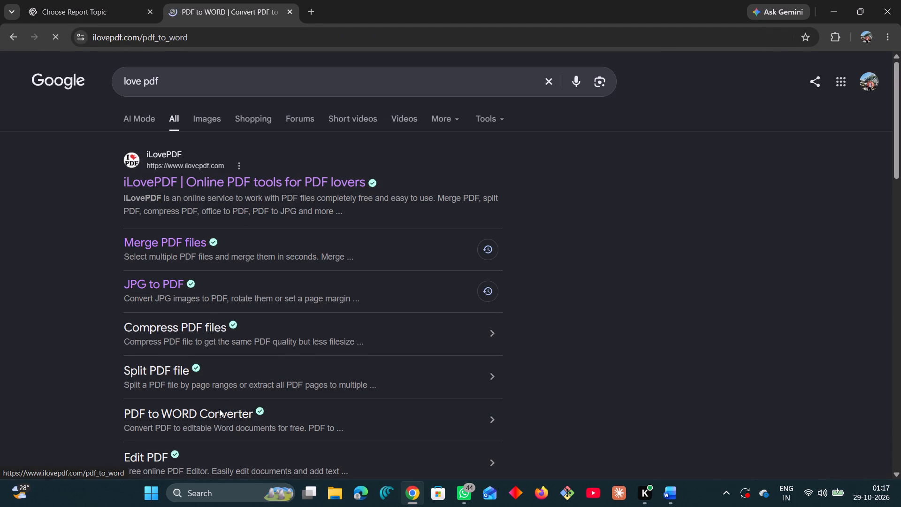
Upload Term Project Format_EoA_Apr_2026.pdf from Downloads and start converting it to Word with No OCR.
left_click(466, 223)
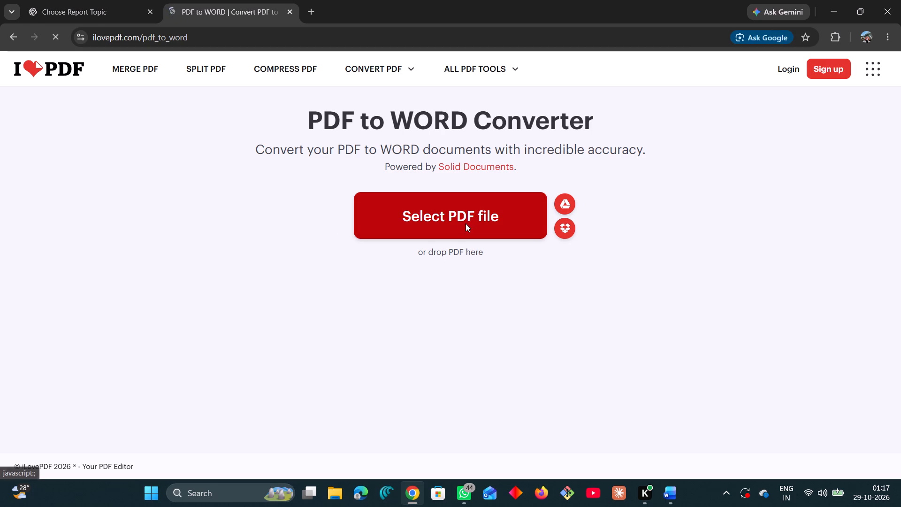
left_click(235, 114)
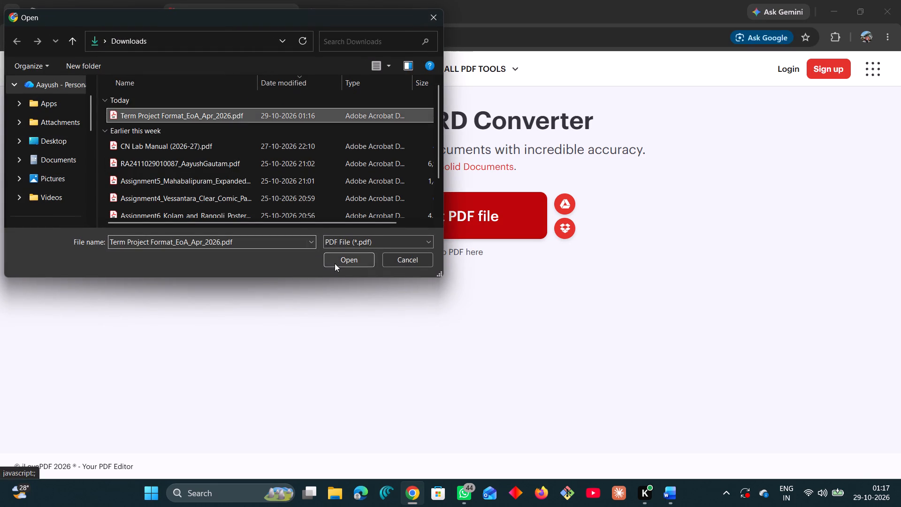
left_click(336, 263)
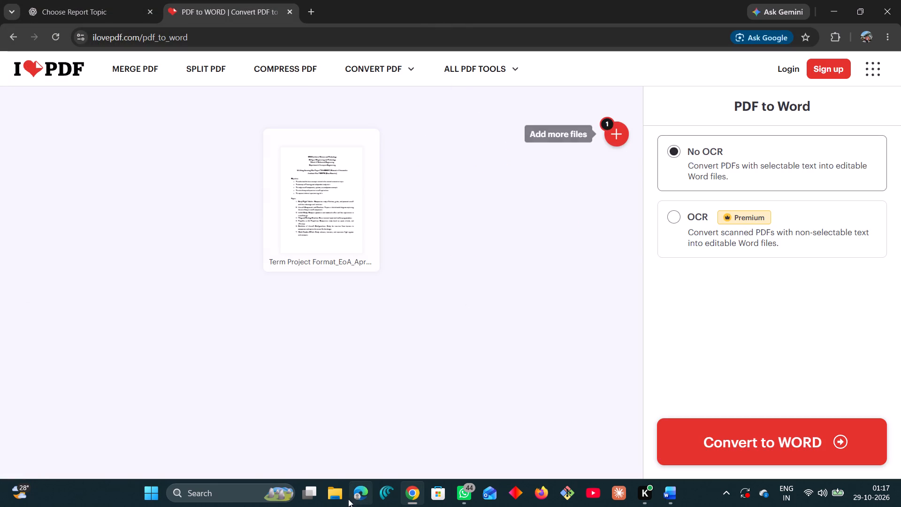
left_click(746, 450)
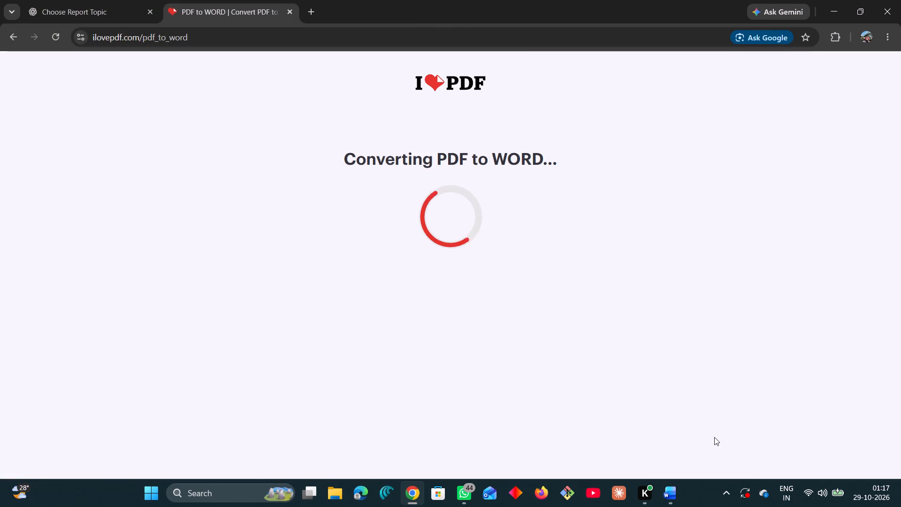
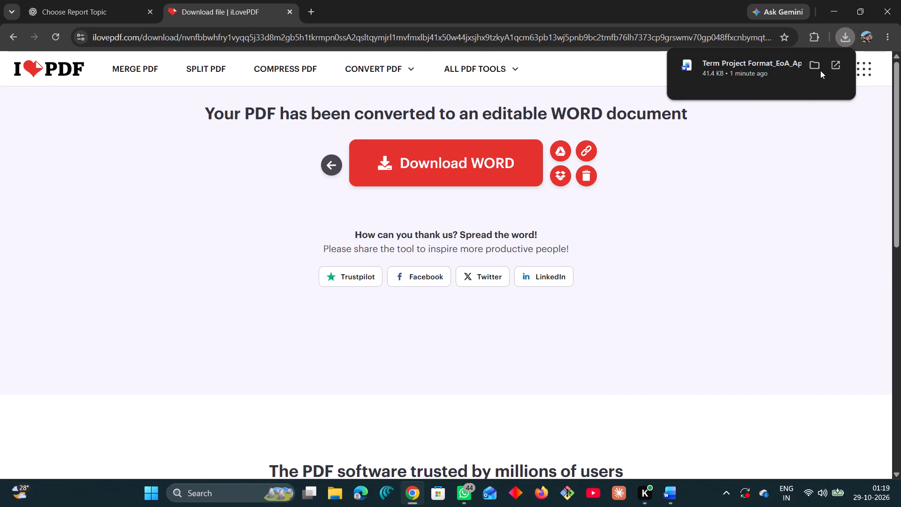
Open the converted Term Project Format_EoA_Apr_2026.docx from the Downloads folder in Word and enable editing.
left_click(817, 68)
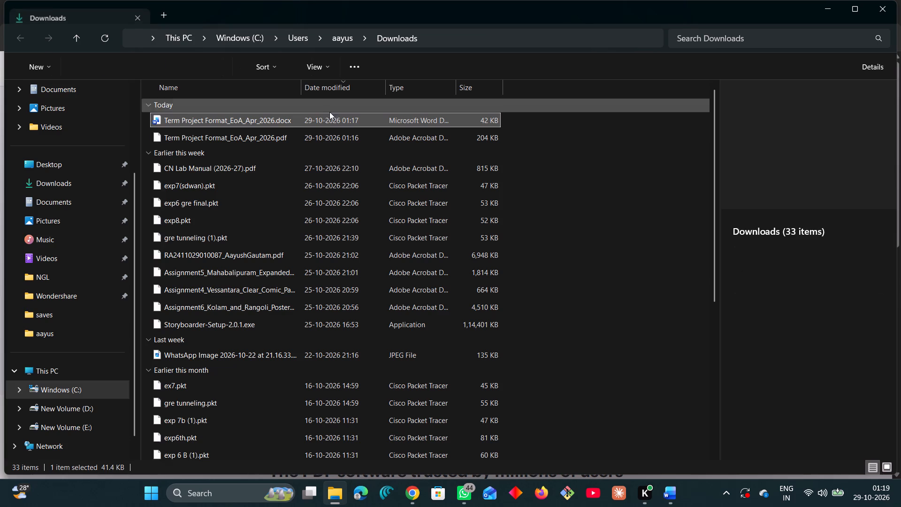
double_click(310, 121)
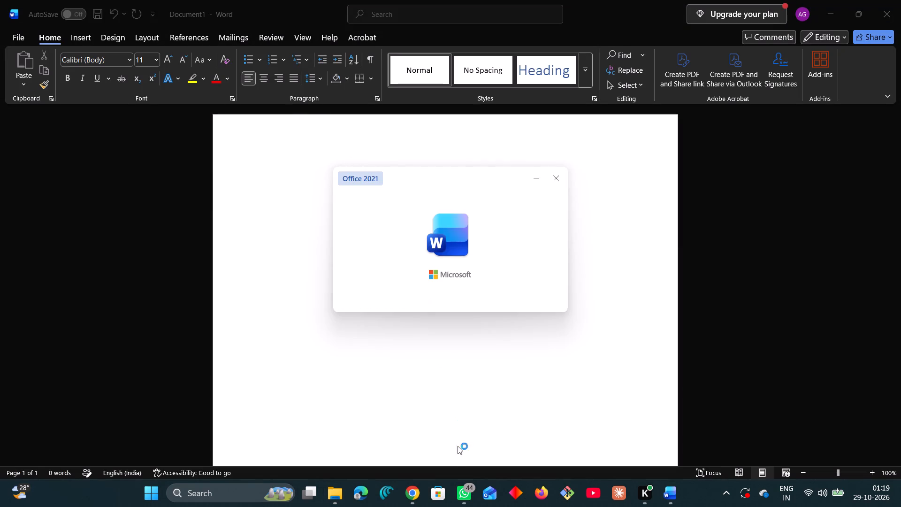
left_click(408, 494)
right_click(408, 494)
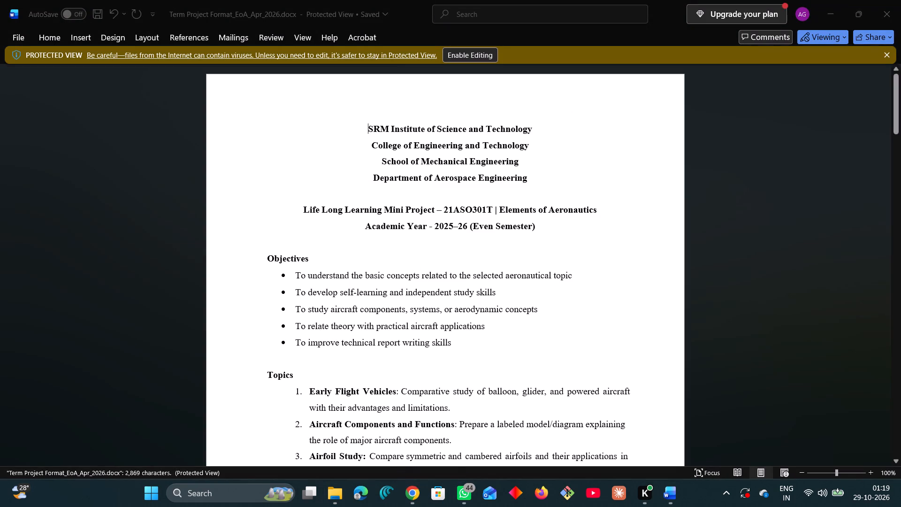
left_click(471, 52)
scroll(458, 148, "down", 1)
left_click(463, 59)
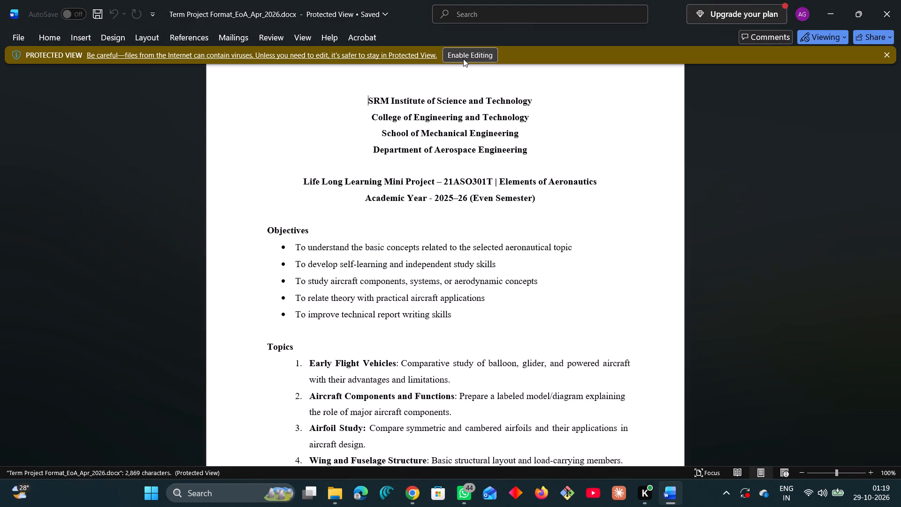
Copy the whole cover page specimen, from the APPENDIX 1 heading through the font size note under MAY 2021.
scroll(451, 146, "down", 20)
scroll(451, 146, "down", 7)
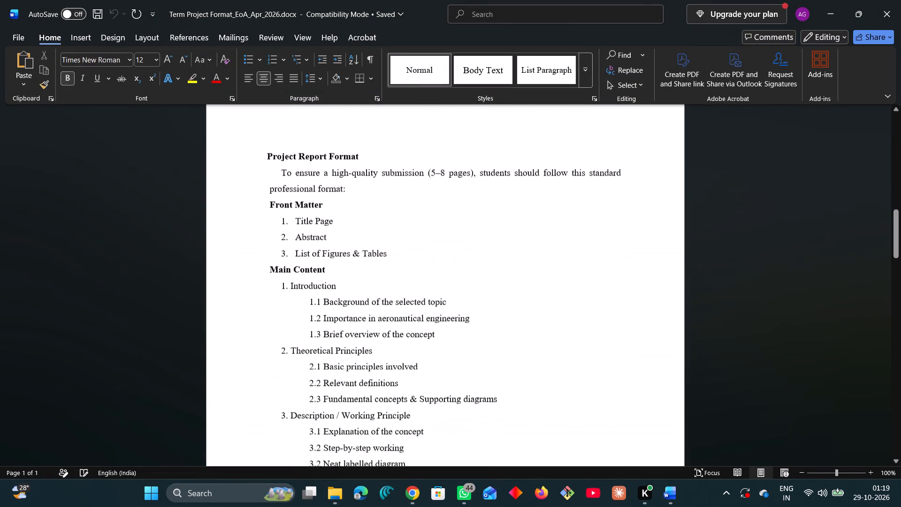
scroll(418, 251, "down", 17)
left_click_drag(374, 176, 436, 239)
scroll(436, 238, "down", 15)
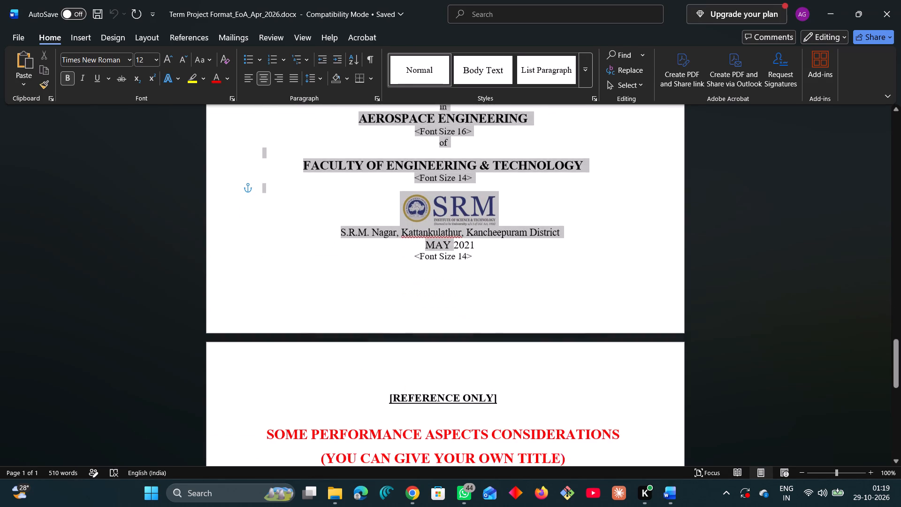
left_click_drag(436, 239, 484, 231)
scroll(436, 239, "down", 1)
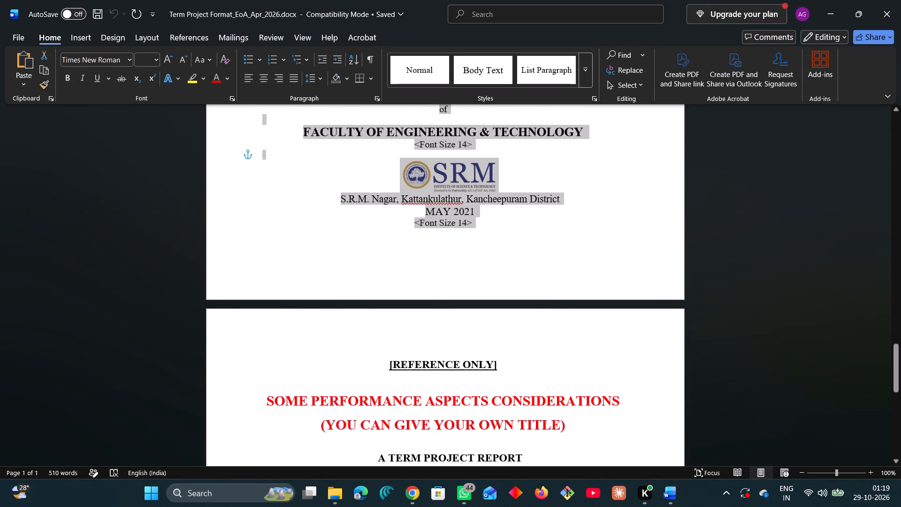
key("ctrl+c")
Create a new blank document and paste the copied cover page specimen into it.
left_click(664, 491)
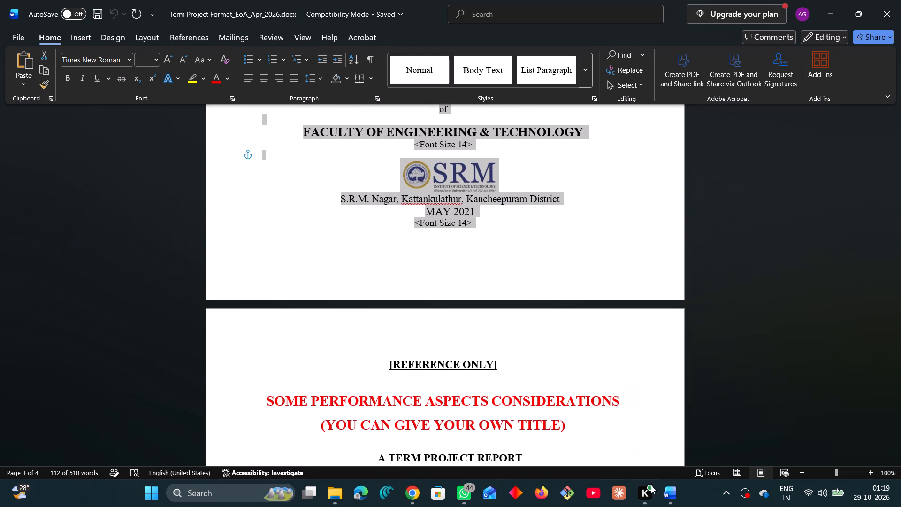
left_click(21, 38)
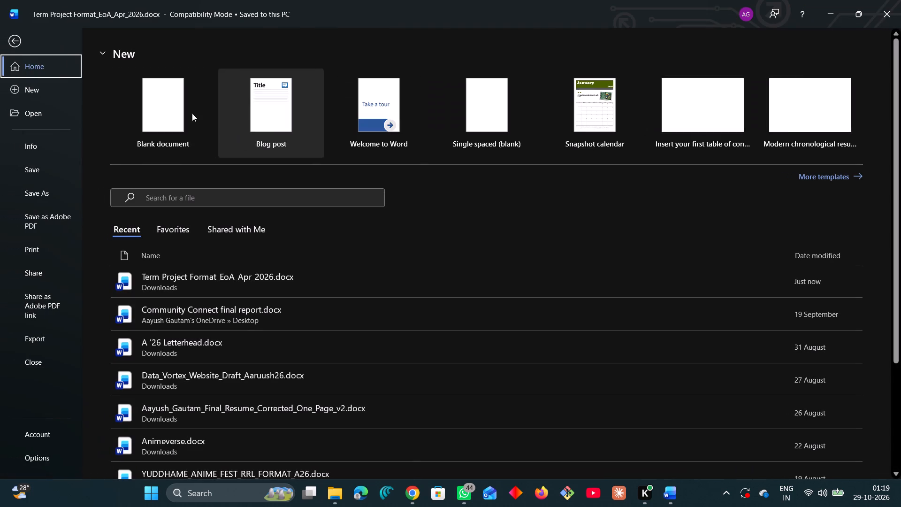
left_click(157, 108)
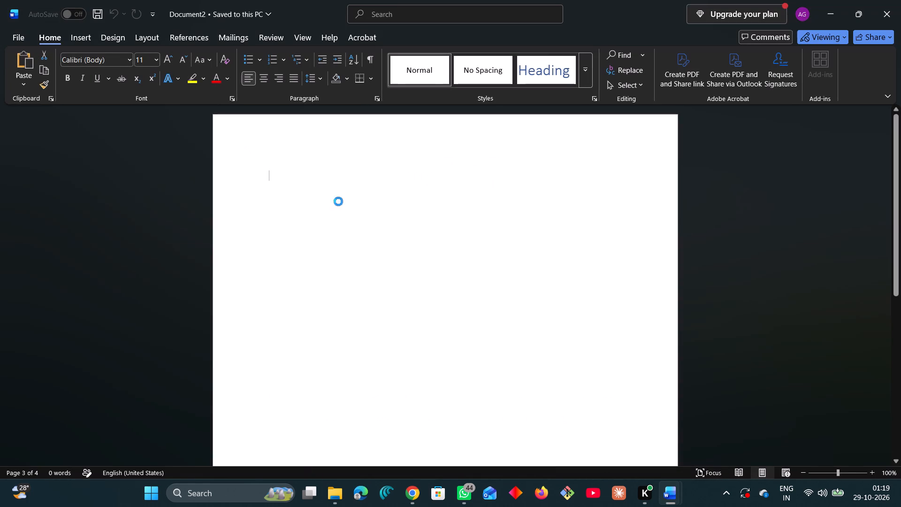
key("ctrl+v")
Delete the blank lines above FACULTY OF ENGINEERING & TECHNOLOGY and above BACHELOR OF TECHNOLOGY.
scroll(393, 226, "up", 14)
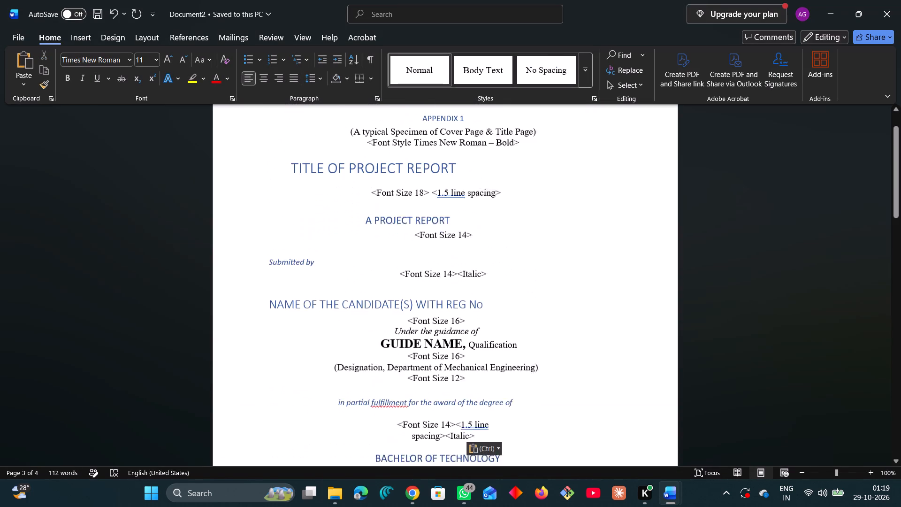
scroll(393, 226, "up", 1)
scroll(393, 226, "down", 20)
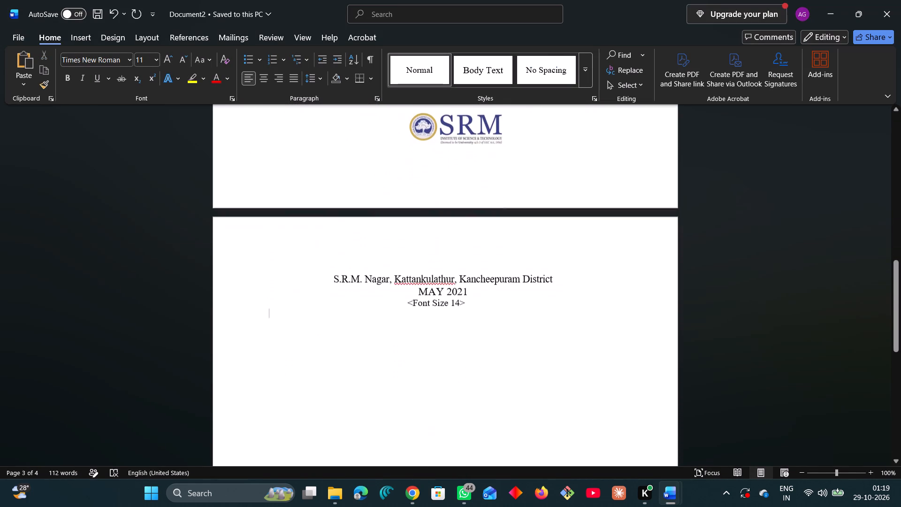
scroll(393, 226, "up", 9)
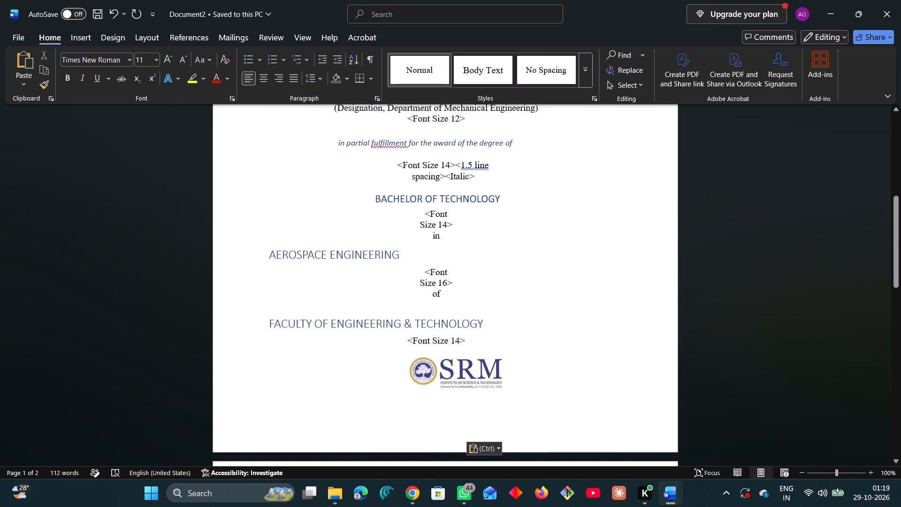
left_click(405, 305)
key("BackSpace")
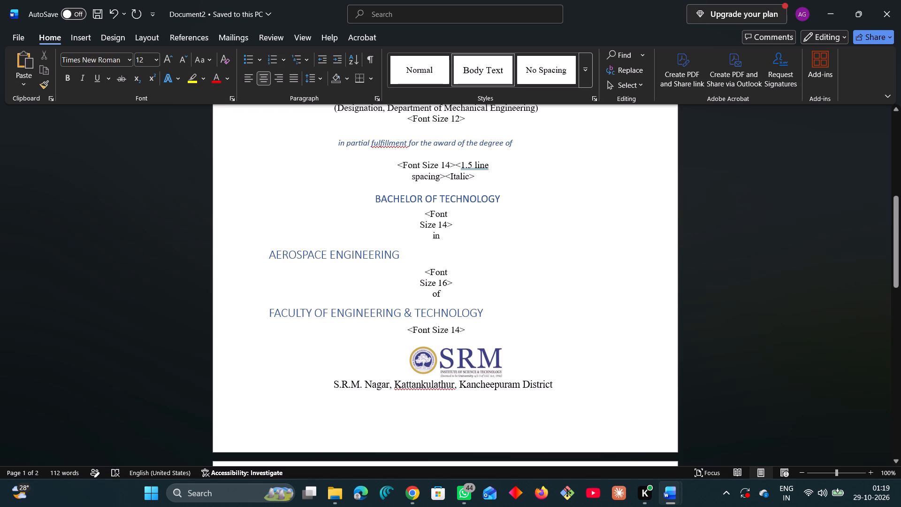
scroll(384, 283, "down", 5)
scroll(384, 283, "up", 3)
left_click(413, 184)
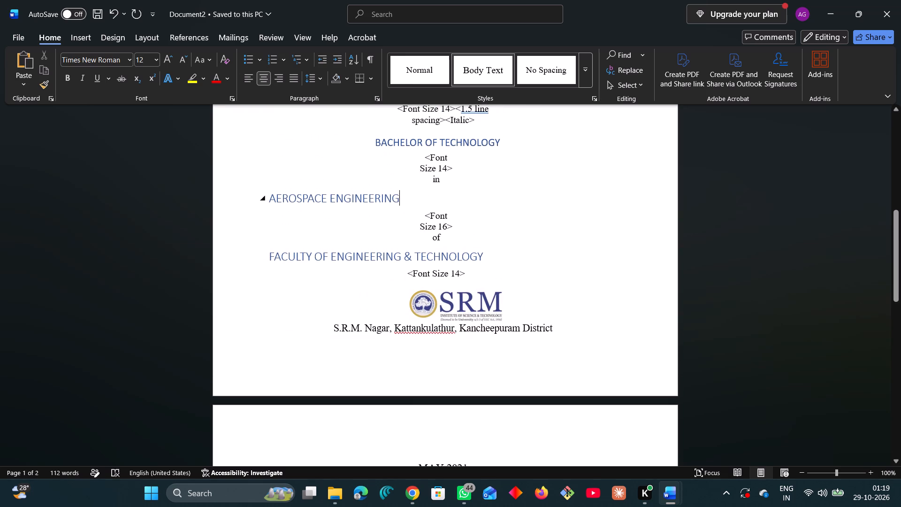
scroll(412, 184, "up", 3)
left_click(410, 215)
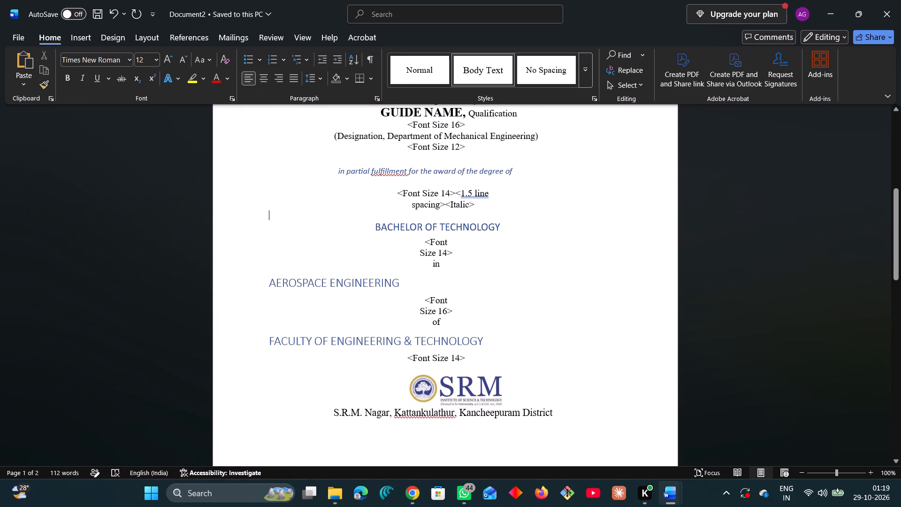
key("BackSpace")
Delete the blank lines above "in partial fulfillment", above NAME OF THE CANDIDATE(S) WITH REG No and above "Submitted by".
scroll(410, 215, "up", 2)
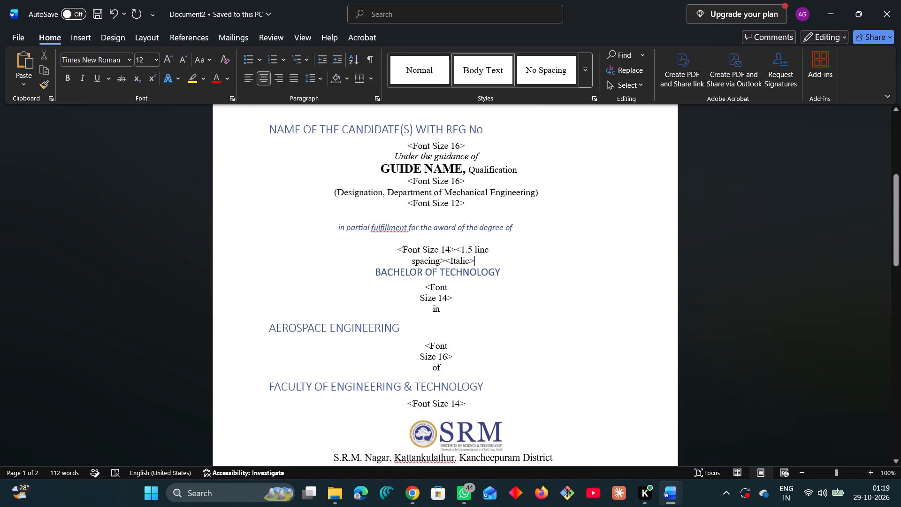
left_click(402, 219)
key("BackSpace")
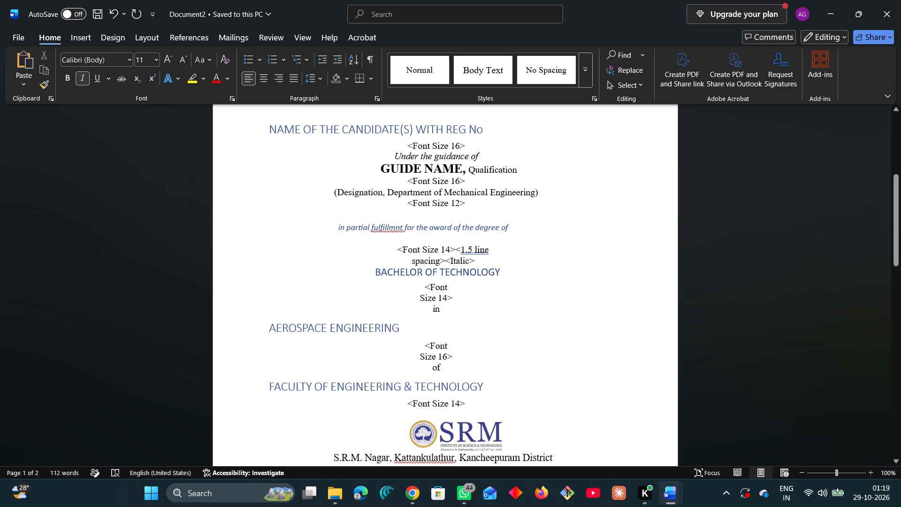
key("ctrl+z")
left_click(393, 217)
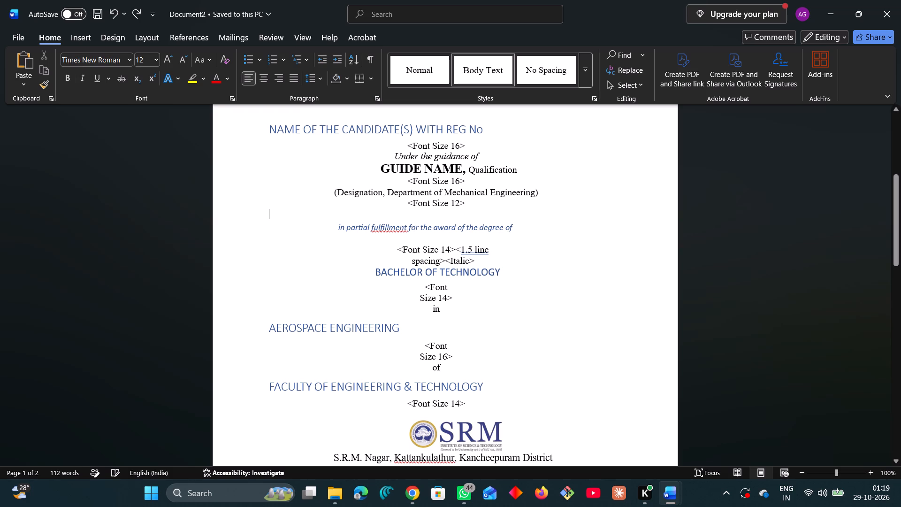
key("BackSpace")
scroll(393, 217, "up", 4)
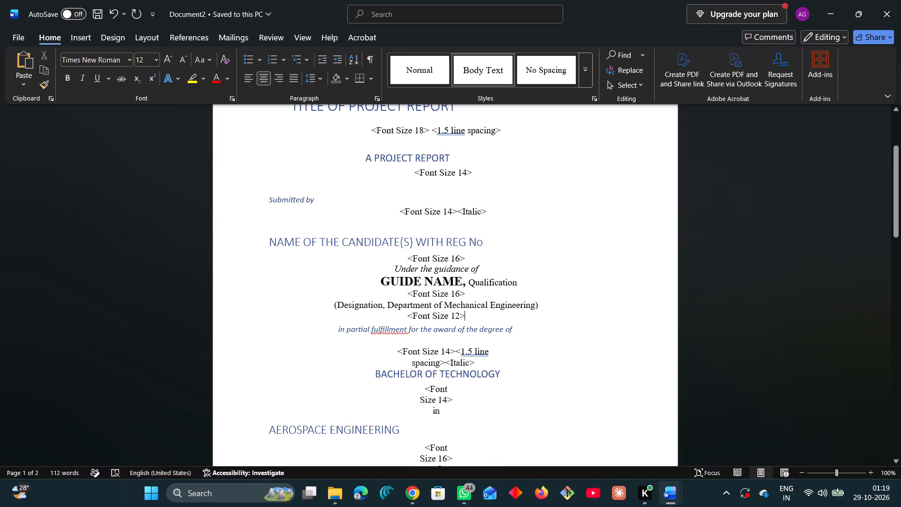
left_click(396, 225)
key("BackSpace")
left_click(399, 184)
key("BackSpace")
Delete the blank lines above A PROJECT REPORT and above TITLE OF PROJECT REPORT.
scroll(402, 179, "up", 2)
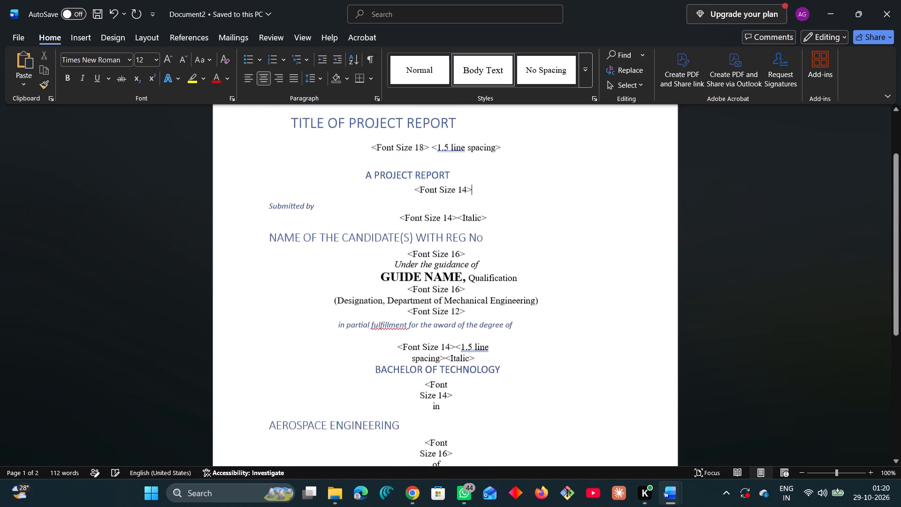
left_click(394, 199)
key("BackSpace")
left_click(402, 174)
key("BackSpace")
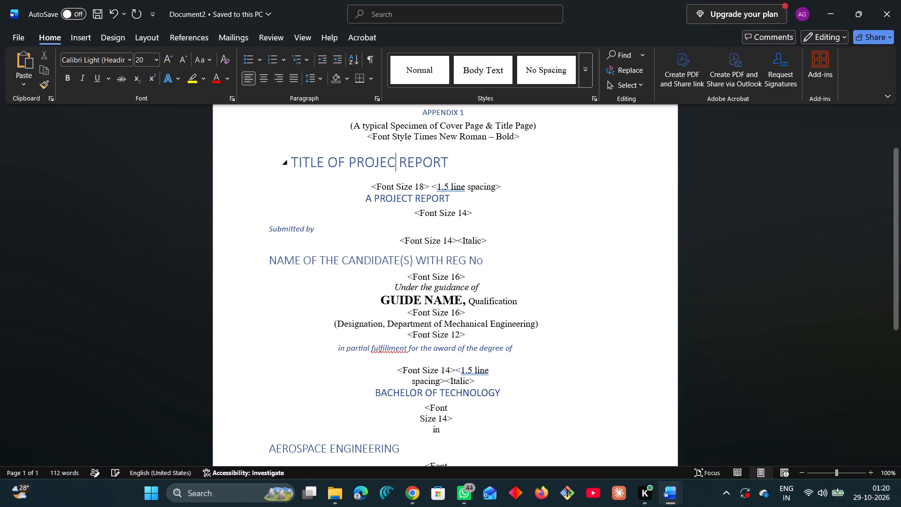
key("ctrl+z")
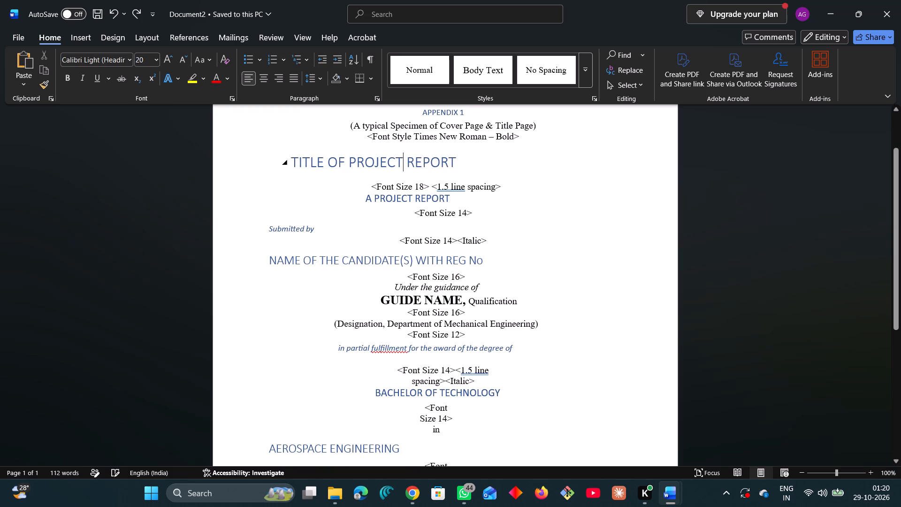
left_click(403, 174)
left_click(375, 147)
key("BackSpace")
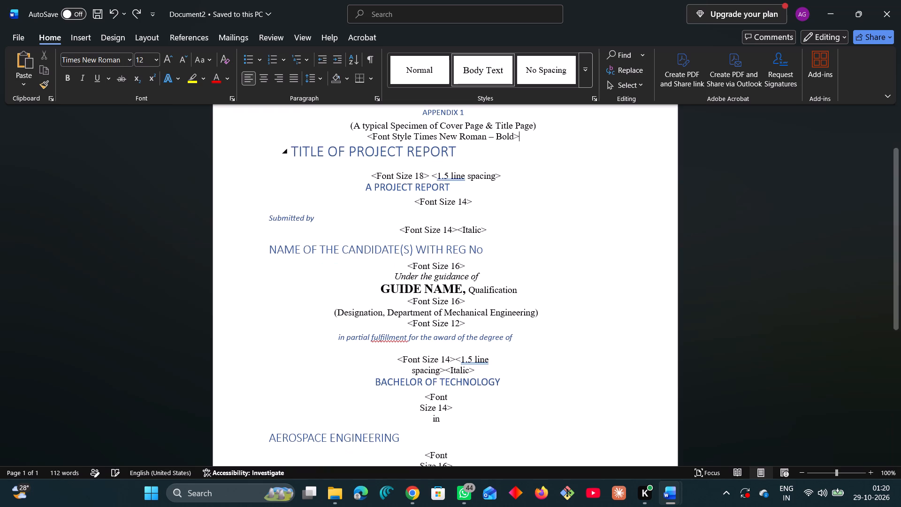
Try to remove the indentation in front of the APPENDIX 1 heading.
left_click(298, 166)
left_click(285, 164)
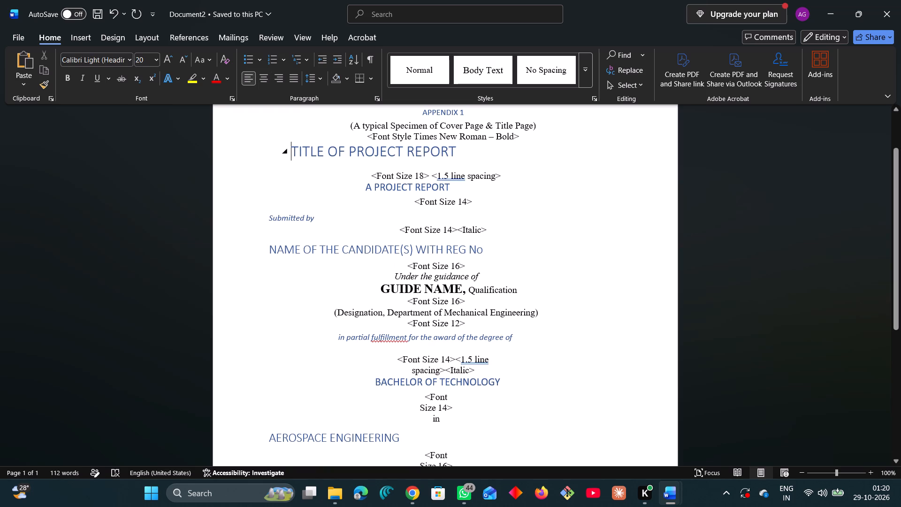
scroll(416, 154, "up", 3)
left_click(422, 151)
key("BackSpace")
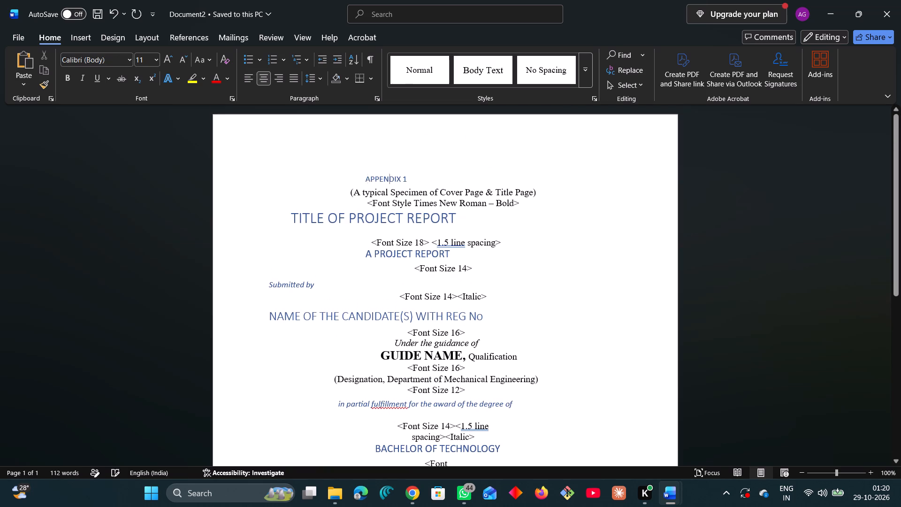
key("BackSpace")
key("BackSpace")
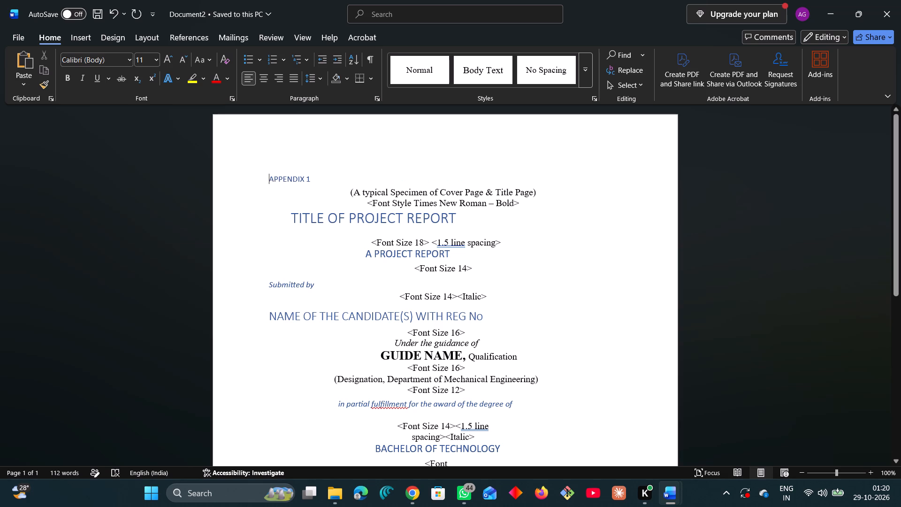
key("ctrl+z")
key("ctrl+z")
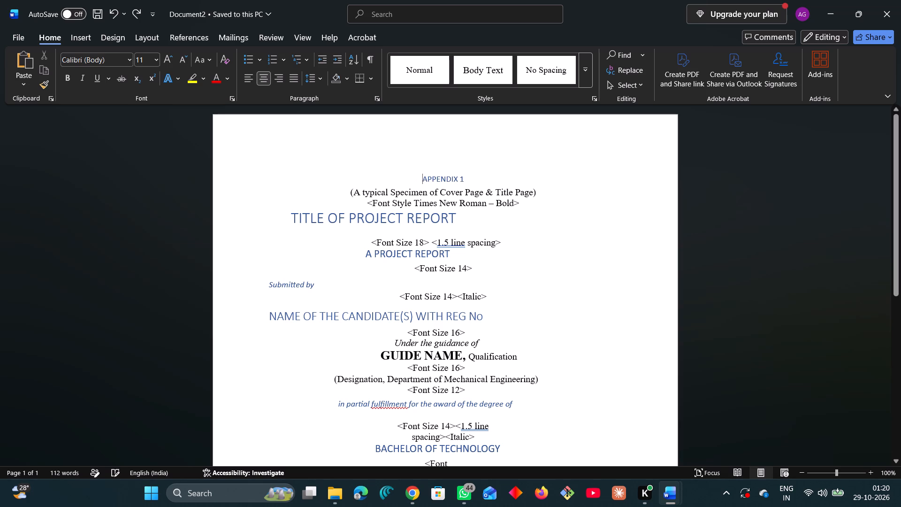
Centre-align all the cover page content, from APPENDIX 1 to the last font size note.
left_click_drag(410, 176, 484, 248)
scroll(484, 248, "down", 11)
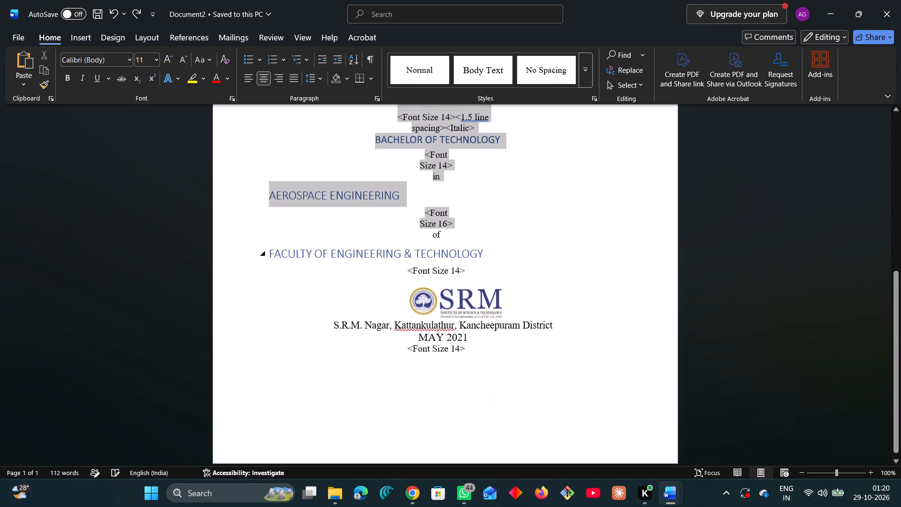
left_click_drag(484, 248, 512, 346)
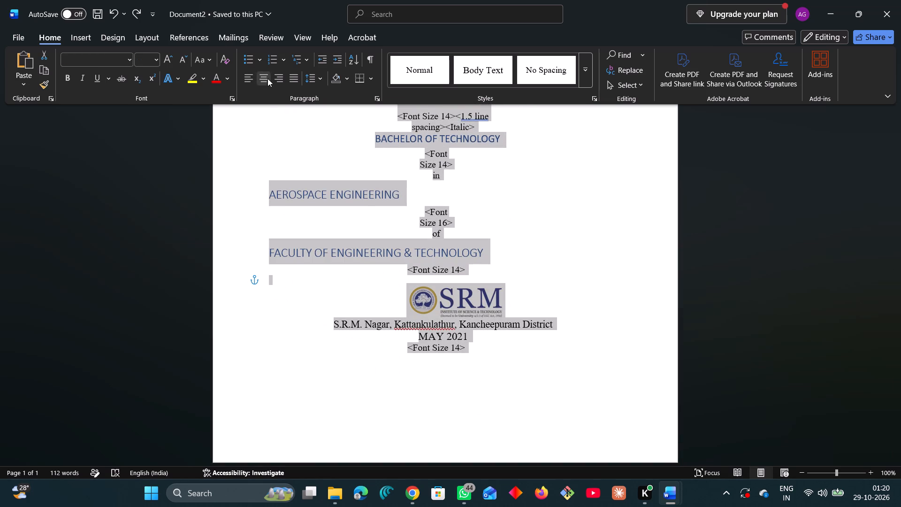
left_click(269, 80)
left_click(588, 229)
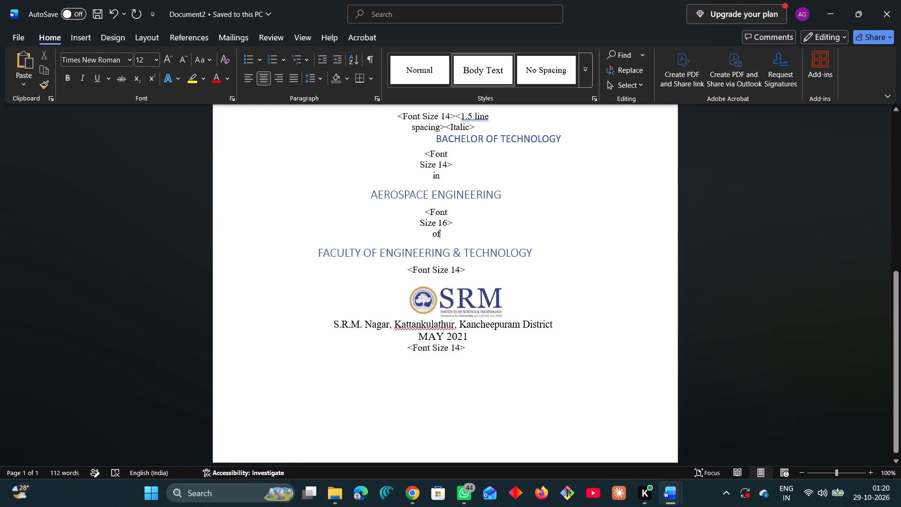
Set the BACHELOR OF TECHNOLOGY line and the GUIDE NAME, Qualification line back to left alignment.
left_click(437, 137)
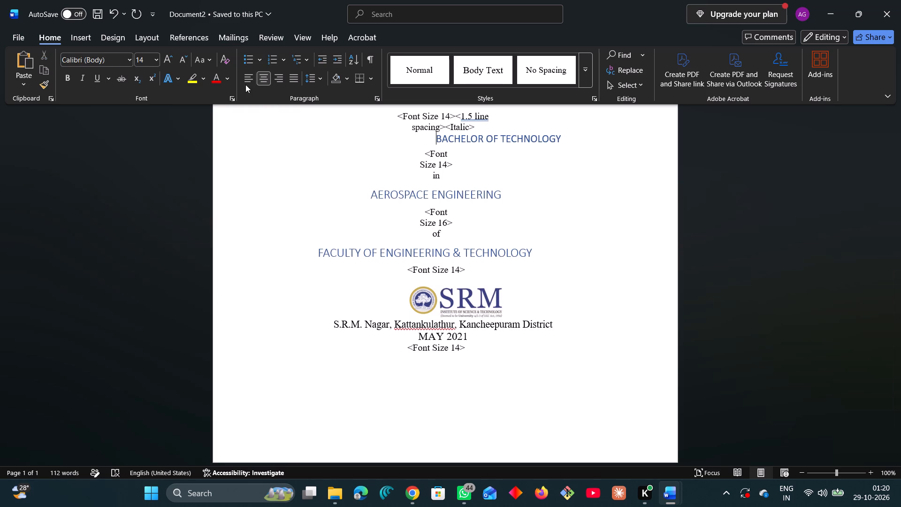
left_click(245, 84)
scroll(517, 184, "up", 4)
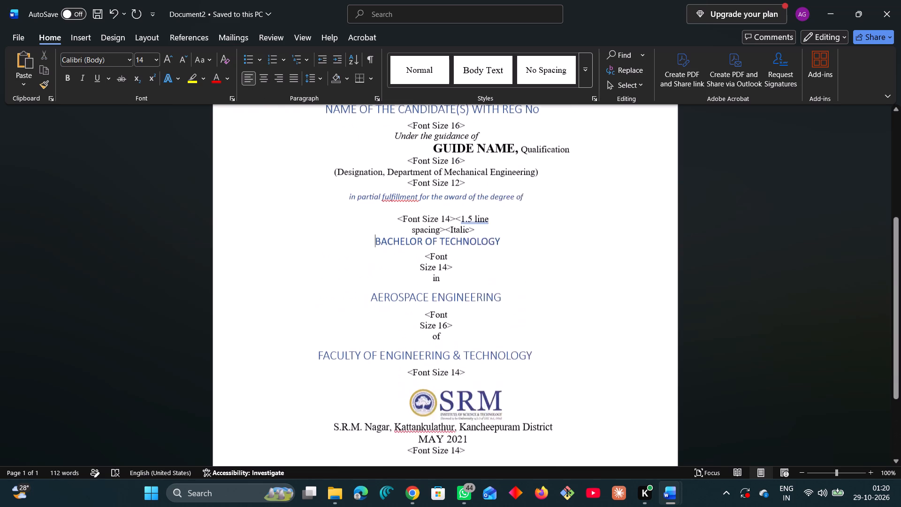
scroll(515, 188, "up", 1)
left_click(433, 187)
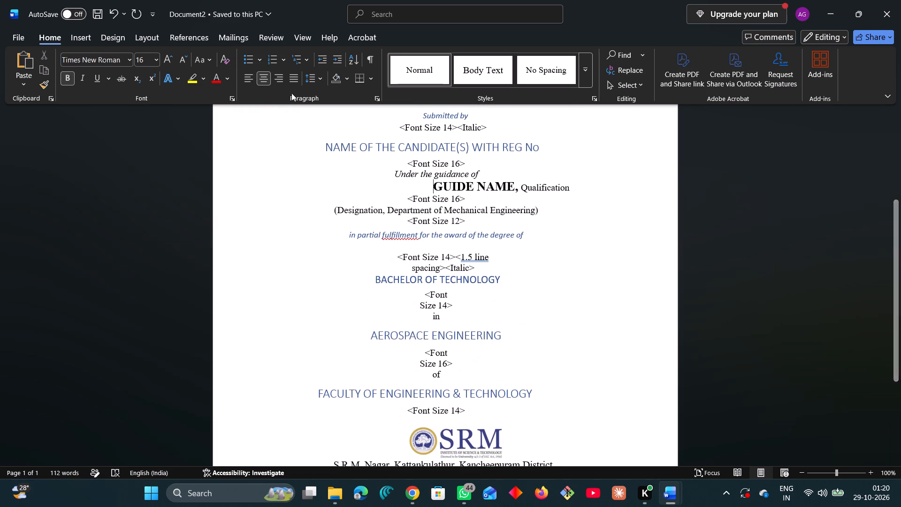
left_click(247, 75)
scroll(387, 183, "up", 4)
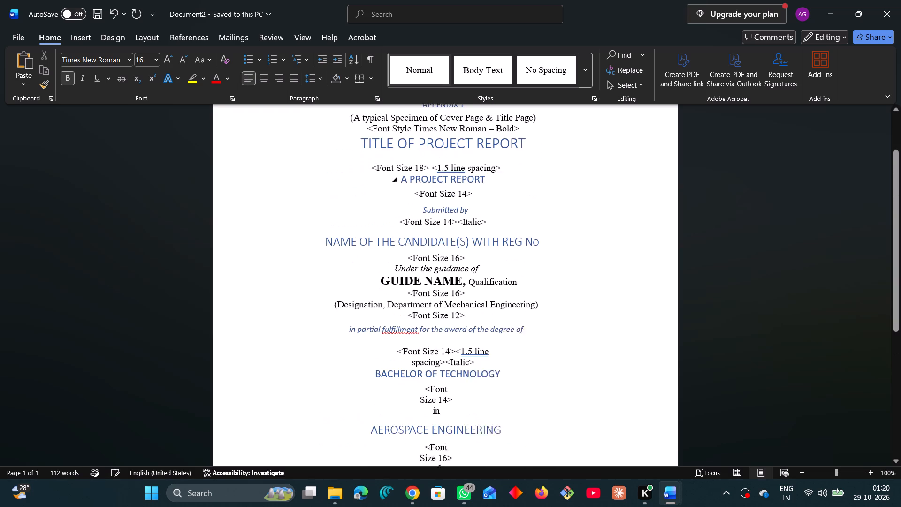
scroll(394, 191, "up", 3)
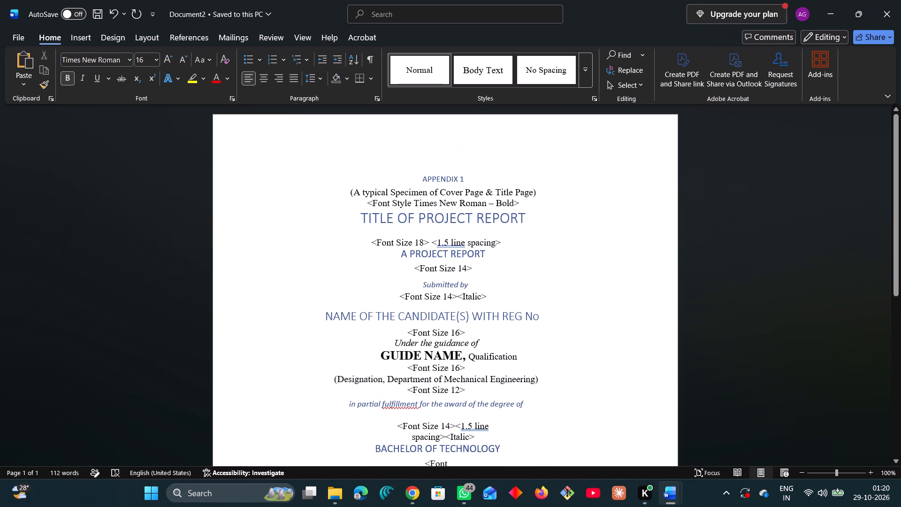
scroll(398, 195, "down", 2)
scroll(435, 213, "down", 2)
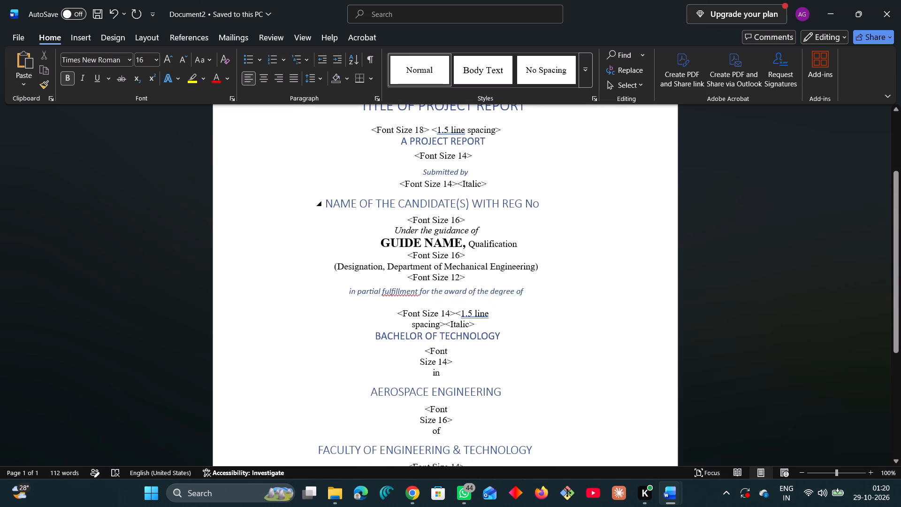
scroll(435, 213, "down", 2)
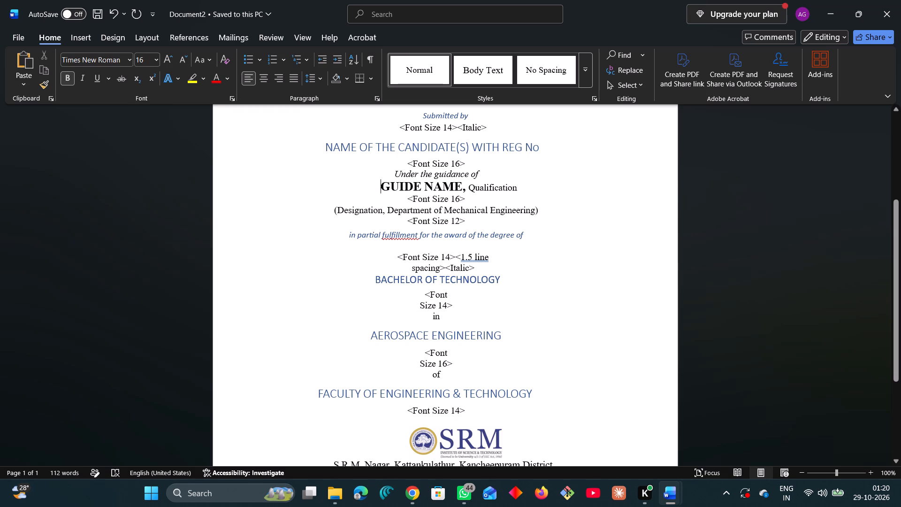
key("alt+Tab")
scroll(486, 200, "up", 3)
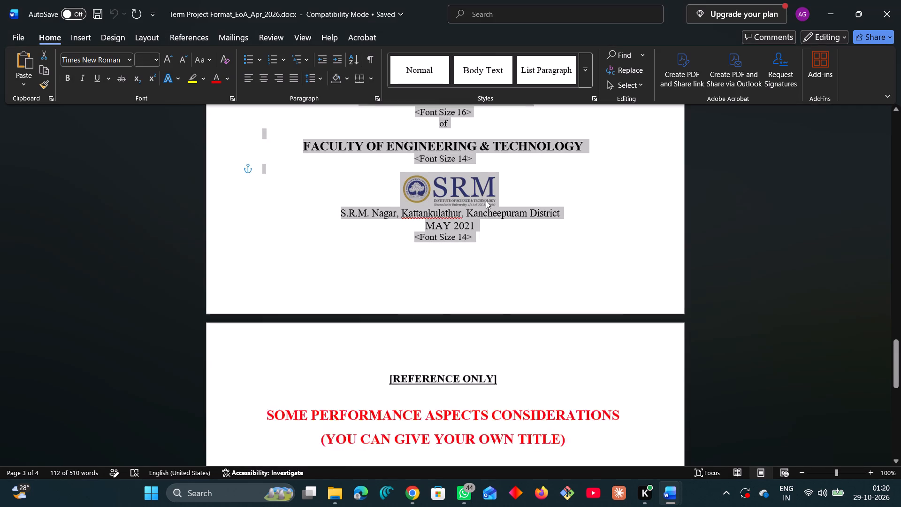
scroll(486, 200, "up", 6)
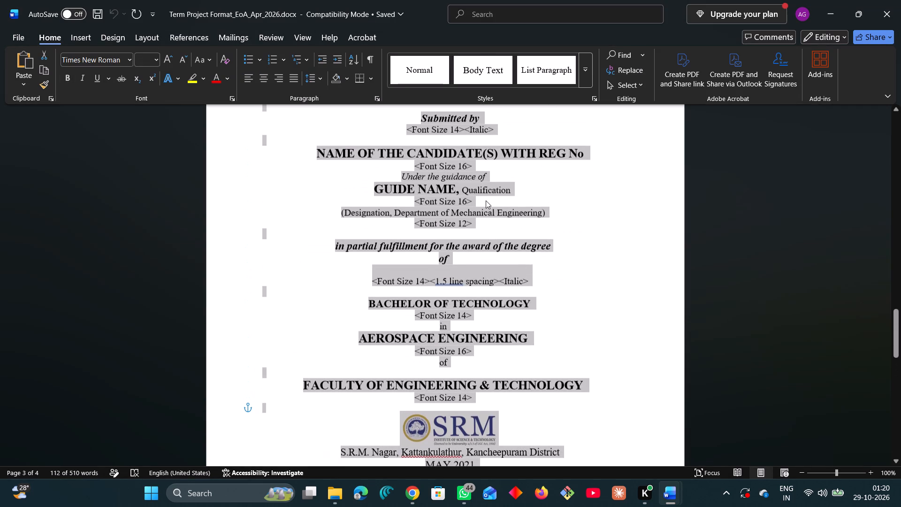
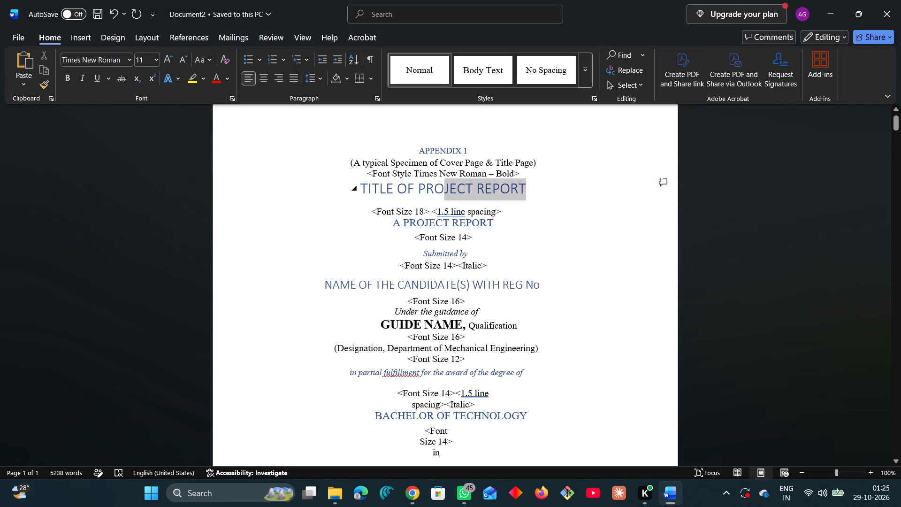
left_click_drag(413, 190, 357, 193)
key("ctrl+v")
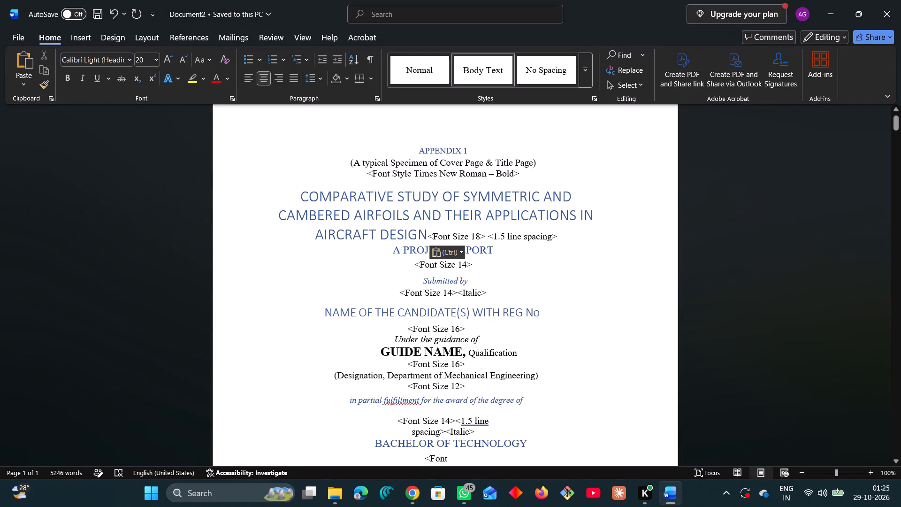
key("shift+Return")
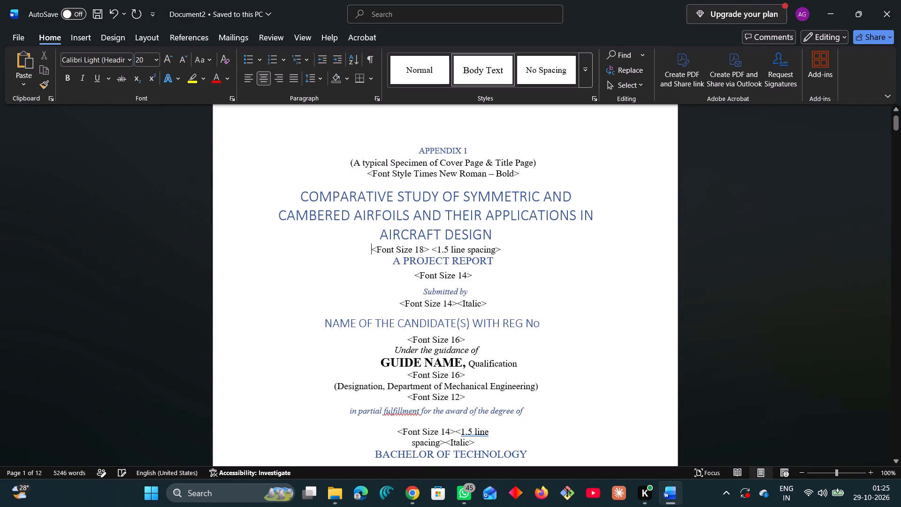
Select the three-line airfoil study title on the cover page and open its font size choices.
left_click_drag(497, 238, 319, 191)
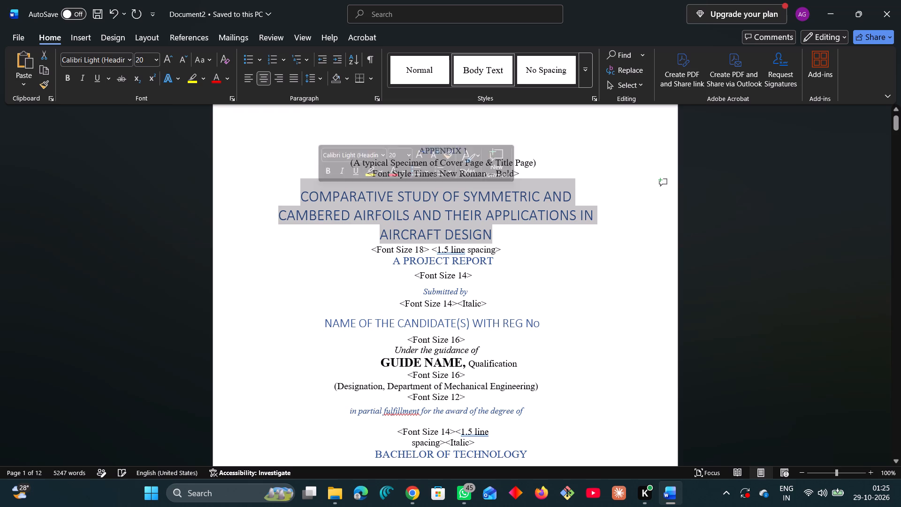
left_click(157, 62)
key("alt+Tab")
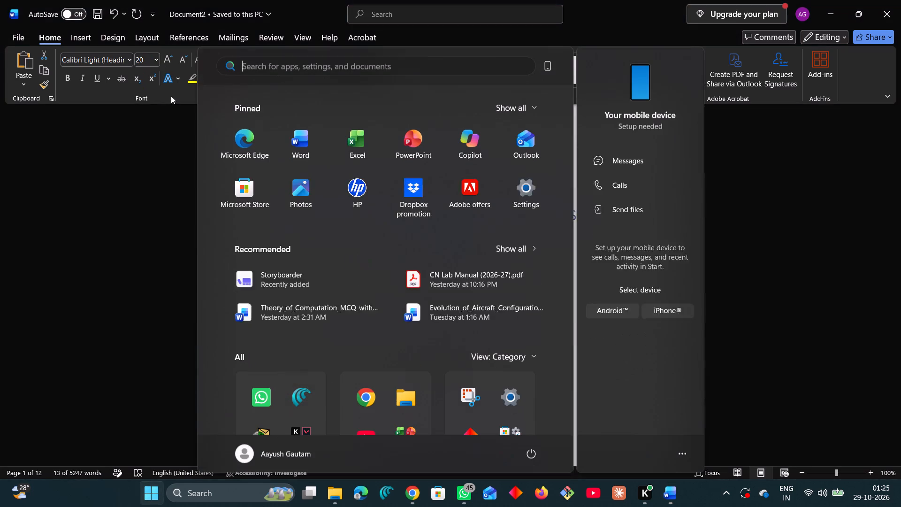
key("alt+Tab")
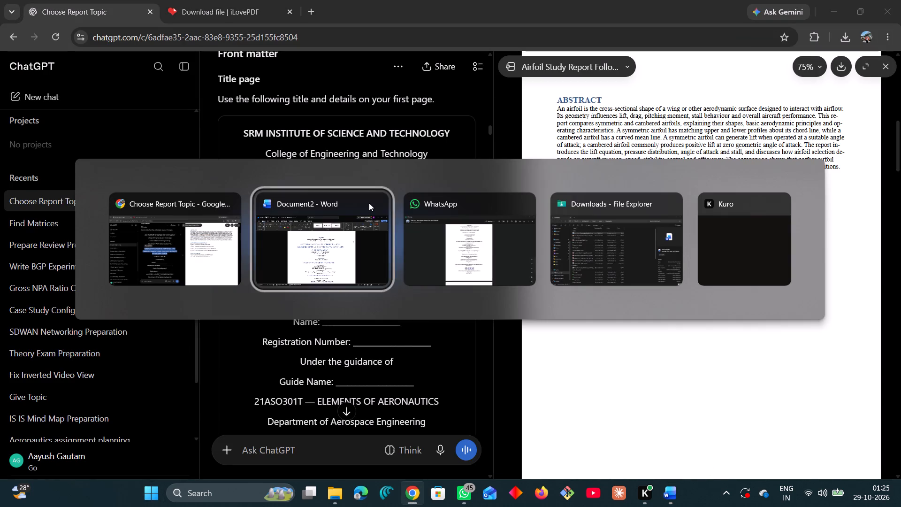
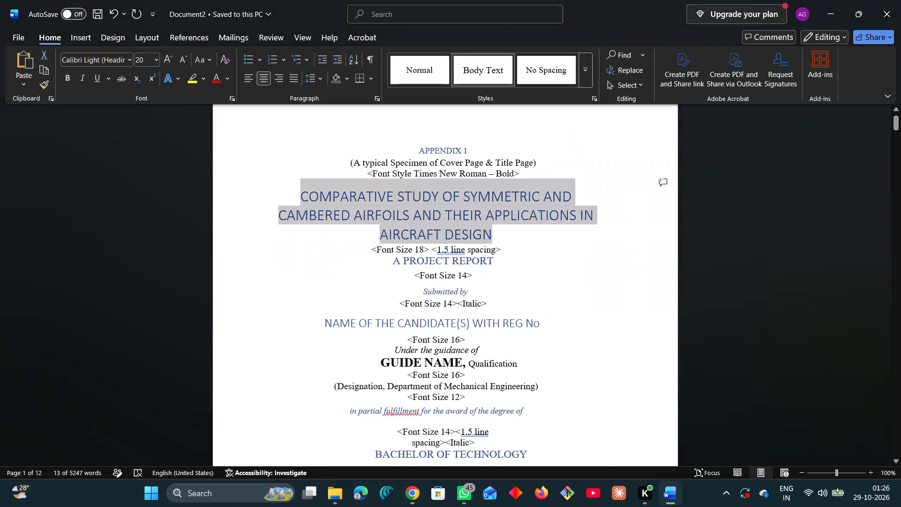
Set the selected airfoil study title on the cover page to font size 18.
left_click(155, 61)
left_click(144, 174)
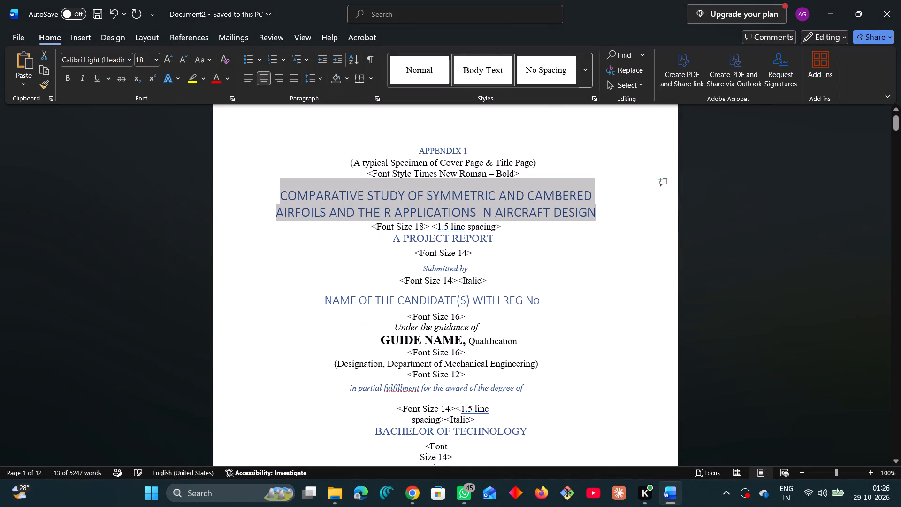
Apply the Times New Roman font to the entire document.
key("ctrl+a")
left_click(130, 55)
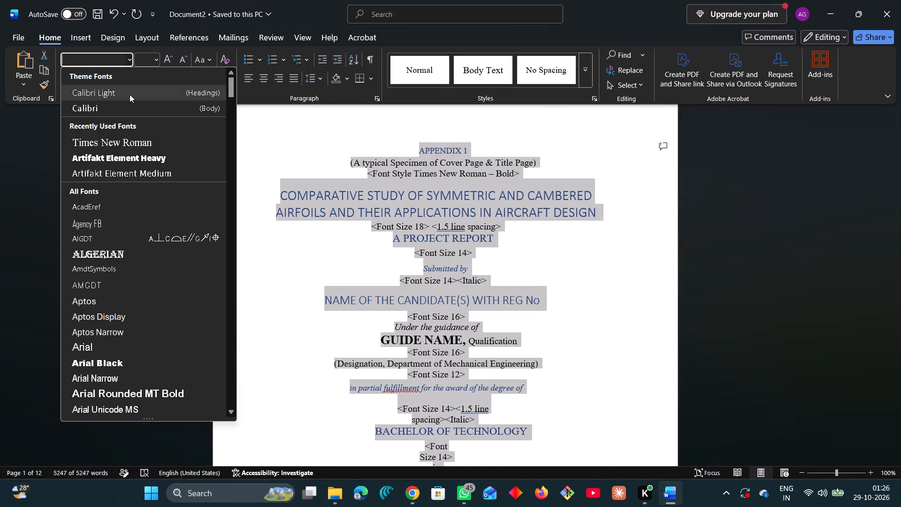
left_click(137, 146)
Remove the italic formatting from the "Submitted by" line on the cover page.
left_click(242, 274)
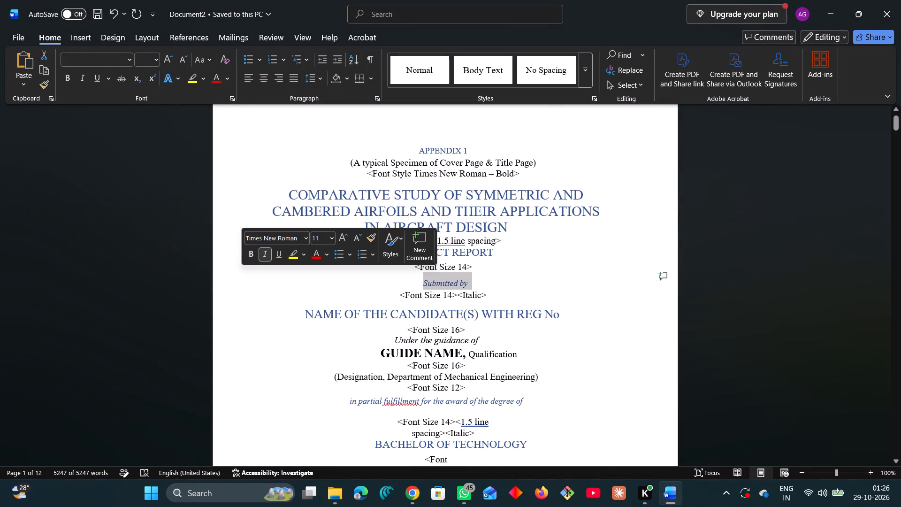
left_click(260, 258)
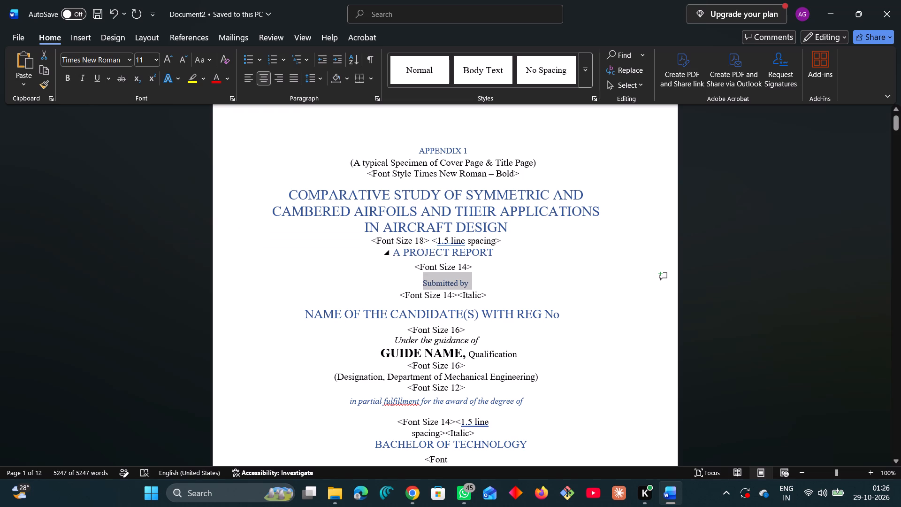
left_click(531, 259)
Delete the "<Font Size 18>" note below the airfoil title, keeping the "<1.5 line spacing>" note.
left_click_drag(428, 238, 383, 240)
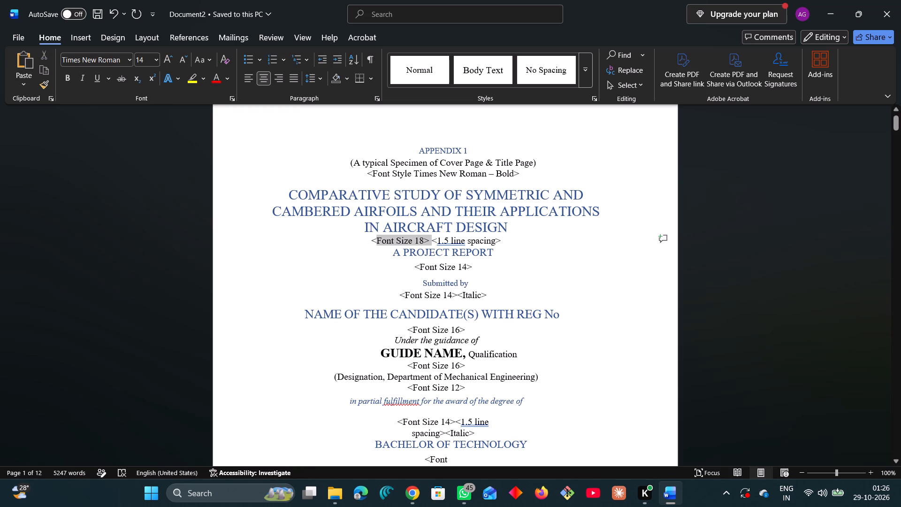
left_click_drag(383, 240, 372, 241)
key("BackSpace")
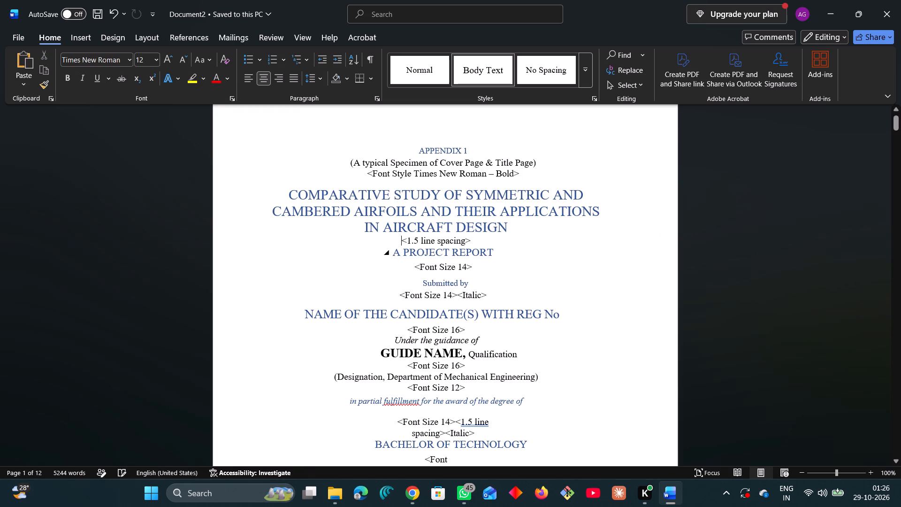
Set the line spacing of the three-line airfoil study title to 1.5.
left_click_drag(509, 229, 308, 190)
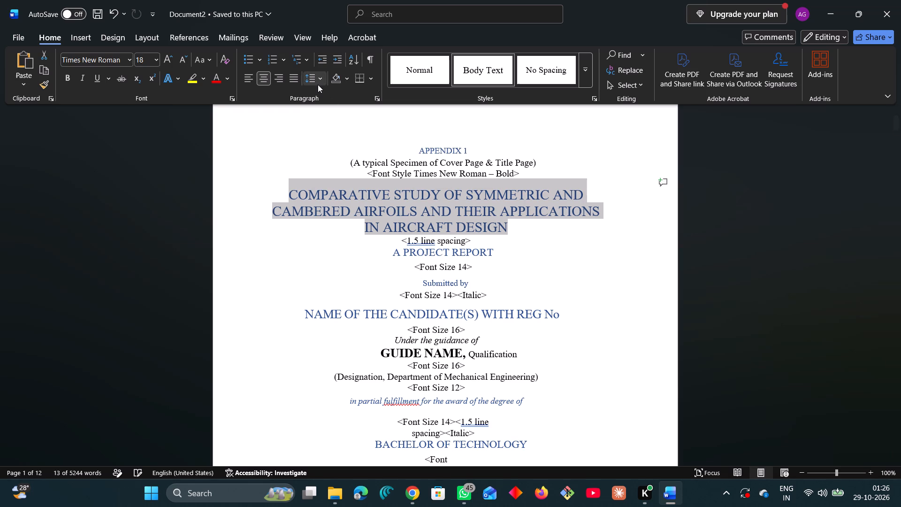
left_click(318, 84)
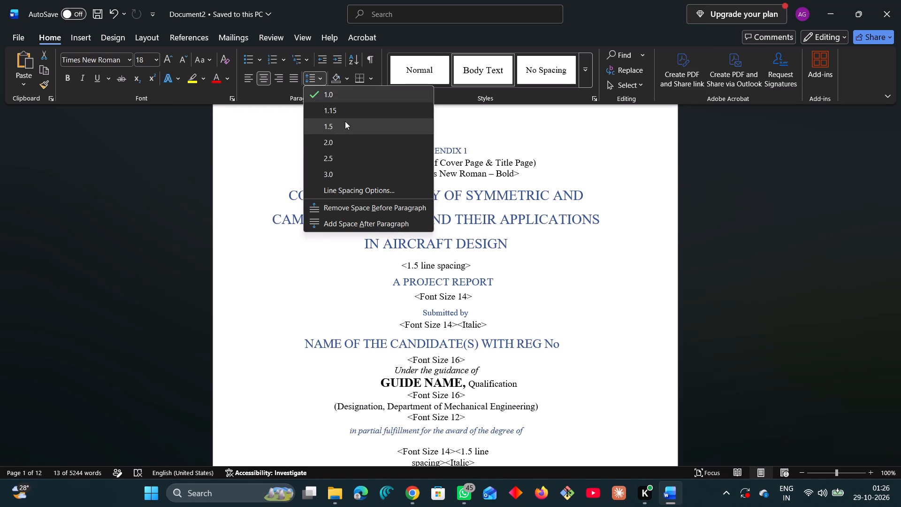
left_click(345, 125)
left_click(573, 261)
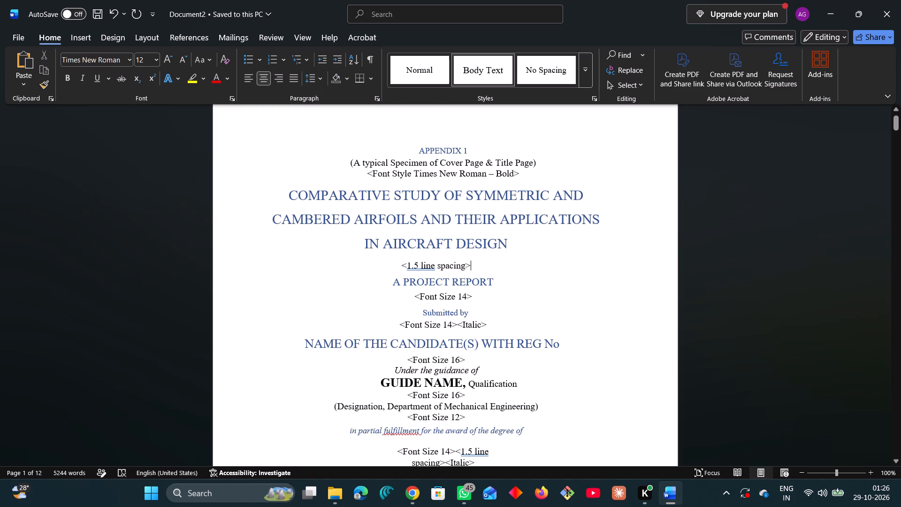
Delete the "<1.5 line spacing>" note under the title along with its empty line.
left_click_drag(474, 266, 388, 267)
key("BackSpace")
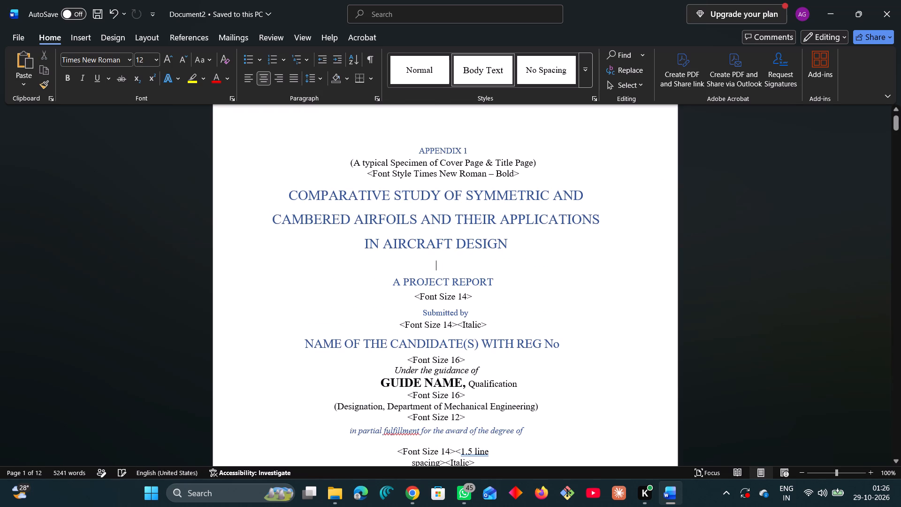
key("BackSpace")
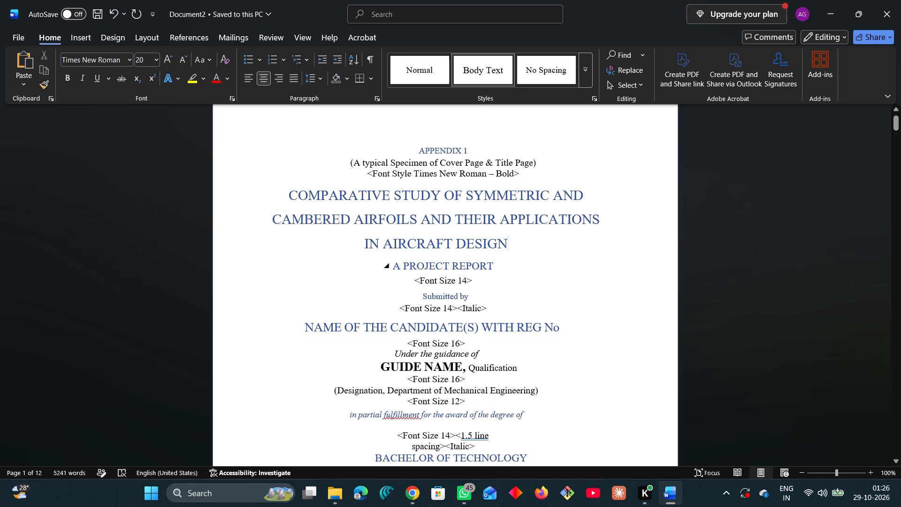
Switch from Word to the Choose Report Topic chat in Google Chrome.
key("alt+Tab")
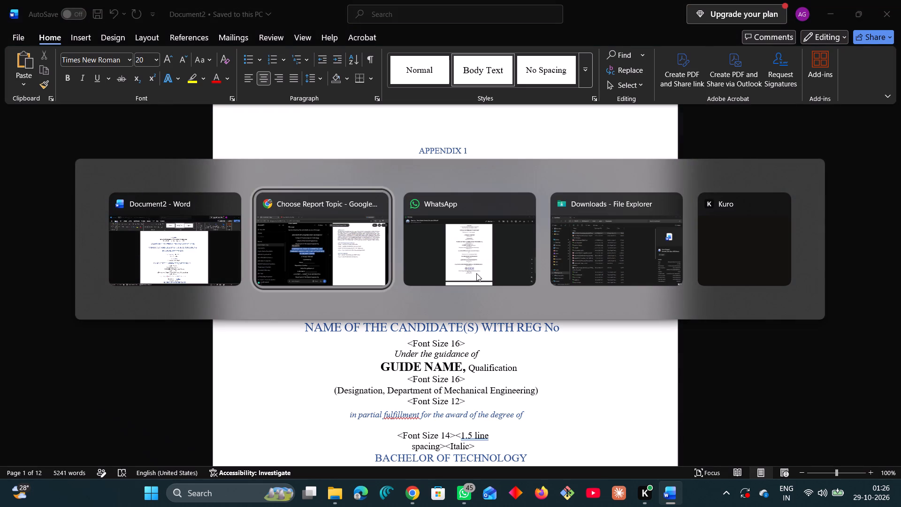
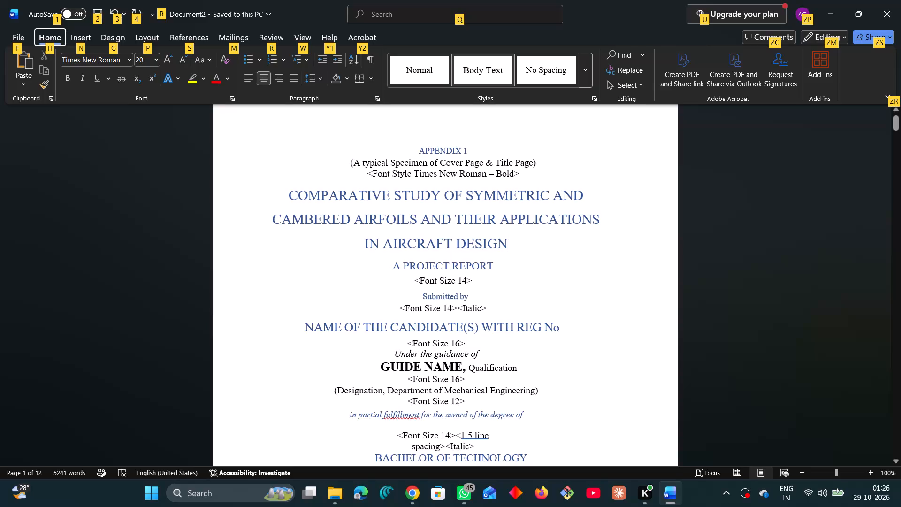
Format the three-line airfoil study title on the Word cover page in black, bold text.
left_click_drag(510, 244, 374, 204)
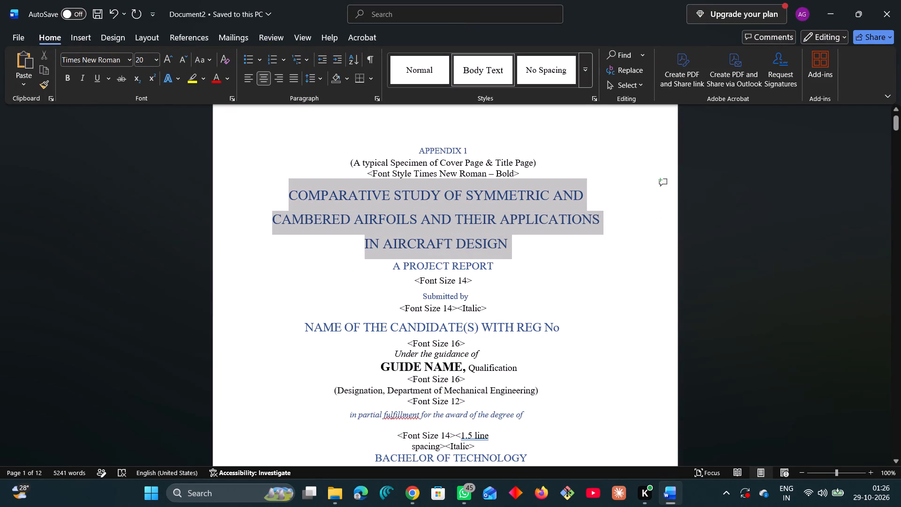
left_click_drag(374, 204, 373, 204)
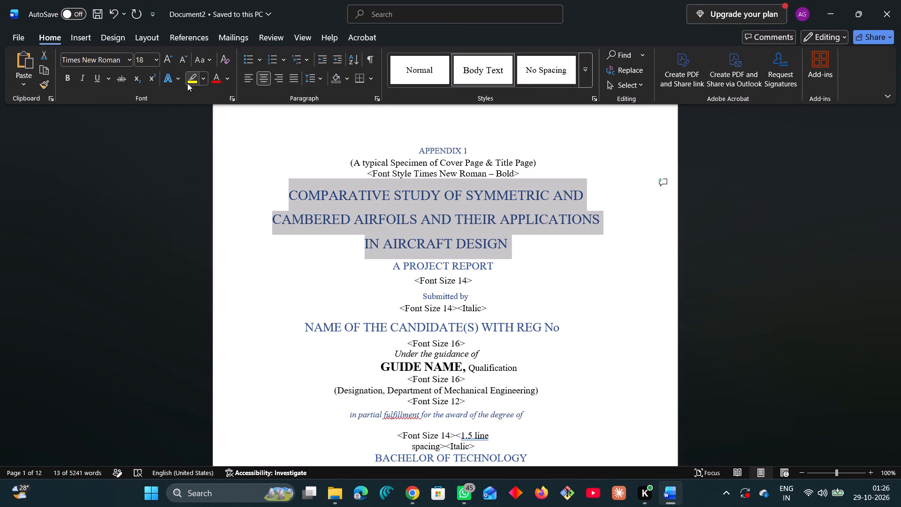
left_click(229, 77)
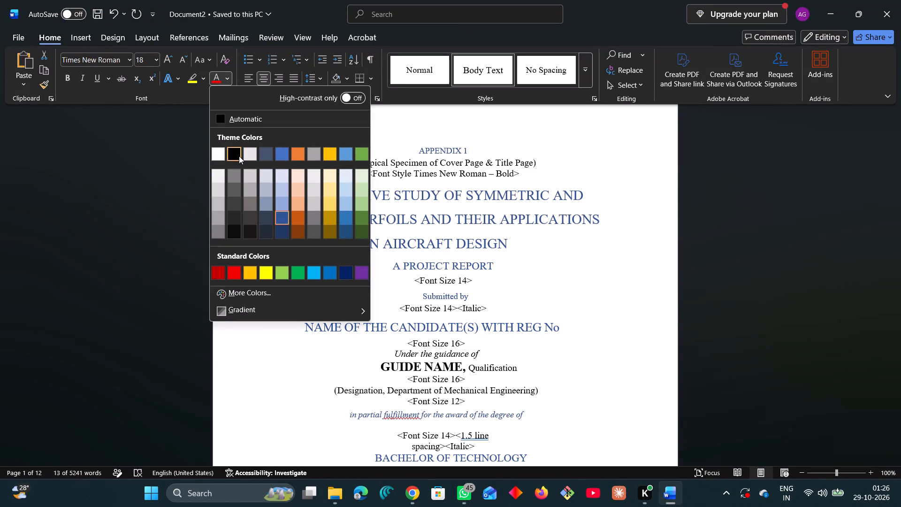
left_click(239, 156)
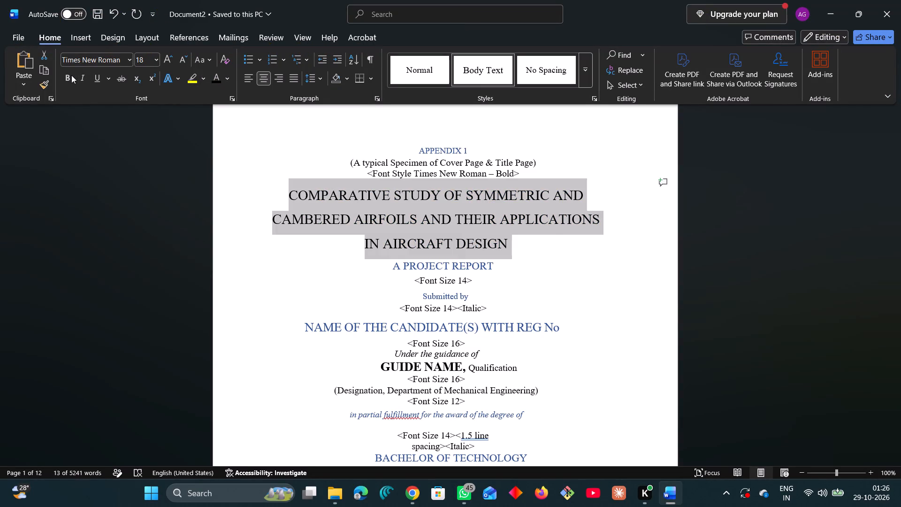
left_click(71, 75)
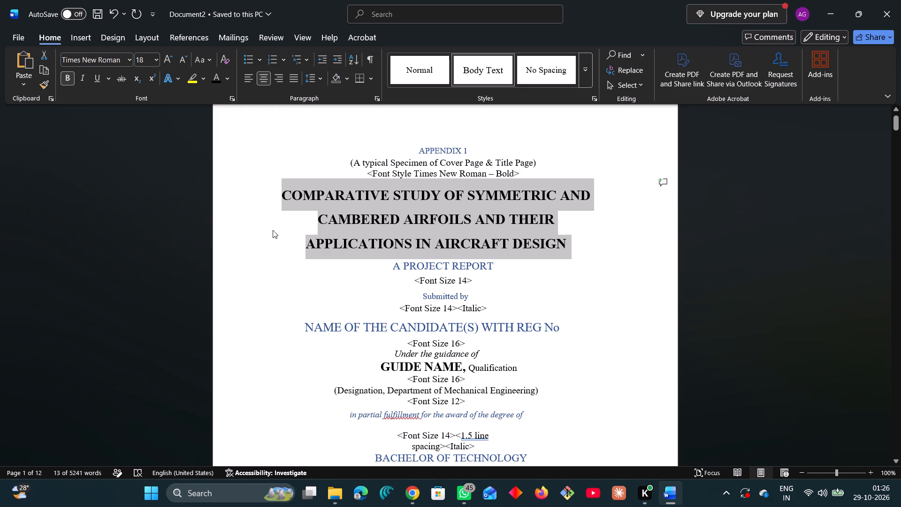
left_click(268, 226)
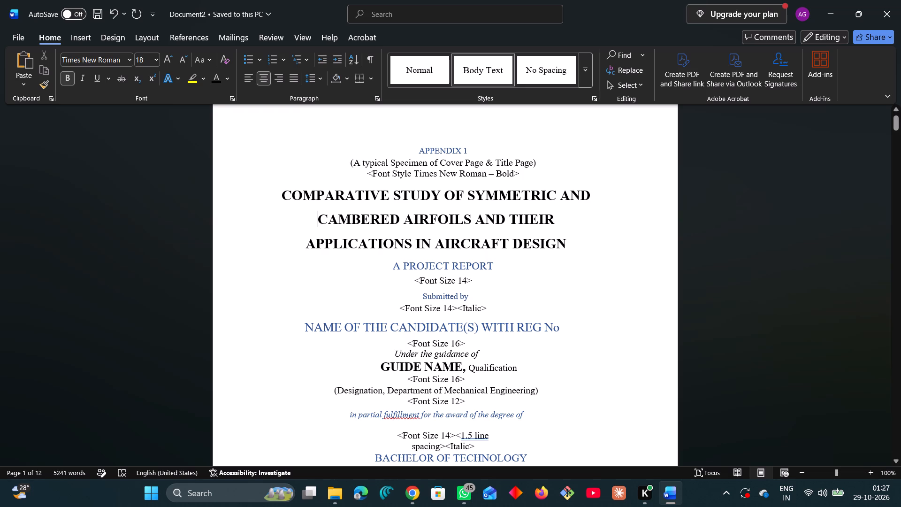
Switch from Word to the Choose Report Topic chat in Google Chrome.
key("alt+Tab")
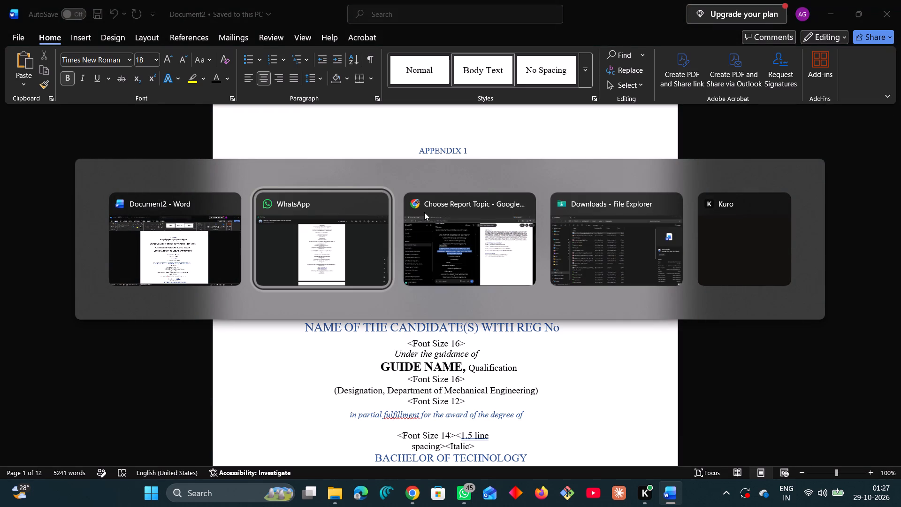
key("alt+Tab")
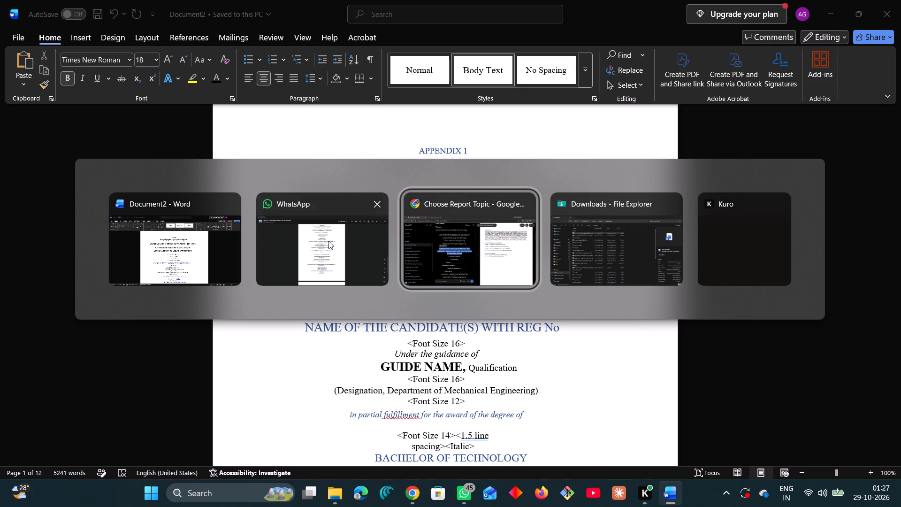
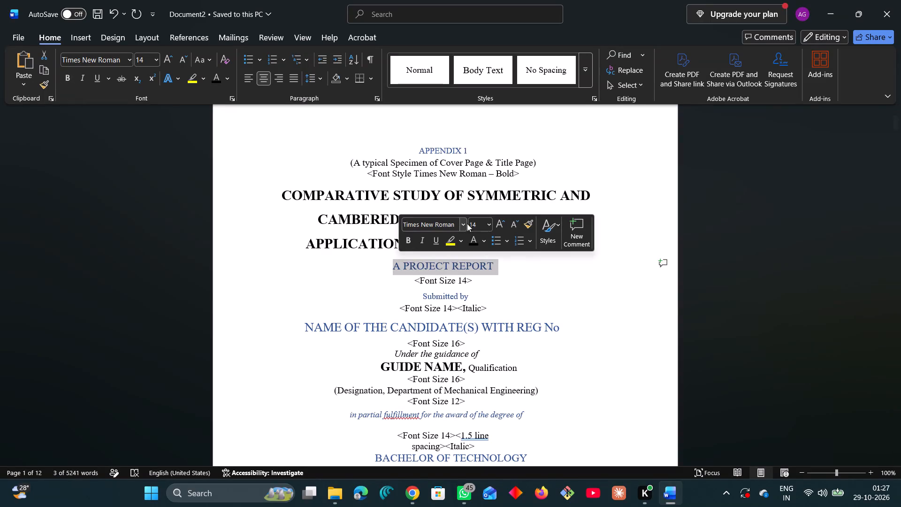
Change the font colour of the "A PROJECT REPORT" line to black.
left_click(472, 242, "alt")
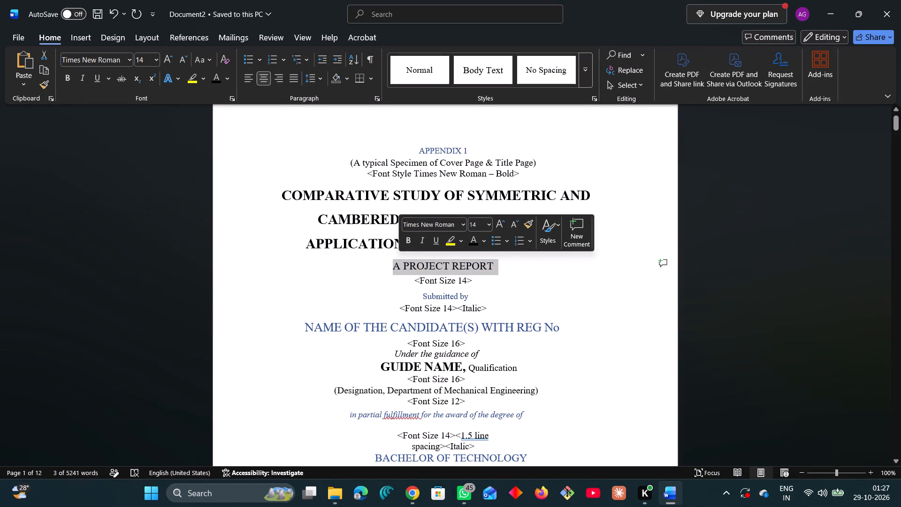
Delete the "<Font Size 14>" note and its line beneath "A PROJECT REPORT".
left_click(508, 287, "alt")
left_click_drag(480, 282, 416, 283, "alt")
key("BackSpace")
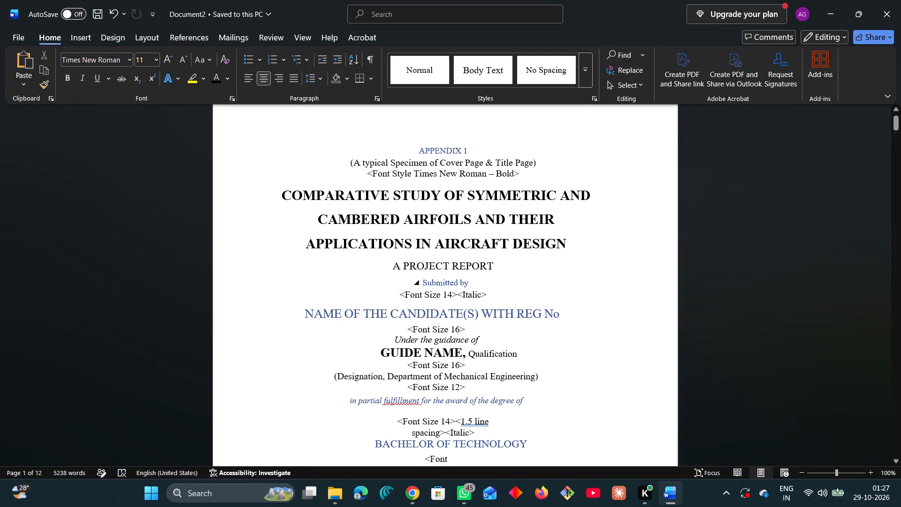
Format the "Submitted by" line as 14 pt italic text in black.
left_click_drag(479, 285, 422, 284, "alt")
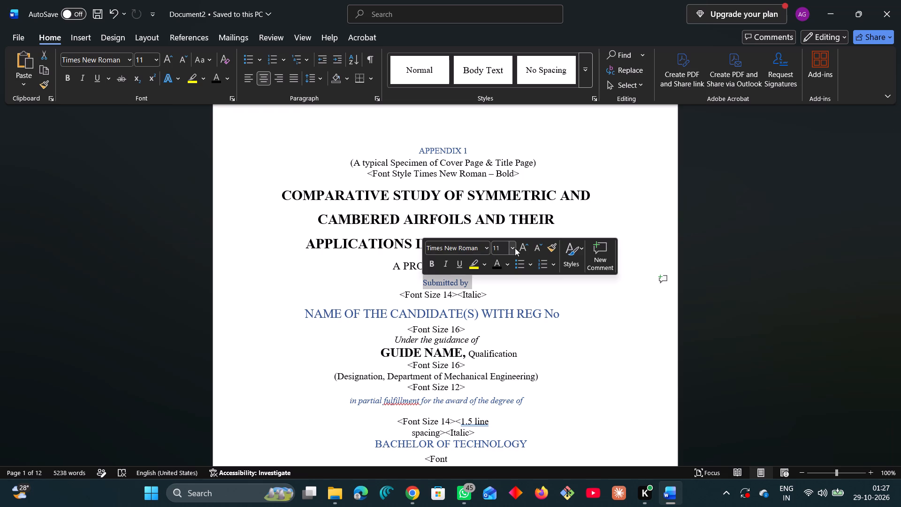
left_click(512, 248, "alt")
left_click(504, 87, "alt")
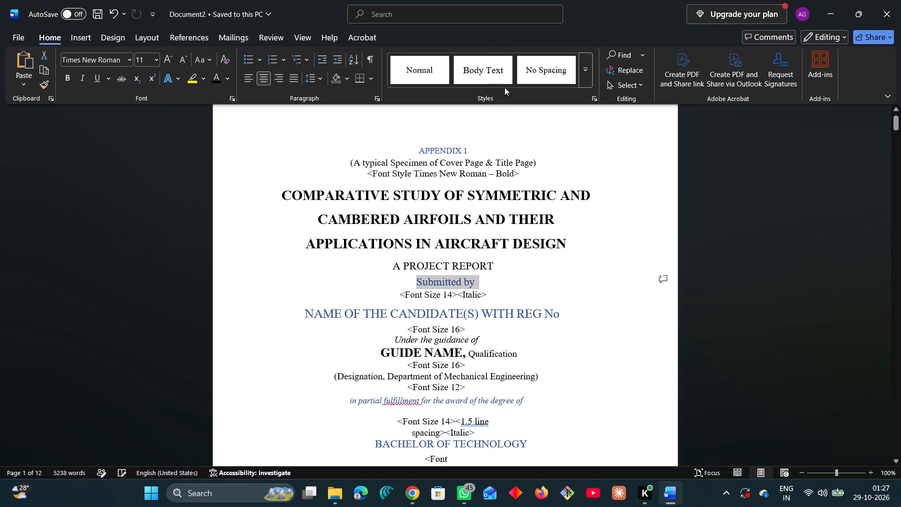
left_click(84, 84, "alt")
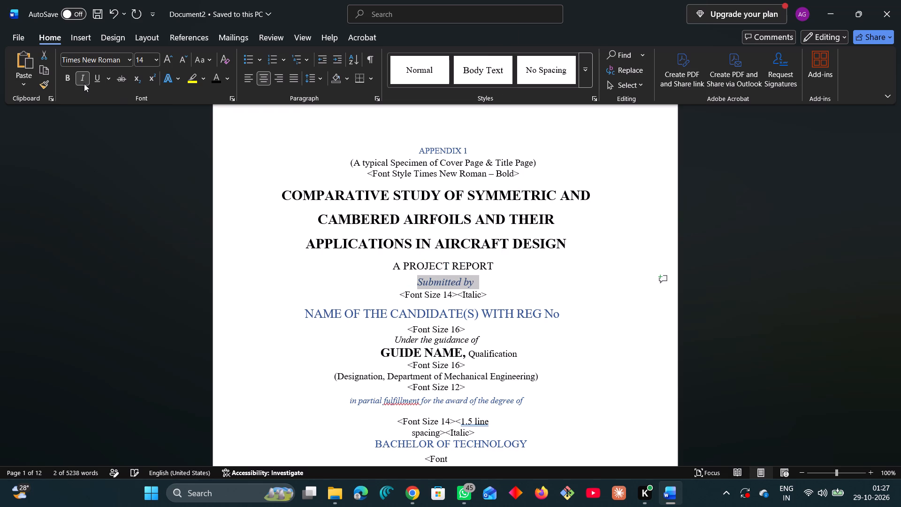
left_click(217, 76, "alt")
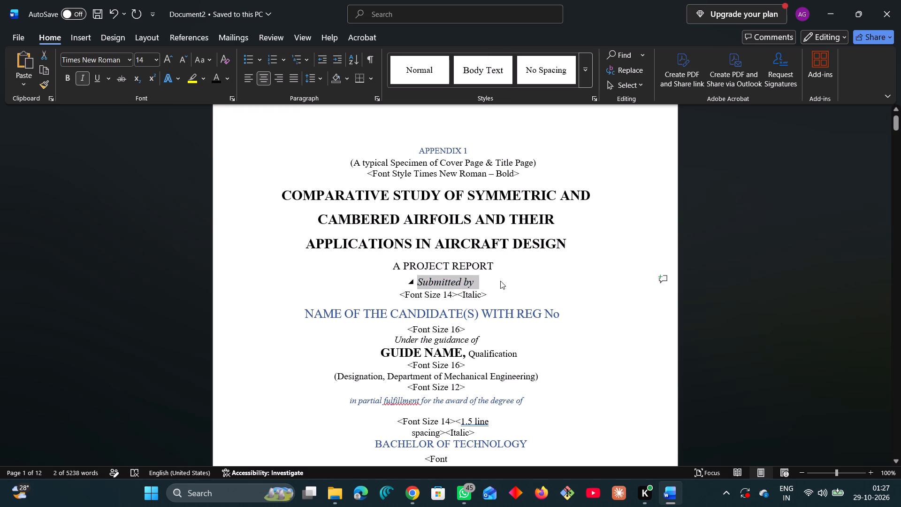
Delete the "<Font Size 14><Italic>" note and its line beneath "Submitted by".
left_click(501, 292, "alt")
left_click_drag(493, 297, 398, 292, "alt")
key("BackSpace")
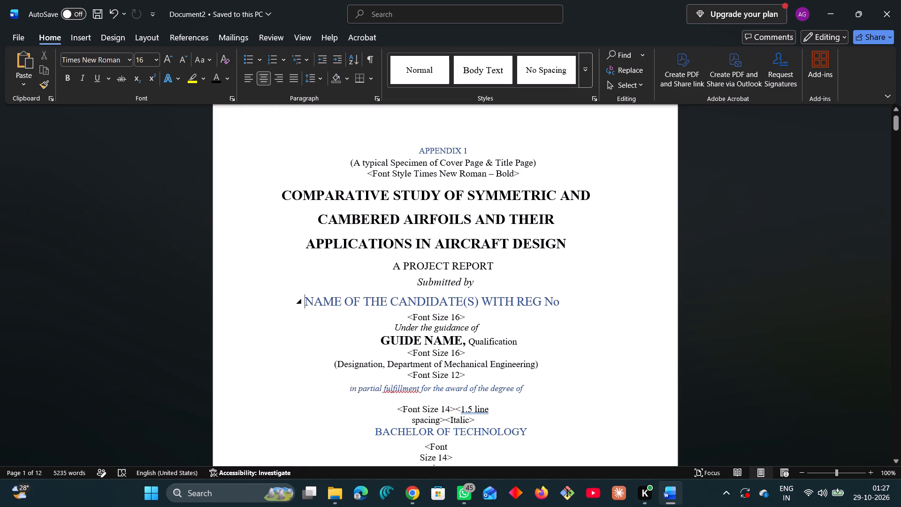
Replace the "NAME OF THE CANDIDATE(S) WITH REG No" placeholder line with the candidate's full name.
left_click_drag(563, 301, 558, 301, "alt")
left_click_drag(558, 301, 325, 300, "alt")
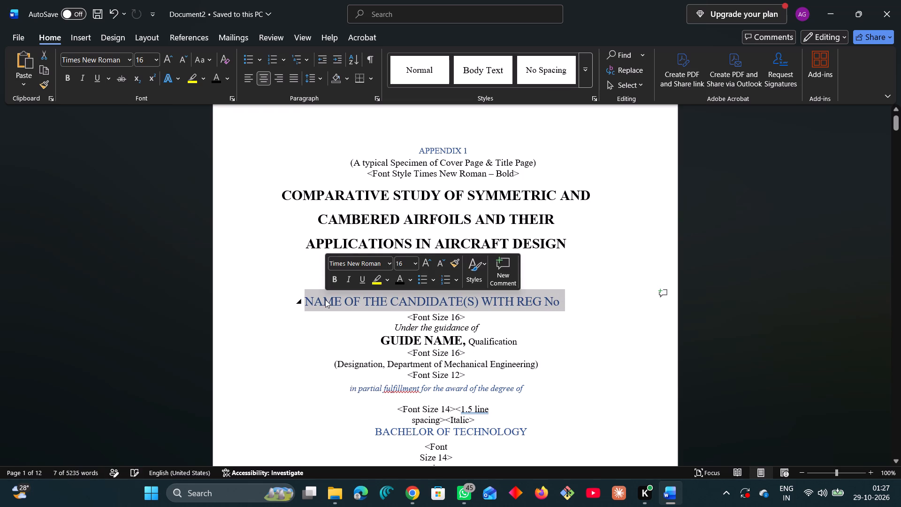
key("BackSpace")
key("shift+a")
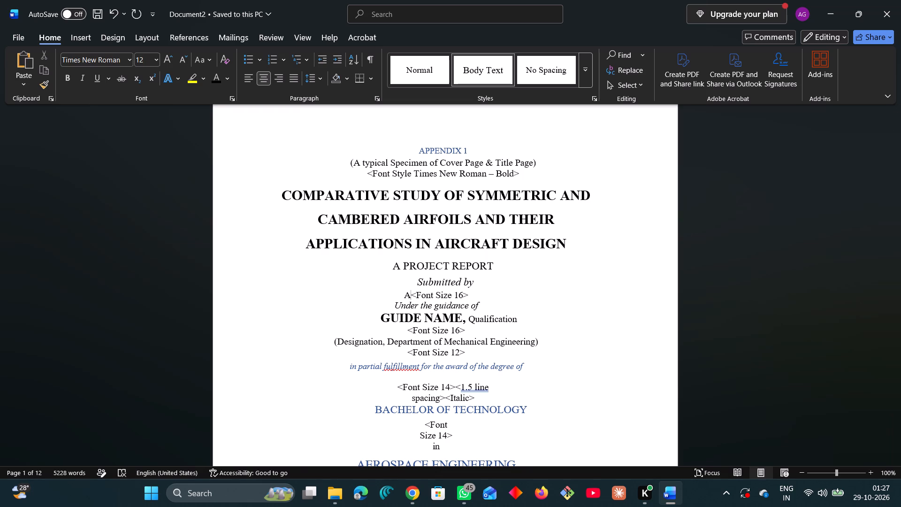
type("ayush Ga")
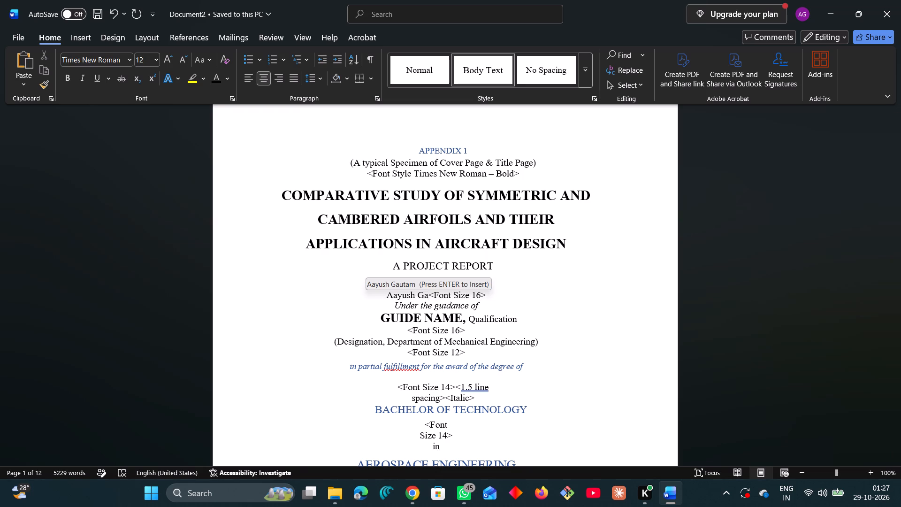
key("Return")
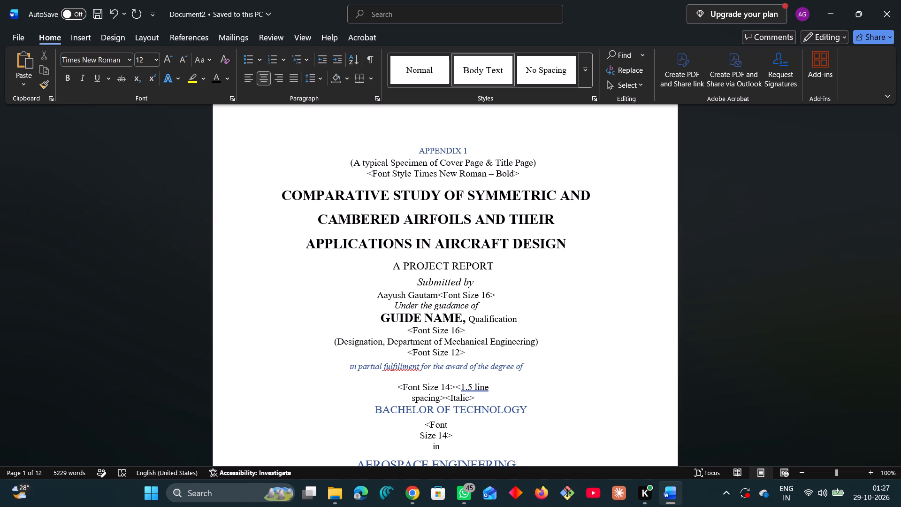
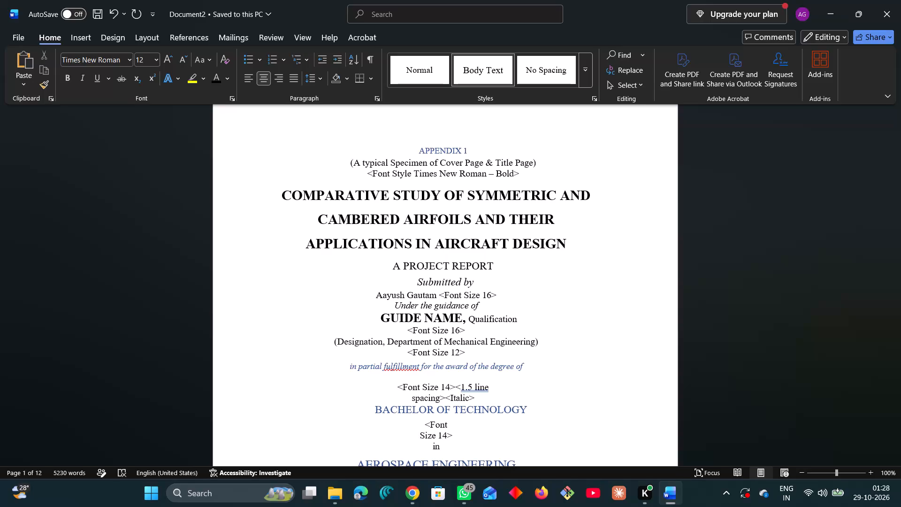
Enter the student's registration number after the name under "Submitted by", moving the "<Font Size 16>" note onto its own line.
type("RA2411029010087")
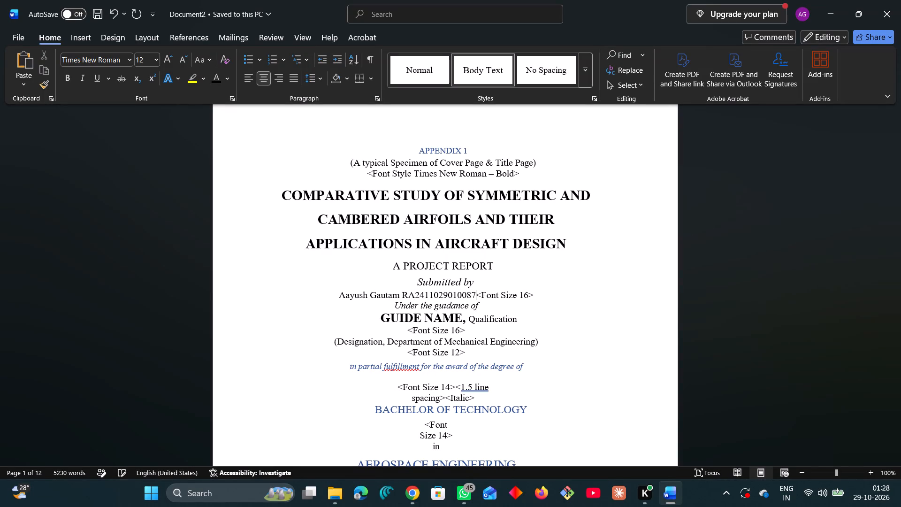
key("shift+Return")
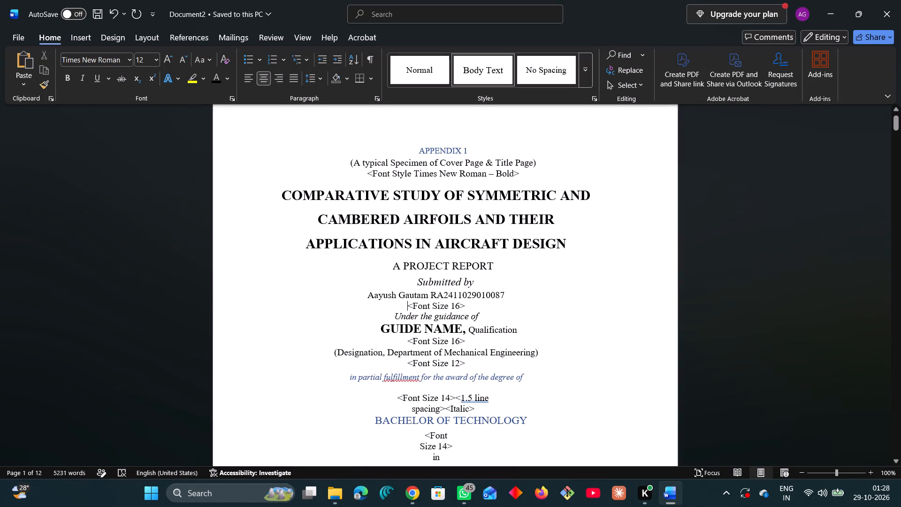
Set the font size of the student name and registration number line to 16.
left_click_drag(367, 296, 482, 293)
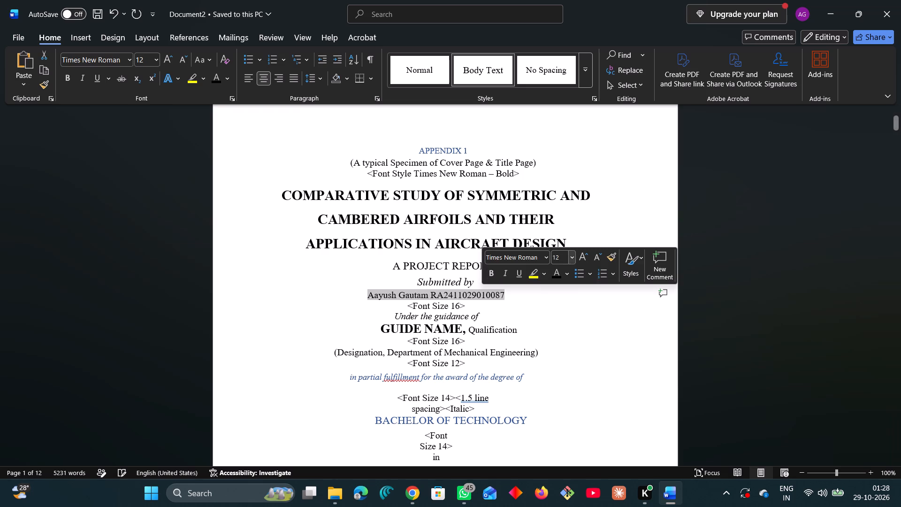
left_click(572, 256)
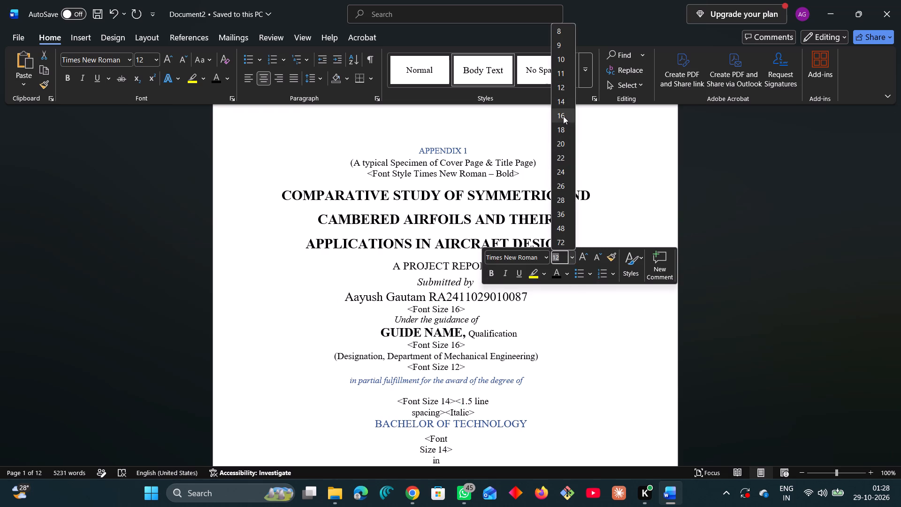
Set the student name and registration number line under "Submitted by" to font size 16.
left_click(563, 116)
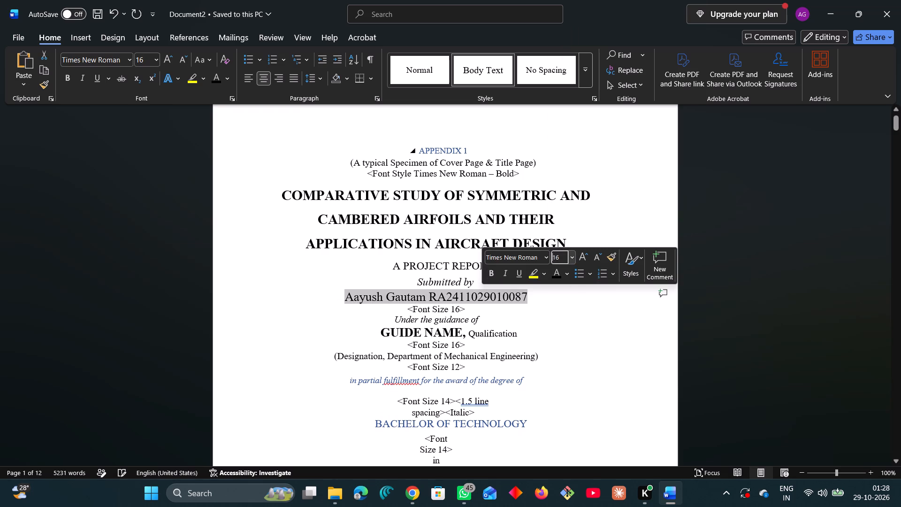
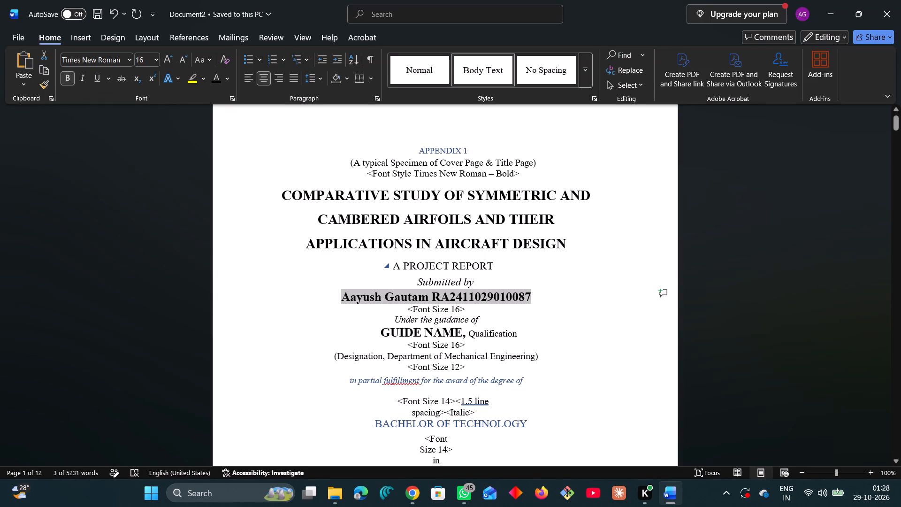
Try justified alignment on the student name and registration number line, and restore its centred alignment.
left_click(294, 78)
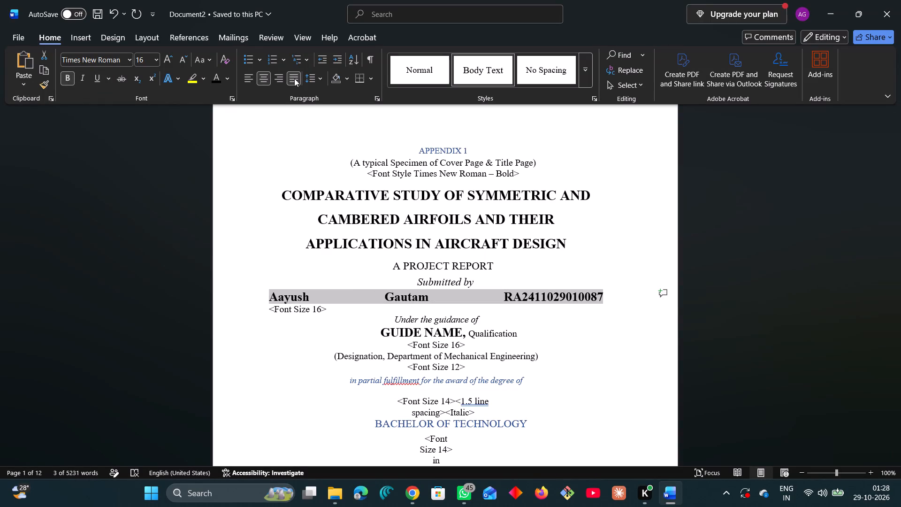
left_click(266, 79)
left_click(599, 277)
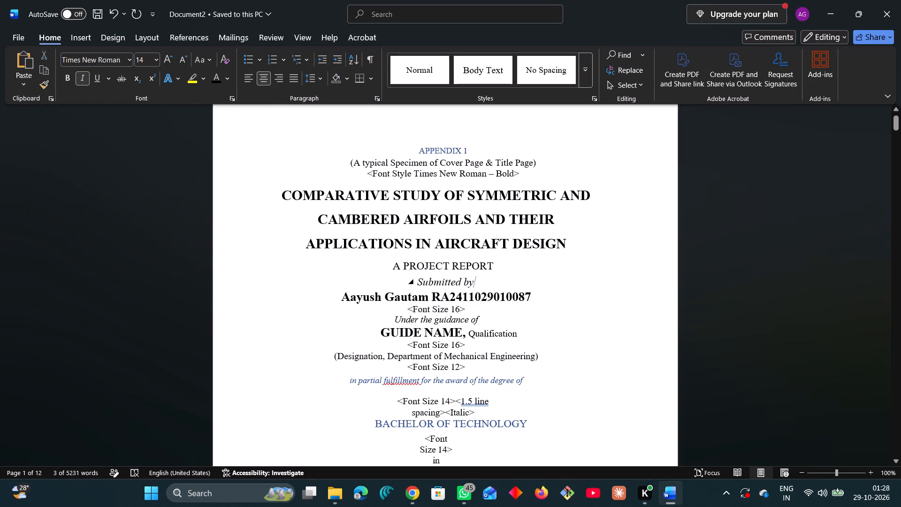
Delete the "<Font Size 16>" note under the student name line, along with its empty line.
left_click_drag(475, 310, 405, 310)
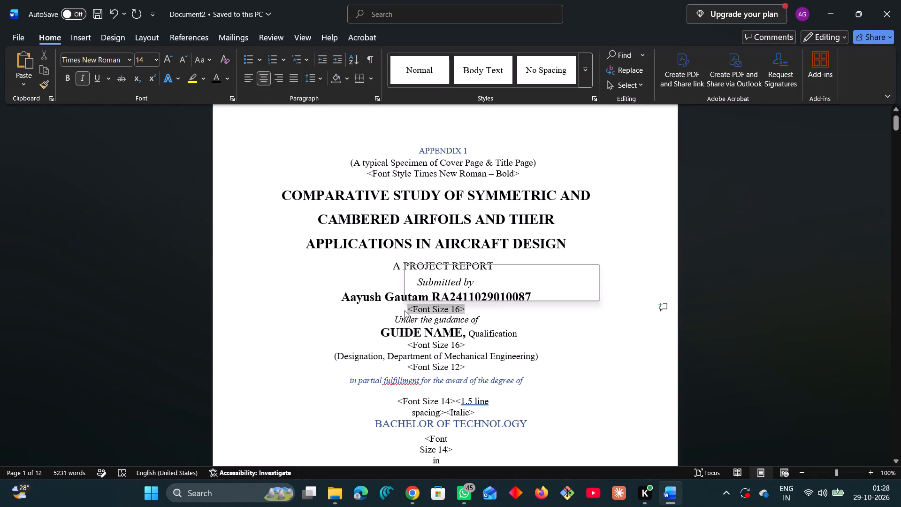
key("BackSpace")
key("BackSpace")
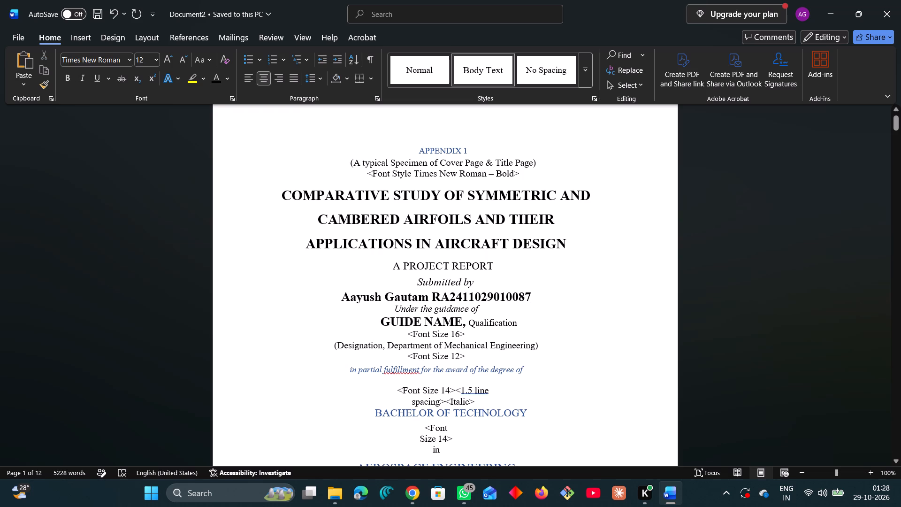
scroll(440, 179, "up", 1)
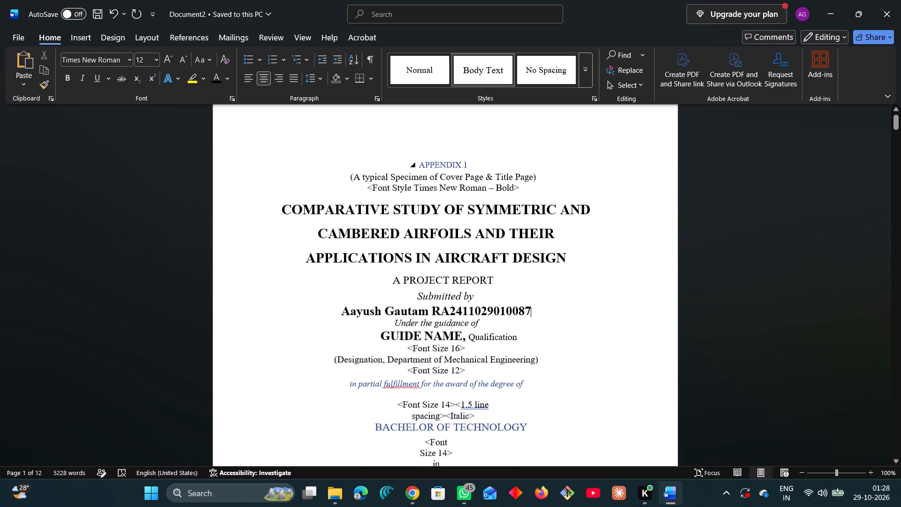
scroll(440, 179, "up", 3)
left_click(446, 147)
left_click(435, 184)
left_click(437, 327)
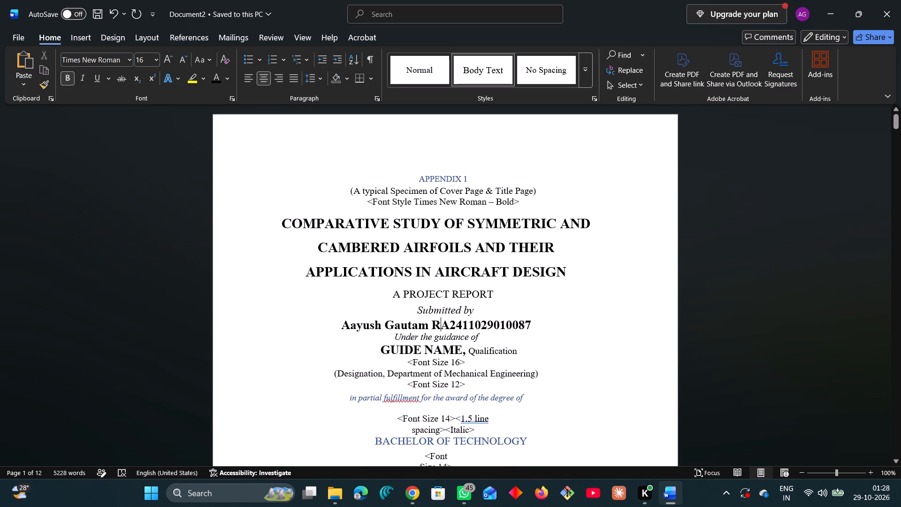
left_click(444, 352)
Make the line "in partial fulfillment for the award of the degree of" black and set it to font size 14.
scroll(444, 352, "down", 2)
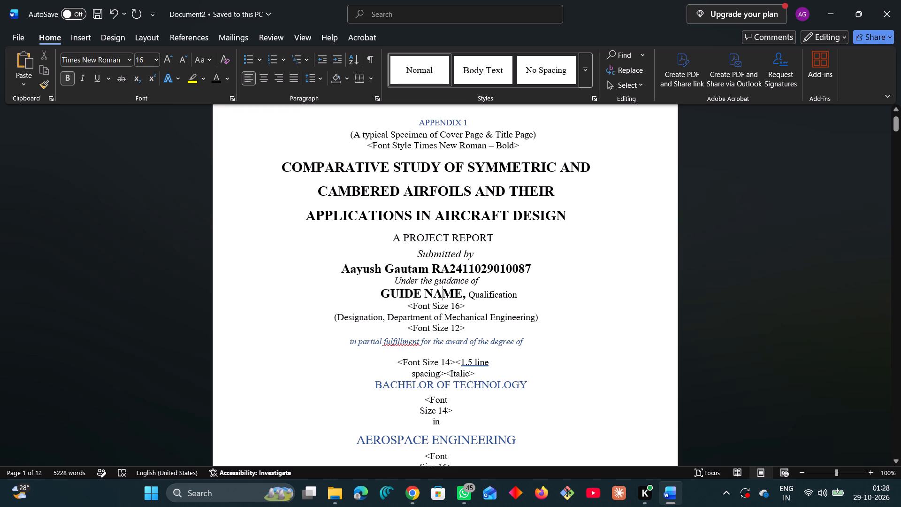
scroll(470, 304, "down", 3)
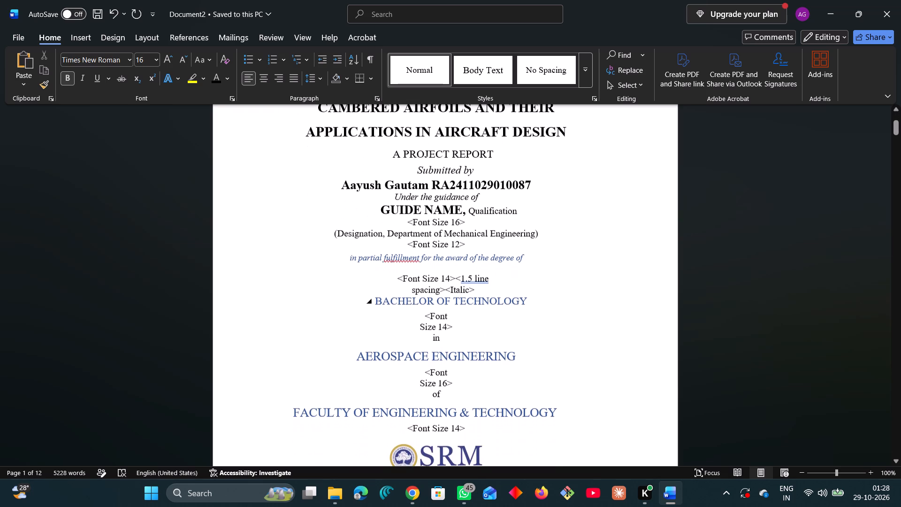
scroll(469, 304, "down", 1)
left_click_drag(527, 228, 369, 234)
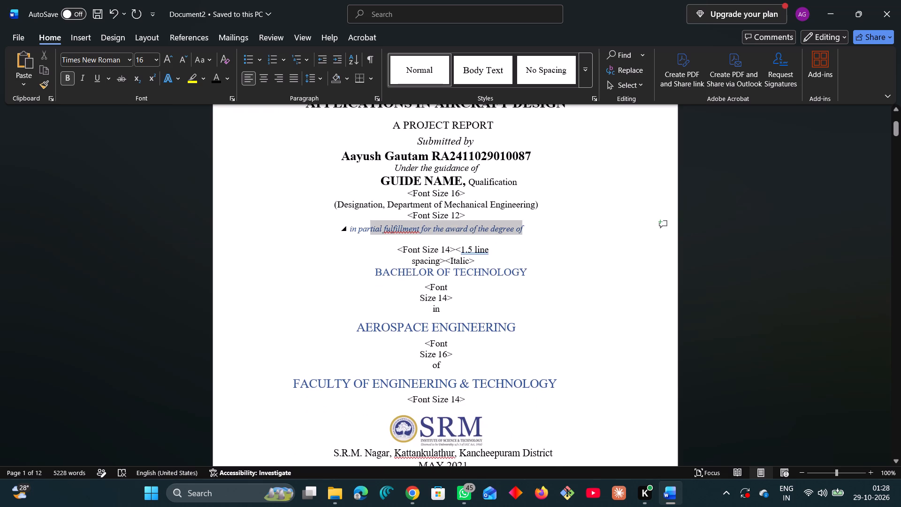
left_click_drag(369, 234, 352, 230)
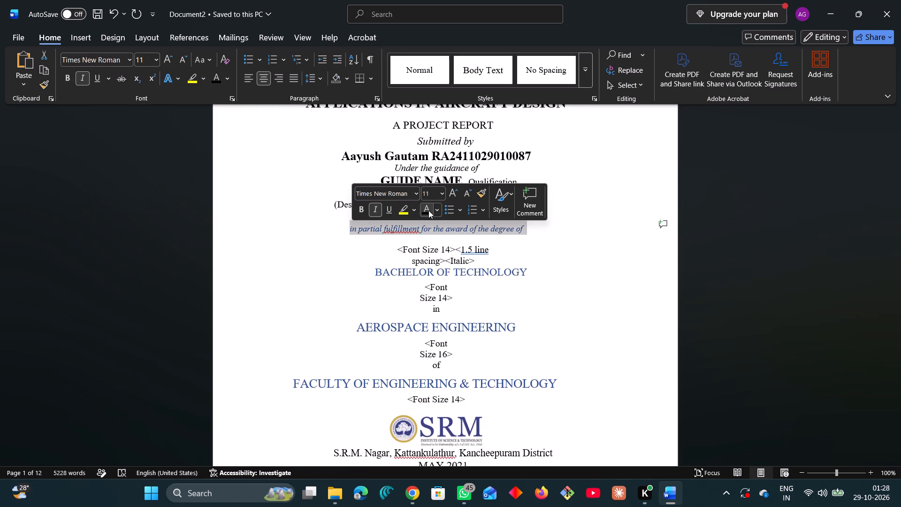
left_click(428, 210)
left_click(443, 192)
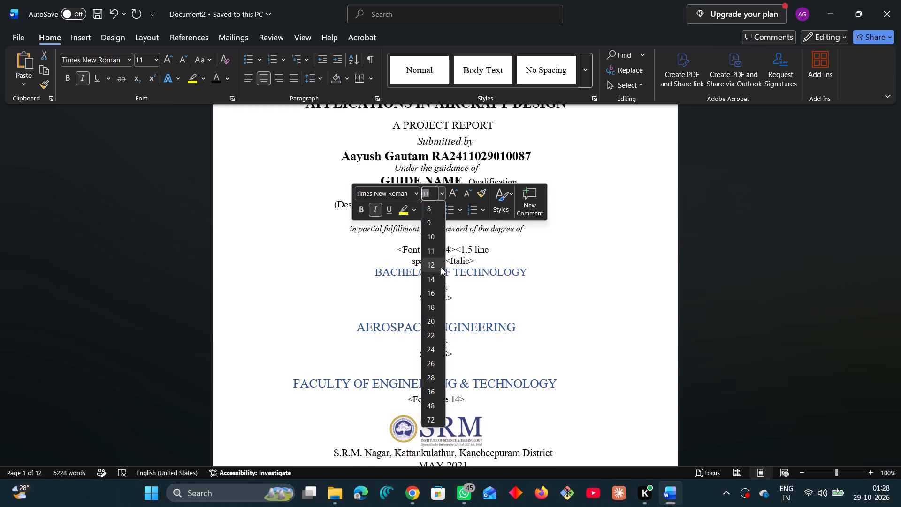
left_click(437, 277)
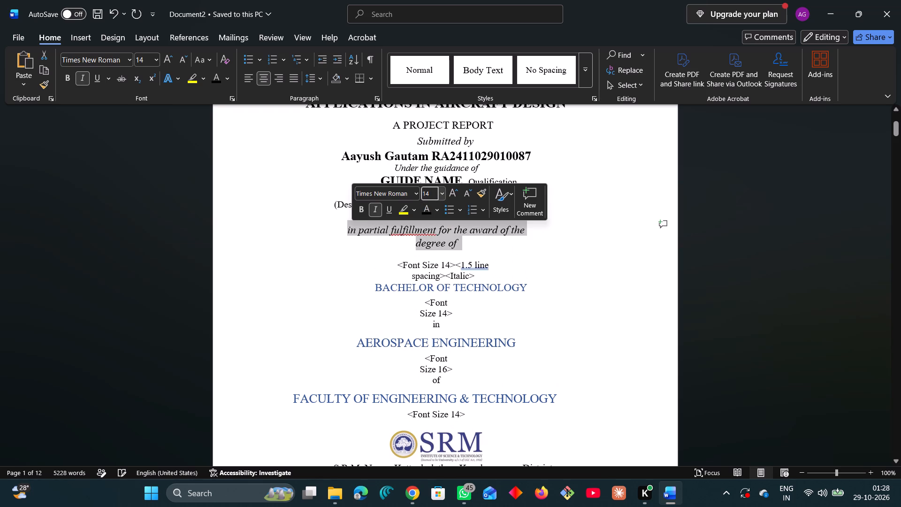
left_click(512, 258)
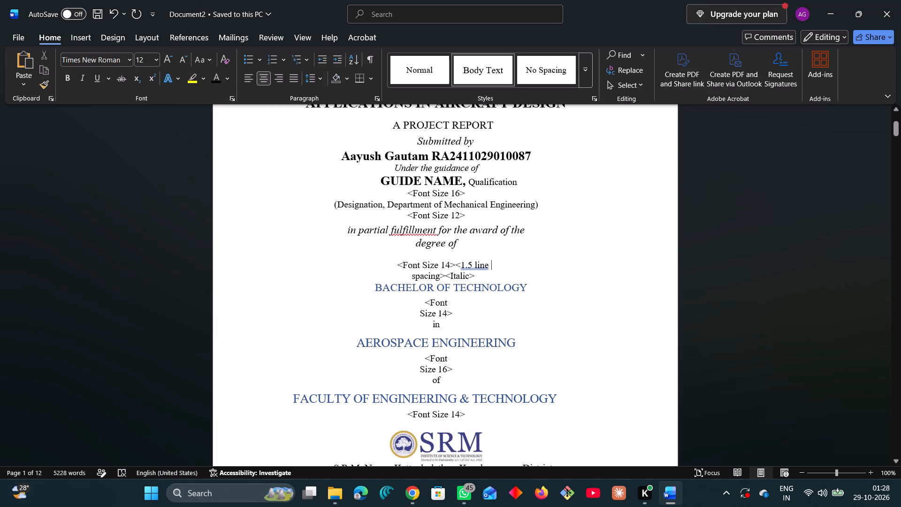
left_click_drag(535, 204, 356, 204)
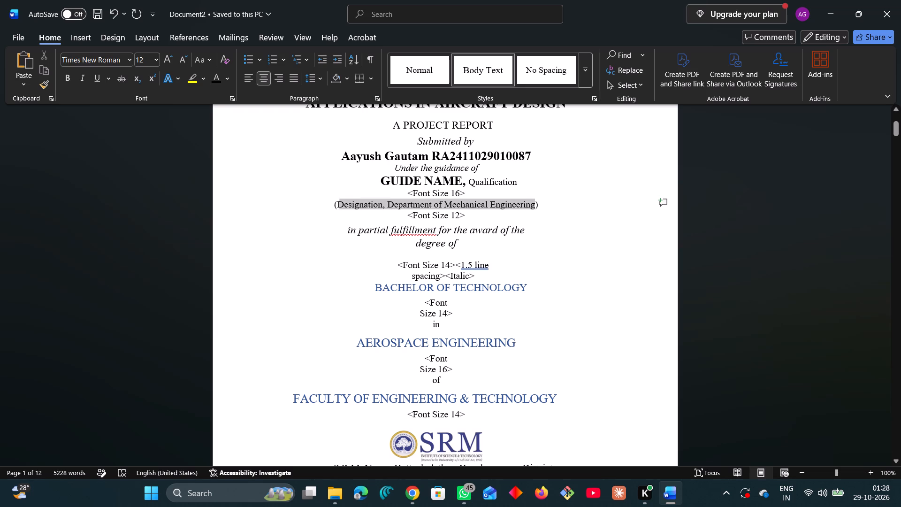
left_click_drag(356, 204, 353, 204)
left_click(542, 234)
Delete the "<Font Size 14>" note under the "in partial fulfillment" line, keeping the line spacing and italic notes.
left_click(448, 253)
left_click(455, 265)
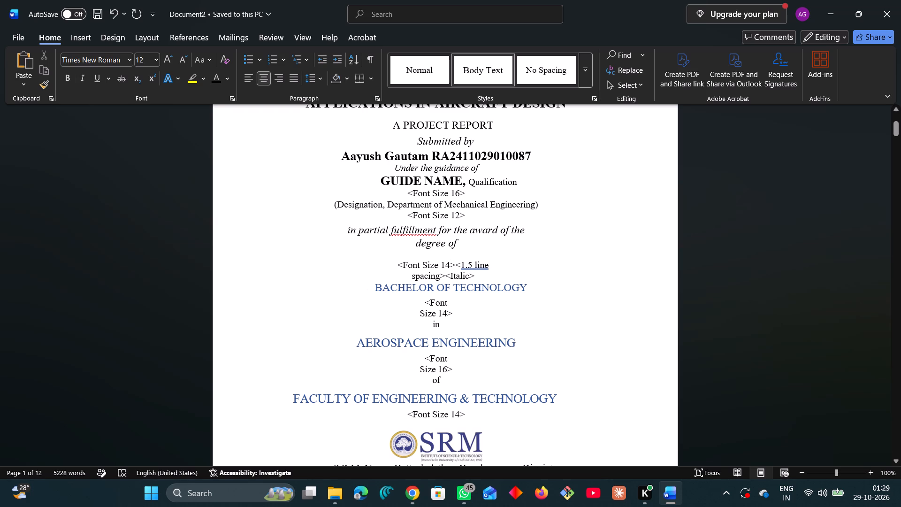
left_click_drag(443, 278, 437, 274)
left_click(454, 267)
key("BackSpace")
key("BackSpace")
key("BackSpace")
key("BackSpace")
key("BackSpace")
key("BackSpace")
key("BackSpace")
key("BackSpace")
key("BackSpace")
key("BackSpace")
key("BackSpace")
key("BackSpace")
key("BackSpace")
key("BackSpace")
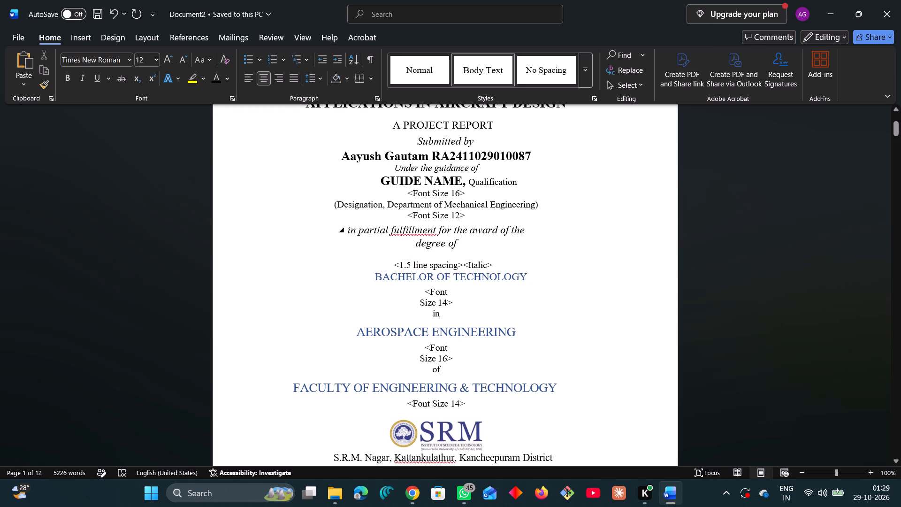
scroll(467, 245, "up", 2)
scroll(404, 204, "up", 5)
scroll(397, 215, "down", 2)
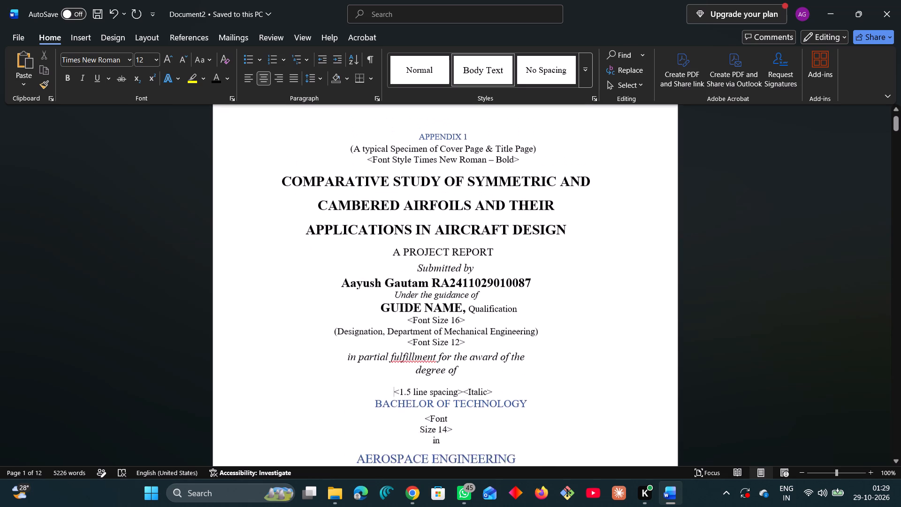
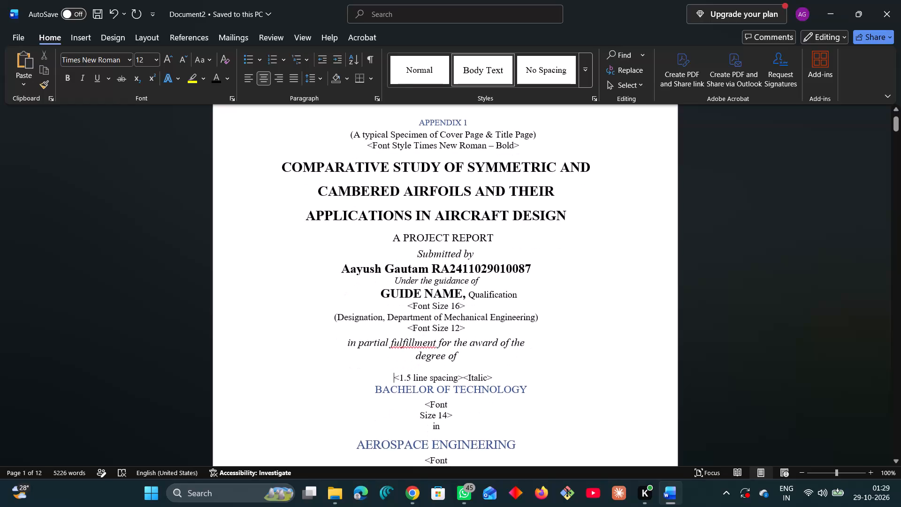
Make the "BACHELOR OF TECHNOLOGY" line on the cover page black and bold.
scroll(519, 153, "down", 5)
left_click_drag(527, 249, 409, 243)
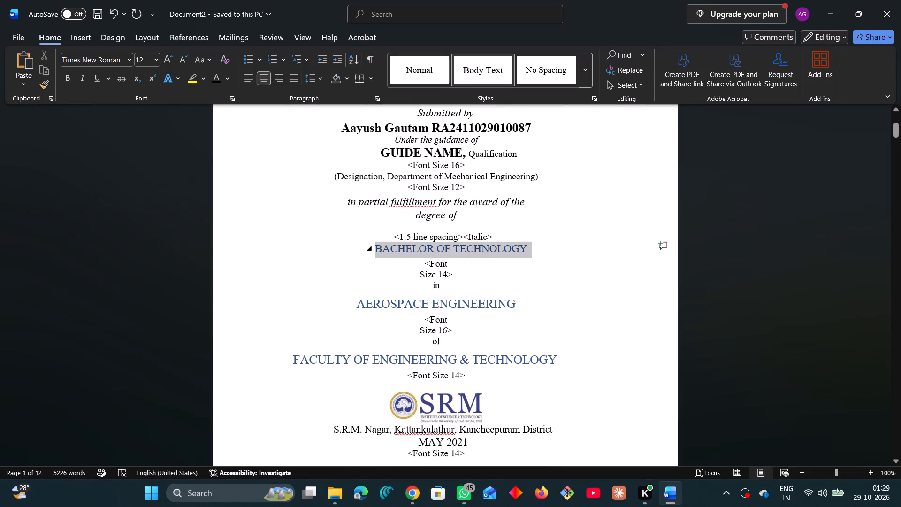
left_click_drag(409, 243, 377, 249)
left_click(449, 229)
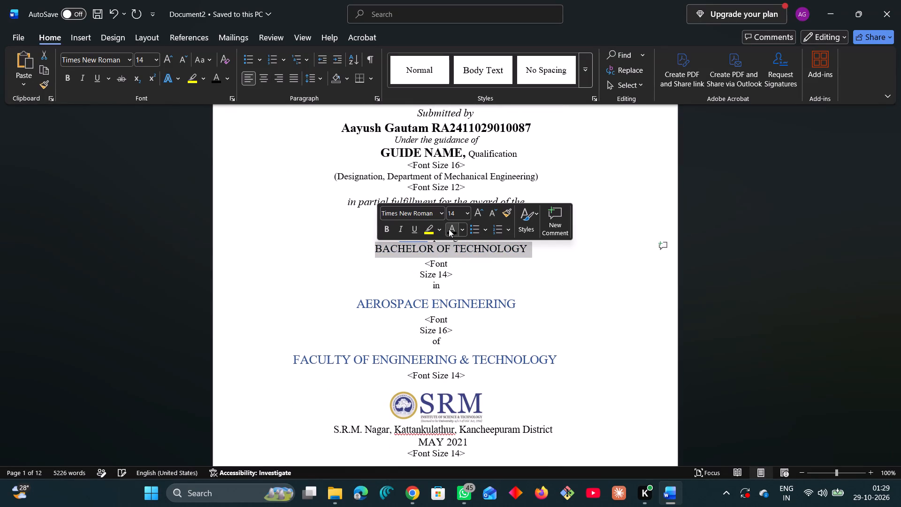
left_click(385, 230)
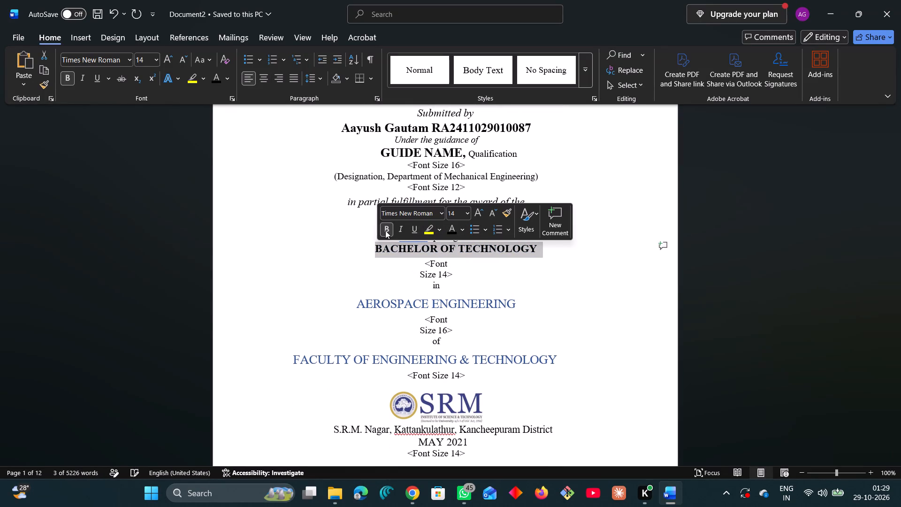
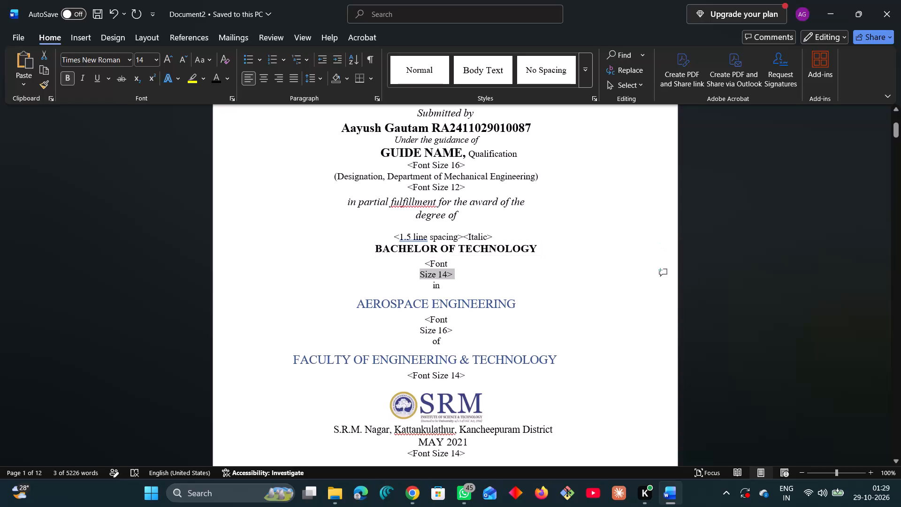
Delete the <Font Size 14> note beneath the BACHELOR OF TECHNOLOGY line.
key("BackSpace")
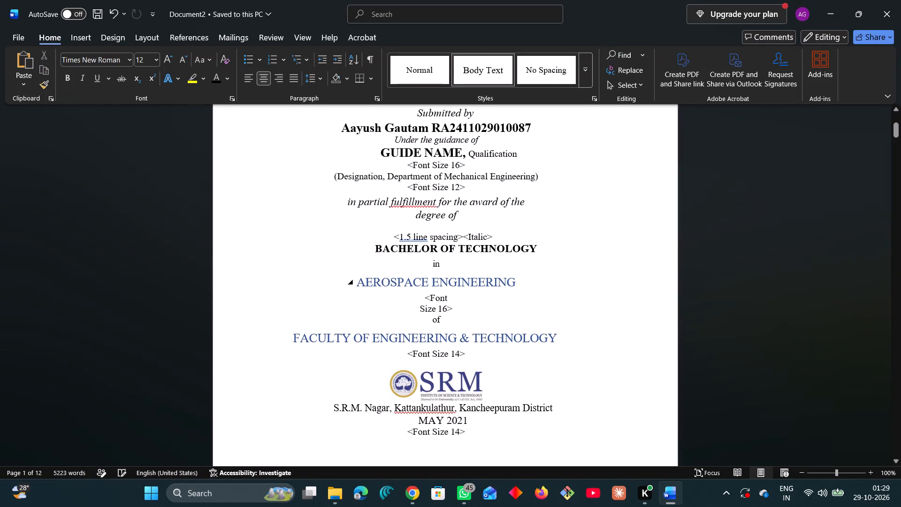
Make the AEROSPACE ENGINEERING line on the cover page bold and black, and delete the <Font Size 16> note beneath it.
left_click_drag(522, 282, 390, 286)
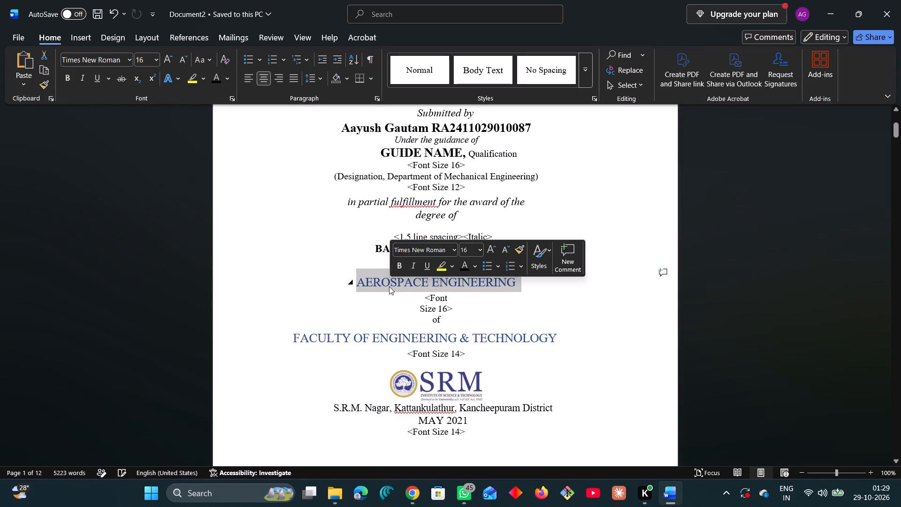
left_click(403, 265)
left_click(473, 305)
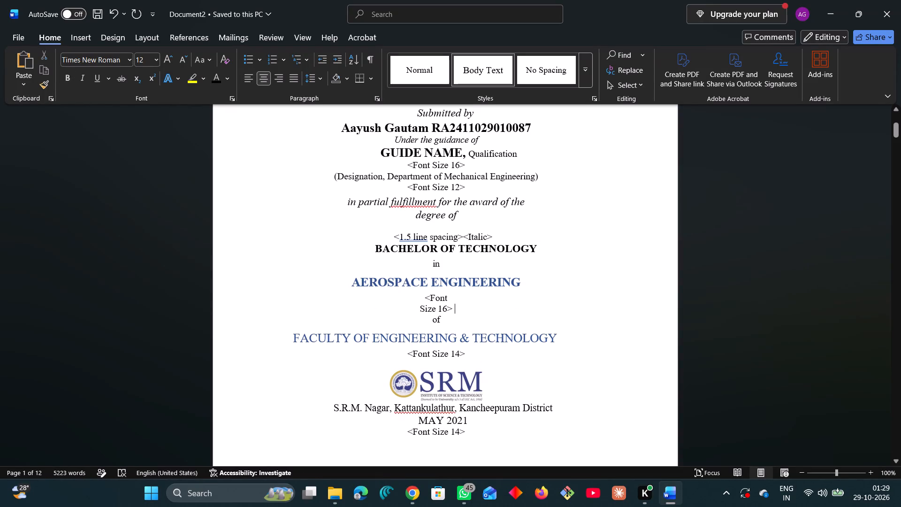
left_click_drag(455, 321, 439, 316)
left_click_drag(453, 309, 427, 298)
key("BackSpace")
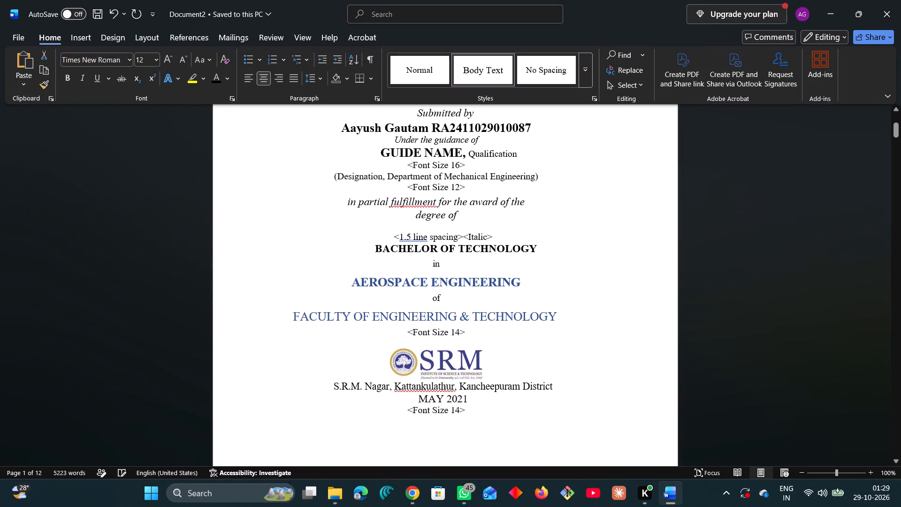
left_click_drag(527, 281, 366, 276)
left_click(441, 256)
Make the FACULTY OF ENGINEERING & TECHNOLOGY line black and delete the <Font Size 14> note beneath it.
left_click_drag(562, 320, 532, 319)
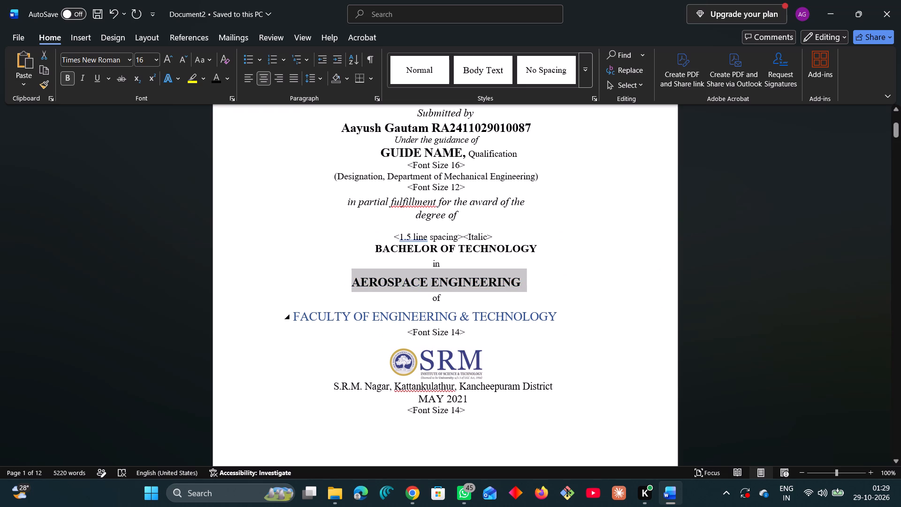
left_click_drag(532, 319, 294, 318)
left_click(368, 297)
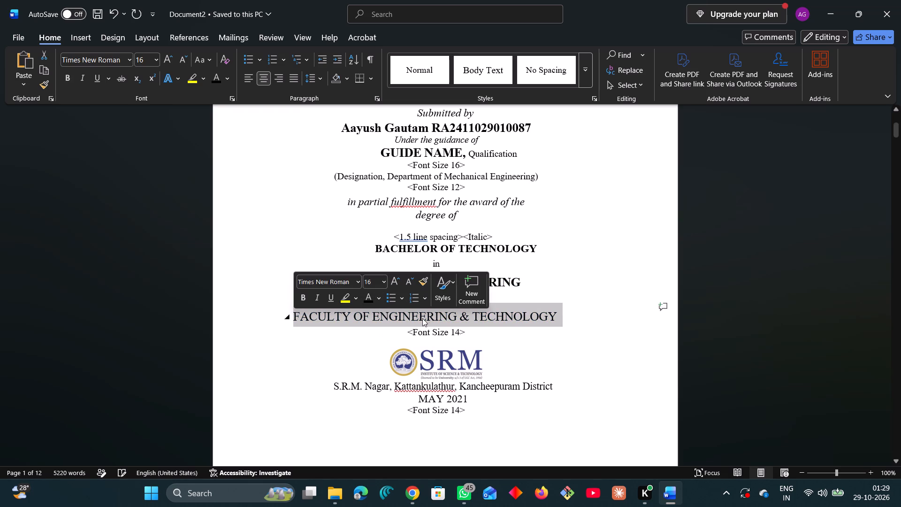
left_click(480, 334)
left_click_drag(474, 331, 412, 333)
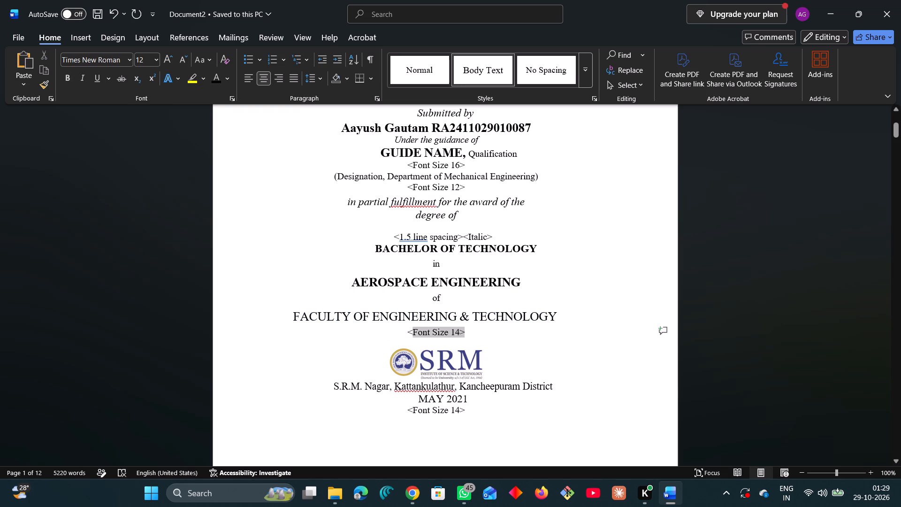
left_click_drag(412, 333, 409, 334)
key("BackSpace")
Delete the <Font Size 14> note beneath MAY 2021 and set the S.R.M. Nagar address and date lines to size 14.
left_click_drag(472, 401, 409, 401)
key("BackSpace")
left_click_drag(478, 386, 347, 377)
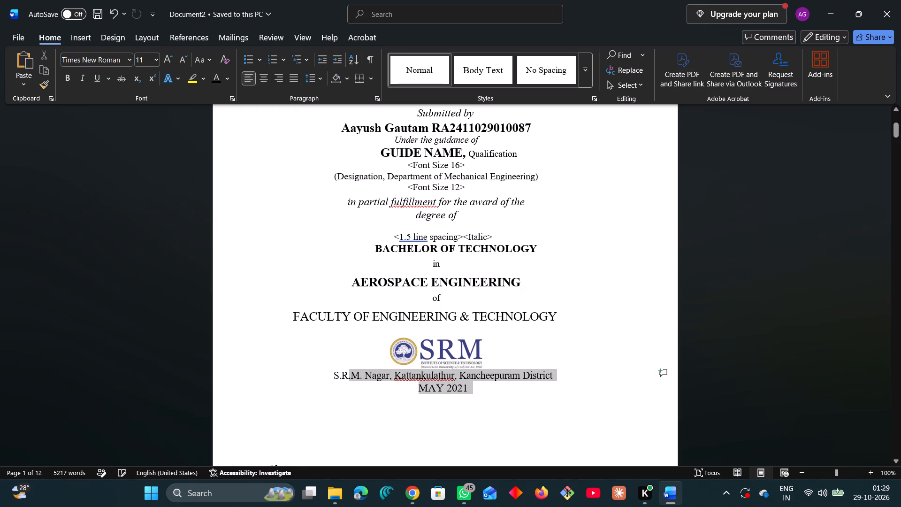
left_click_drag(347, 377, 335, 376)
left_click(427, 341)
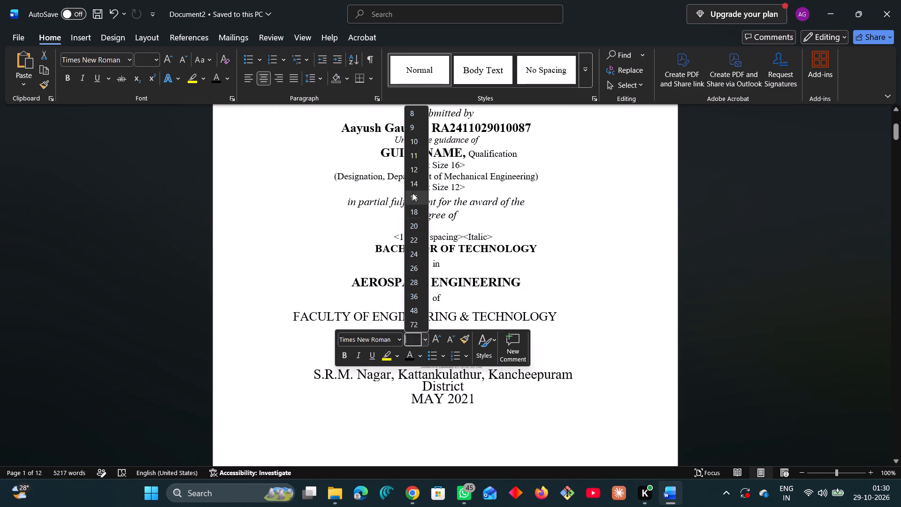
left_click(417, 188)
left_click(550, 322)
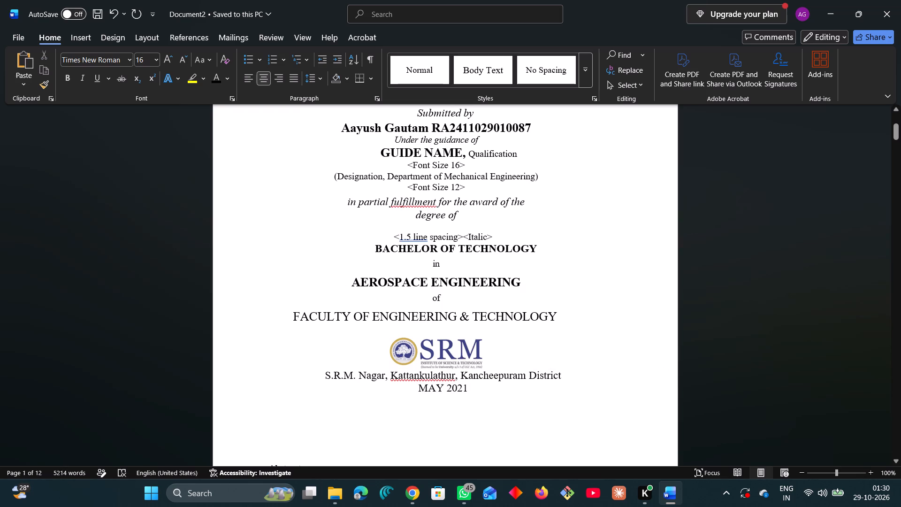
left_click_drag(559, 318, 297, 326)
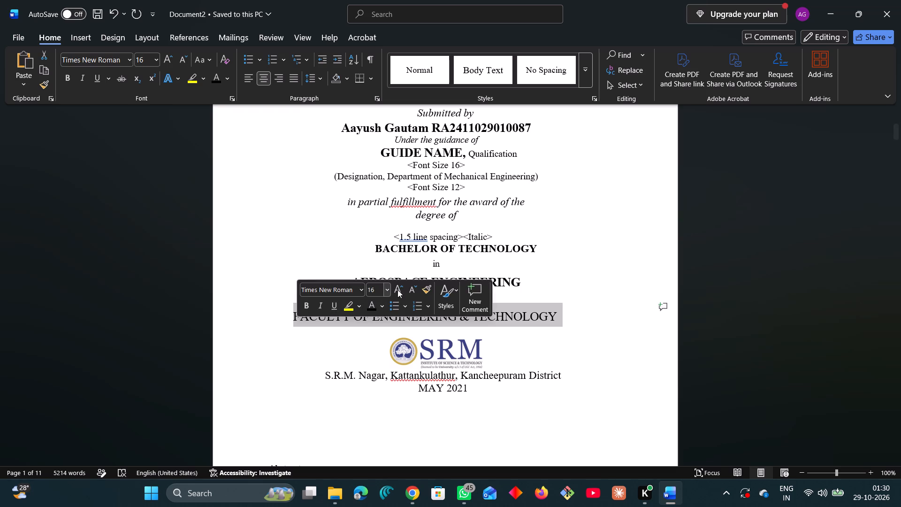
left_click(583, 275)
Remove the indent before the BACHELOR OF TECHNOLOGY line and centre it.
left_click(375, 252)
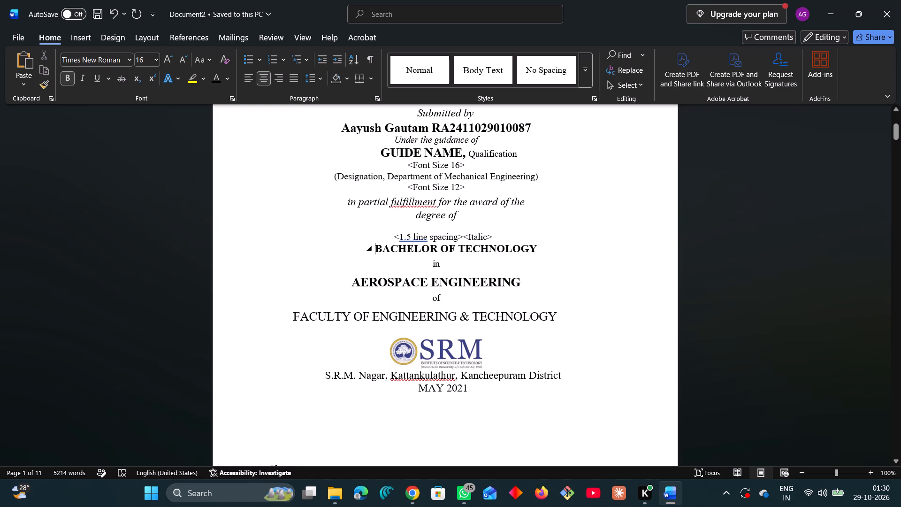
key("BackSpace")
left_click(263, 82)
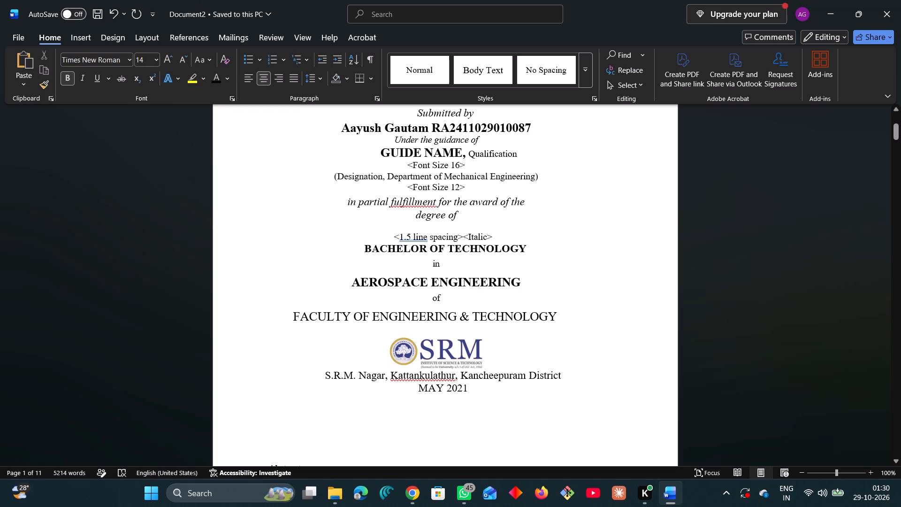
Set the "in partial fulfillment for the award of the degree of" paragraph to 1.5 line spacing and delete the formatting note beneath it.
left_click_drag(468, 218, 396, 207)
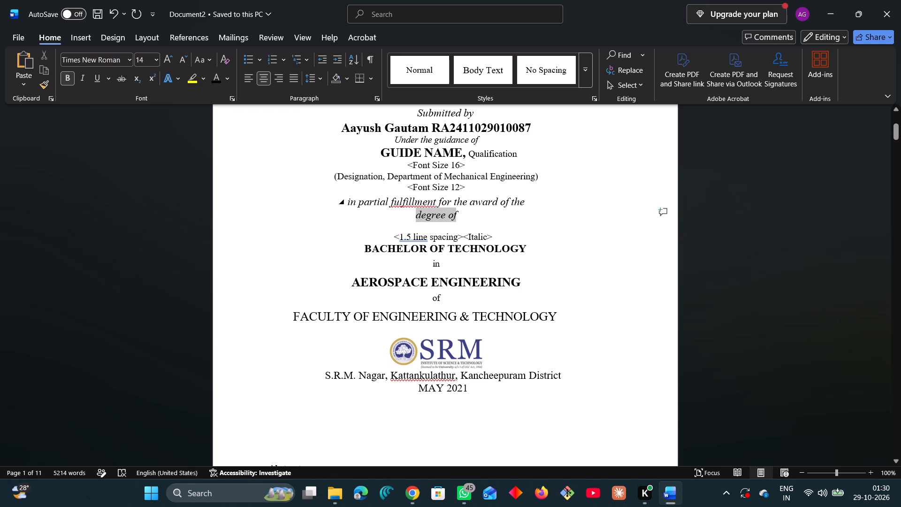
left_click_drag(396, 207, 342, 203)
left_click(307, 80)
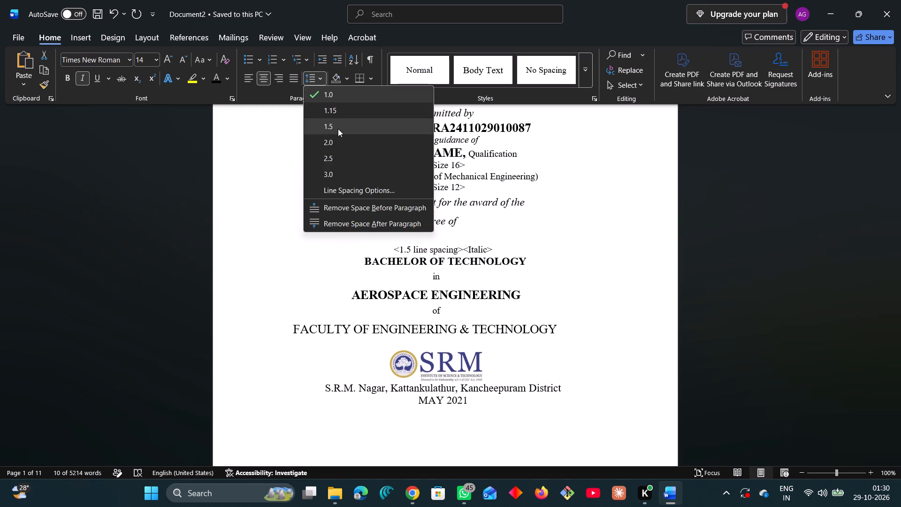
left_click(338, 129)
left_click(590, 247)
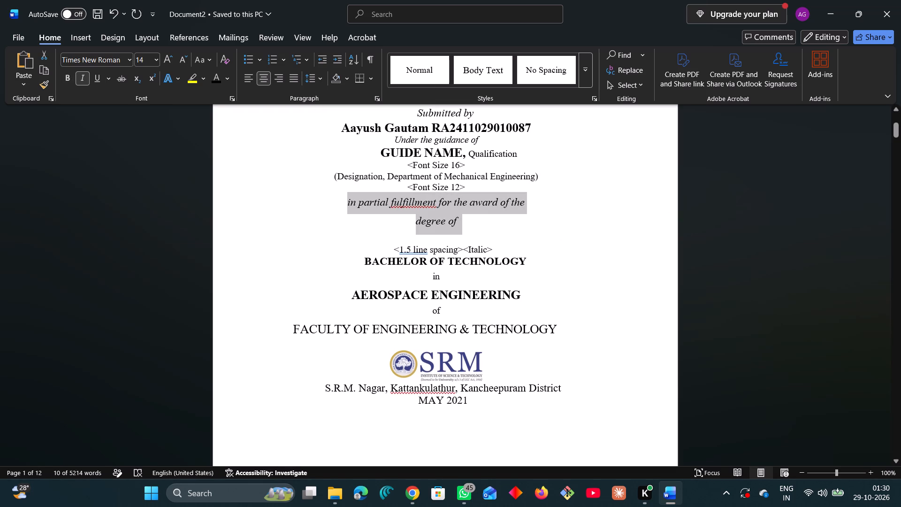
left_click_drag(498, 246, 403, 247)
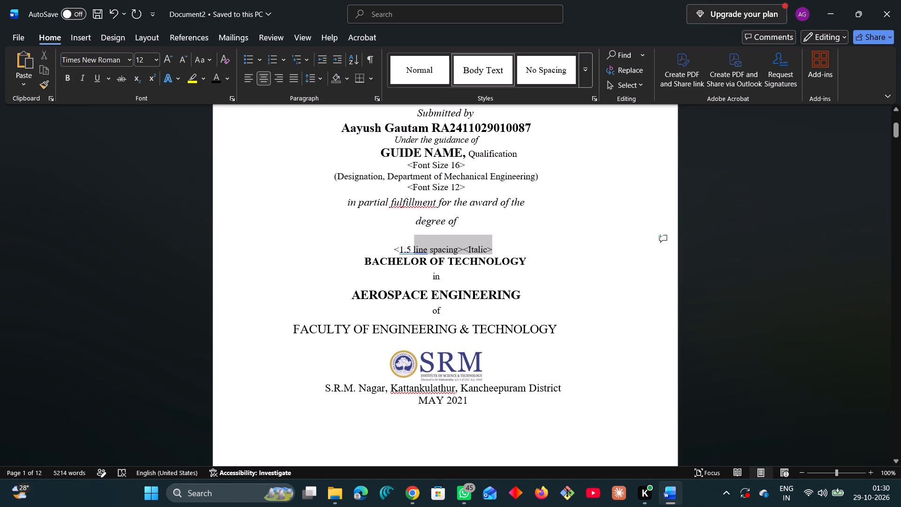
left_click_drag(403, 247, 393, 247)
key("BackSpace")
Delete the APPENDIX 1 heading, the specimen caption and the <Font Style Times New Roman – Bold> note above the report title.
scroll(437, 229, "up", 1)
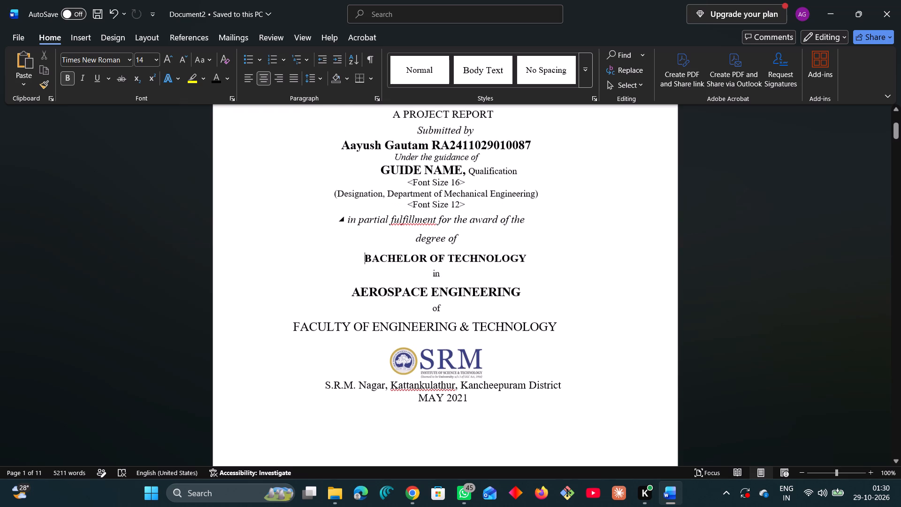
scroll(474, 212, "up", 1)
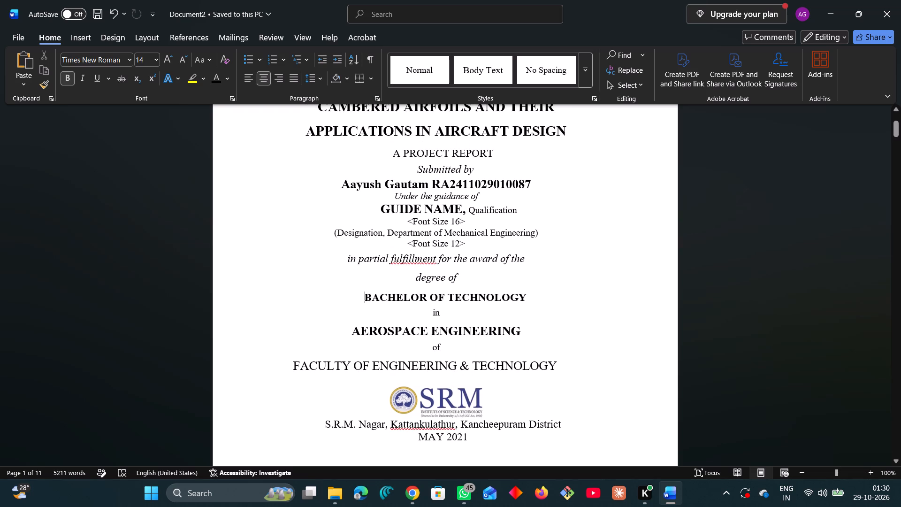
scroll(470, 226, "up", 4)
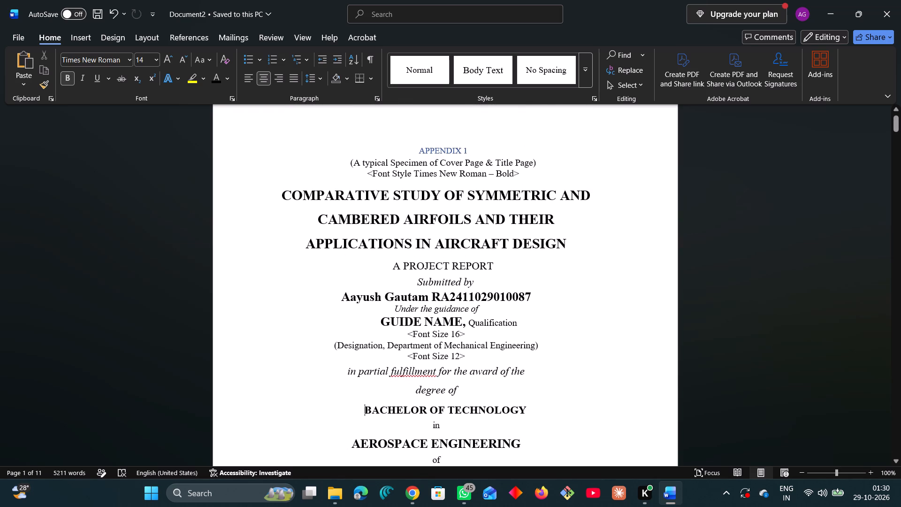
left_click_drag(533, 177, 419, 163)
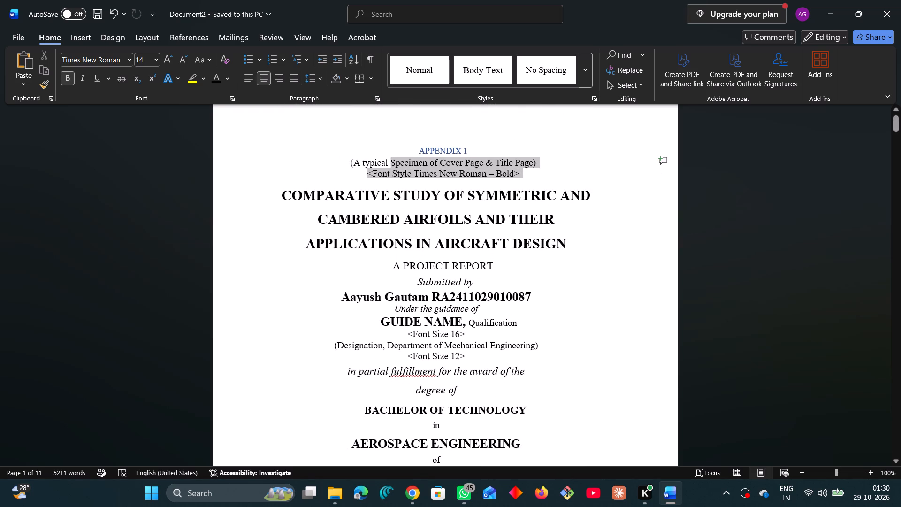
left_click_drag(419, 163, 382, 155)
key("BackSpace")
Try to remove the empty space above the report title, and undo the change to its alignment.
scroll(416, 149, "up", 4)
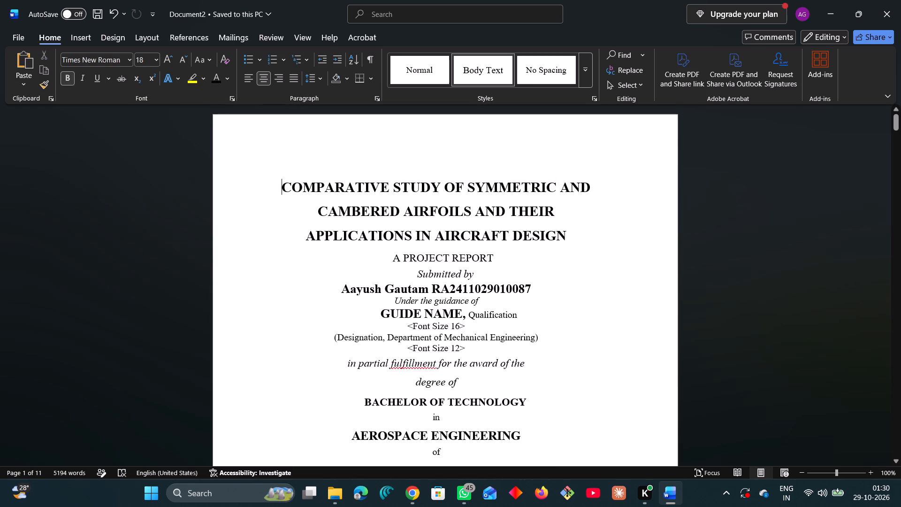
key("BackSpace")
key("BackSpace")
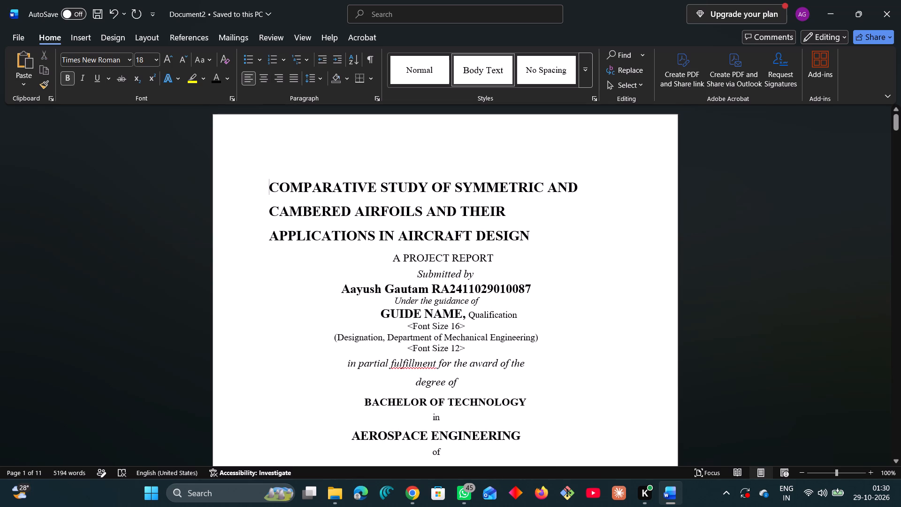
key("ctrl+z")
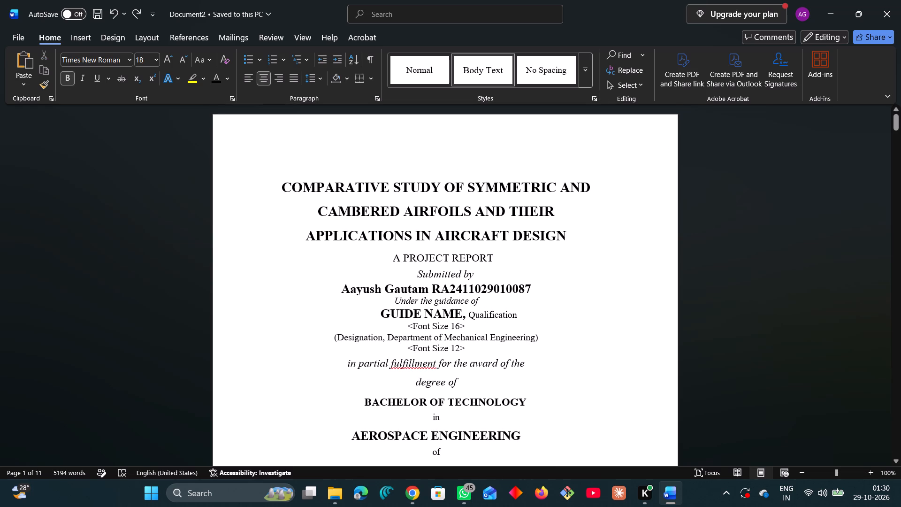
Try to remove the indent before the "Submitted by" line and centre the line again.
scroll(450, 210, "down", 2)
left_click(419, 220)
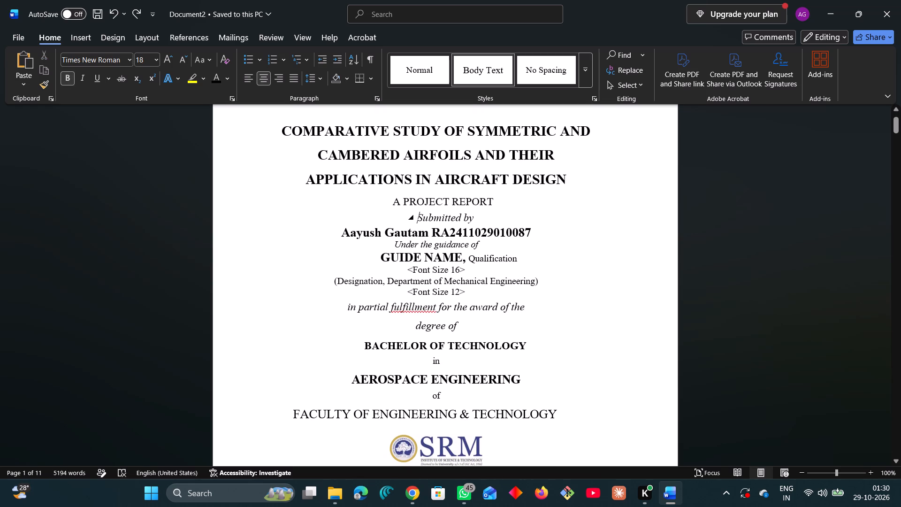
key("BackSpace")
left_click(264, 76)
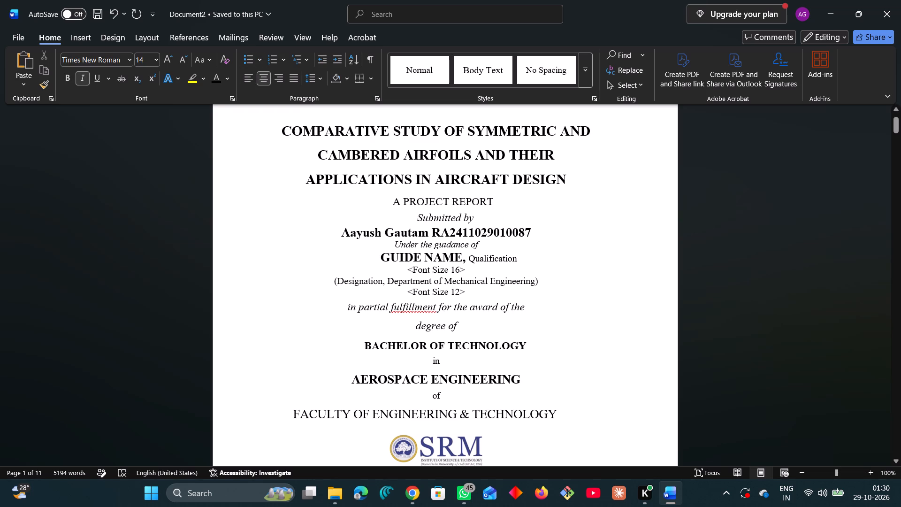
Switch from the Word document to the specimen report open in WhatsApp.
key("alt+Tab")
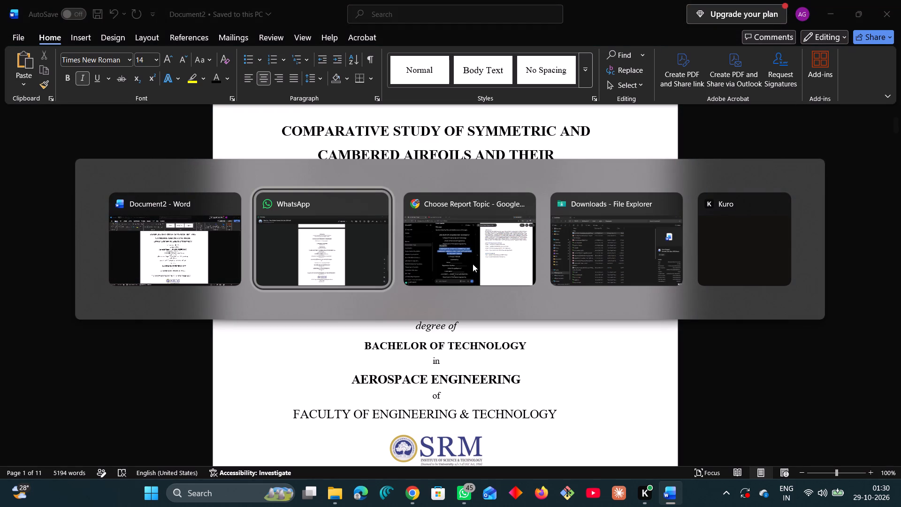
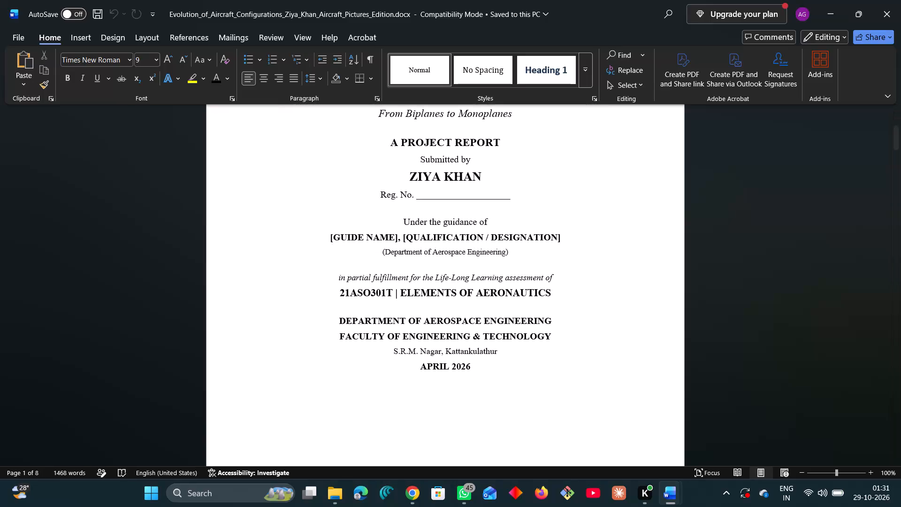
Copy the three institute, college and department heading lines from the aircraft configurations report and paste them above the airfoil report title in Document2.
scroll(434, 338, "up", 8)
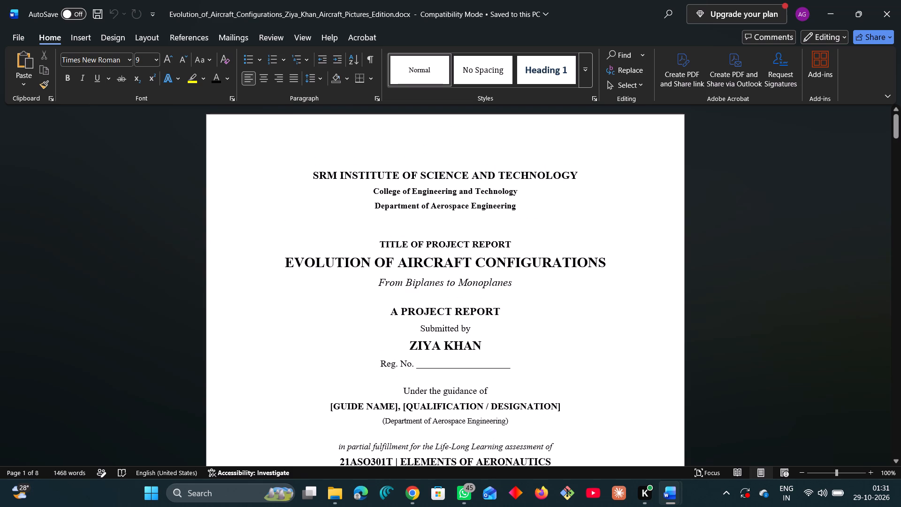
left_click_drag(519, 209, 328, 171)
key("ctrl+c")
key("alt+Tab")
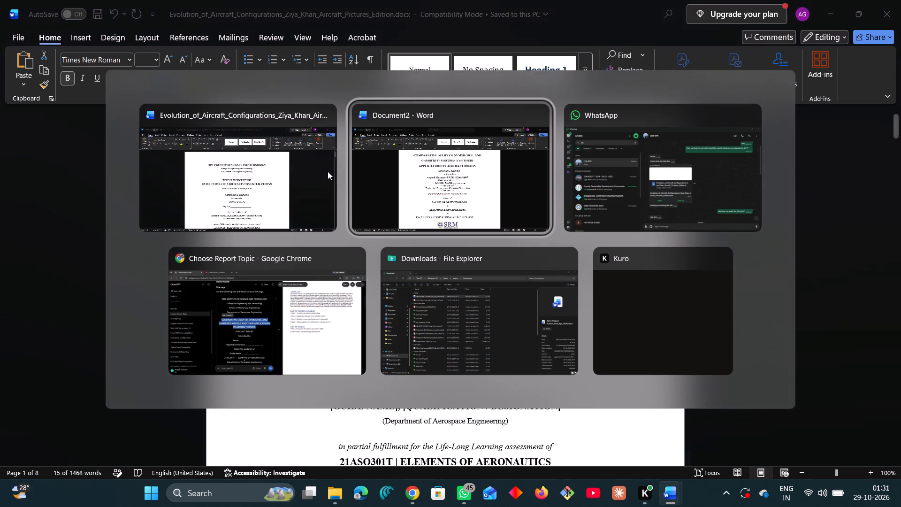
scroll(434, 195, "up", 7)
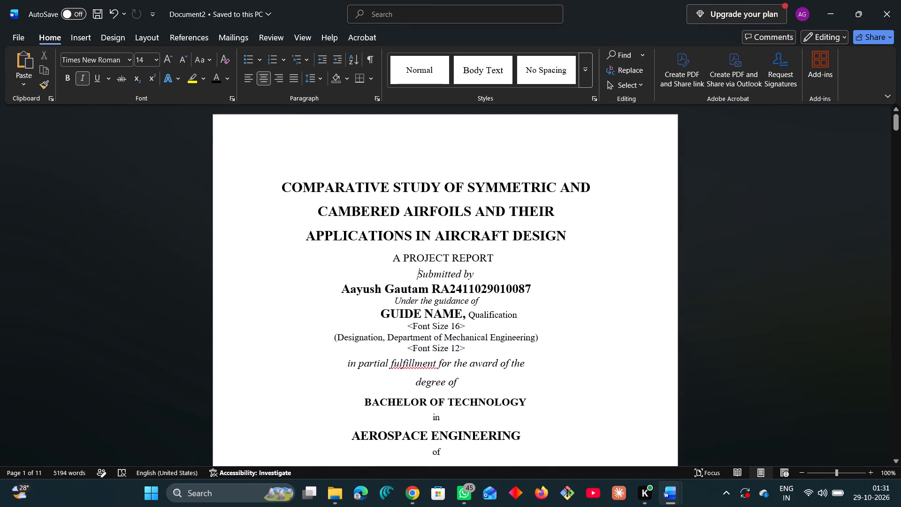
left_click(284, 185)
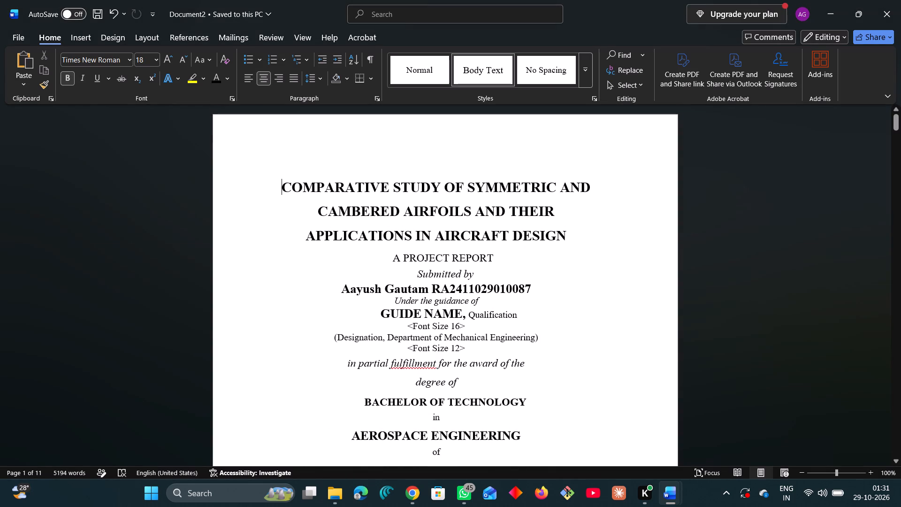
key("ctrl+v")
Set the line spacing of the three pasted institute heading lines to 1.5.
left_click_drag(518, 207, 316, 166)
left_click(313, 77)
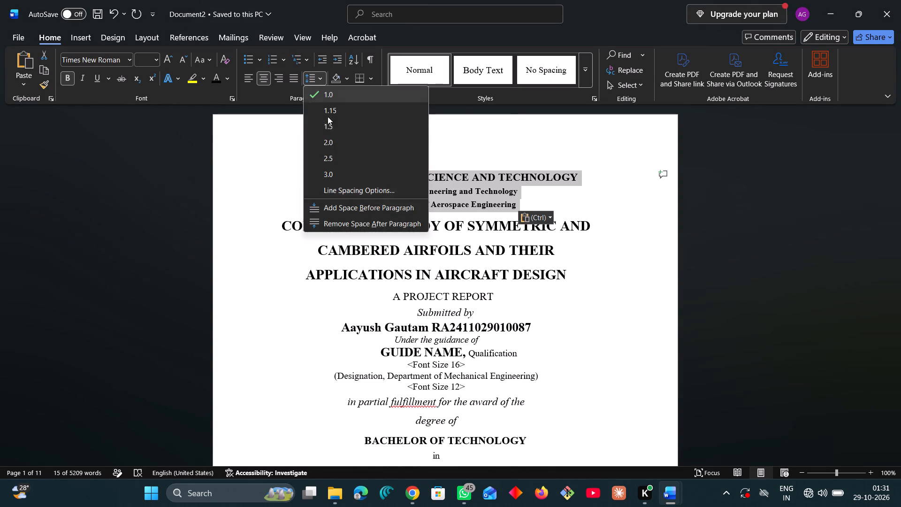
left_click(335, 123)
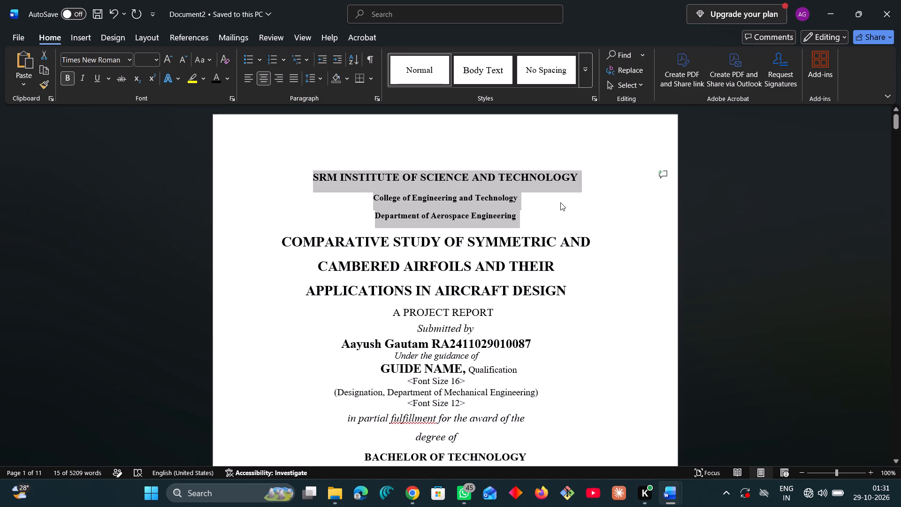
left_click(560, 202)
Switch to the aircraft configurations report and set its three institute heading lines to font size 16.
key("alt+Tab")
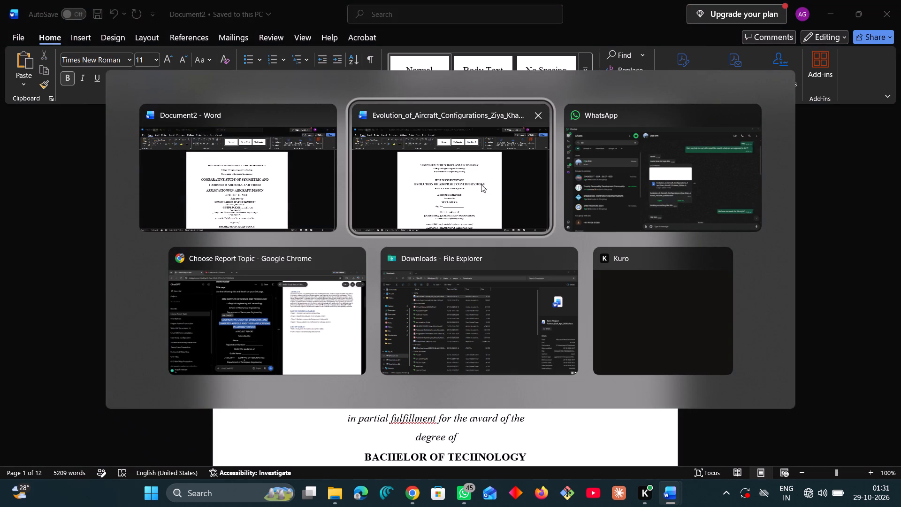
left_click(333, 183, "alt")
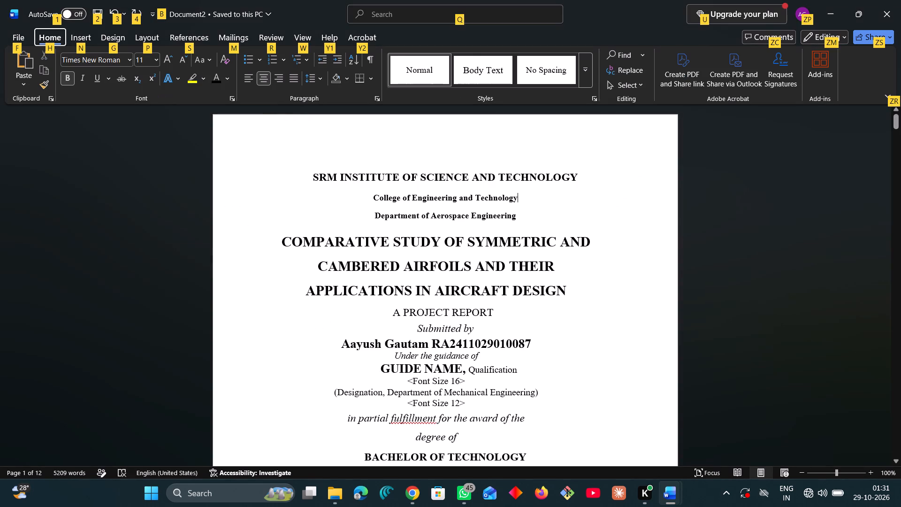
key("alt+Tab")
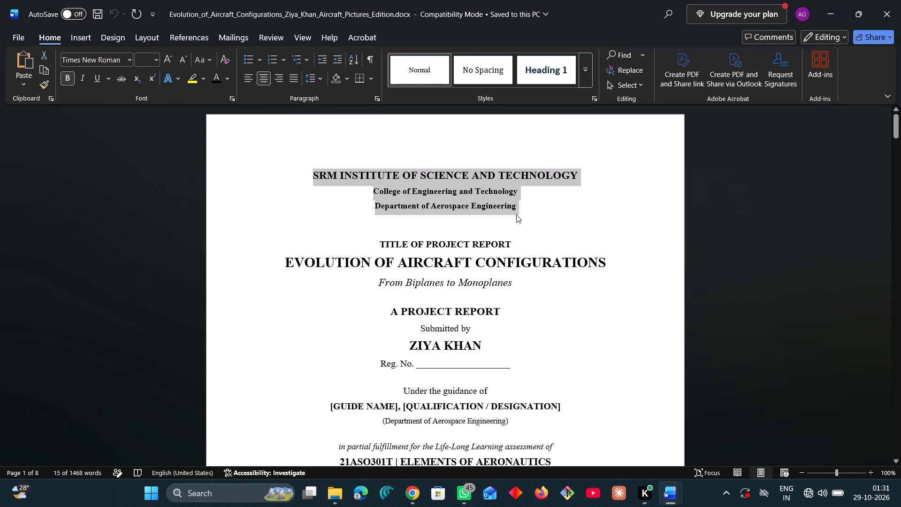
left_click(157, 56)
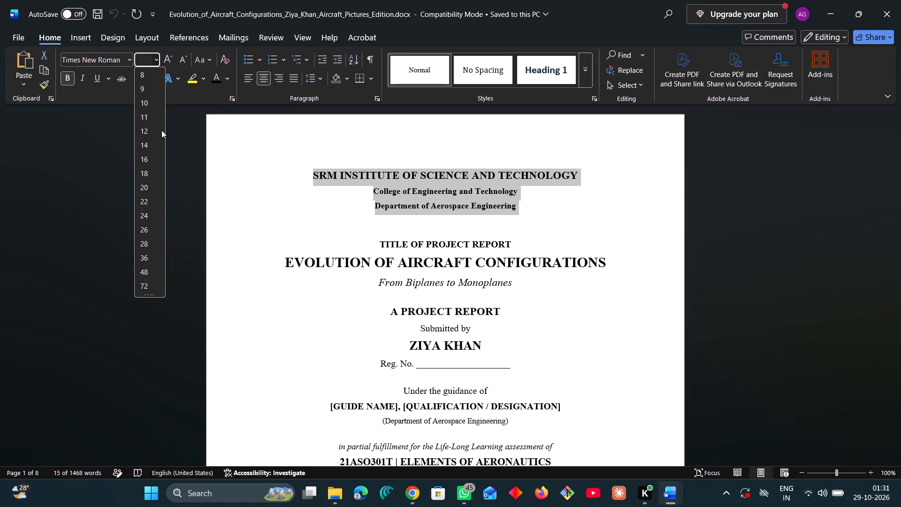
left_click(148, 161)
left_click(264, 207)
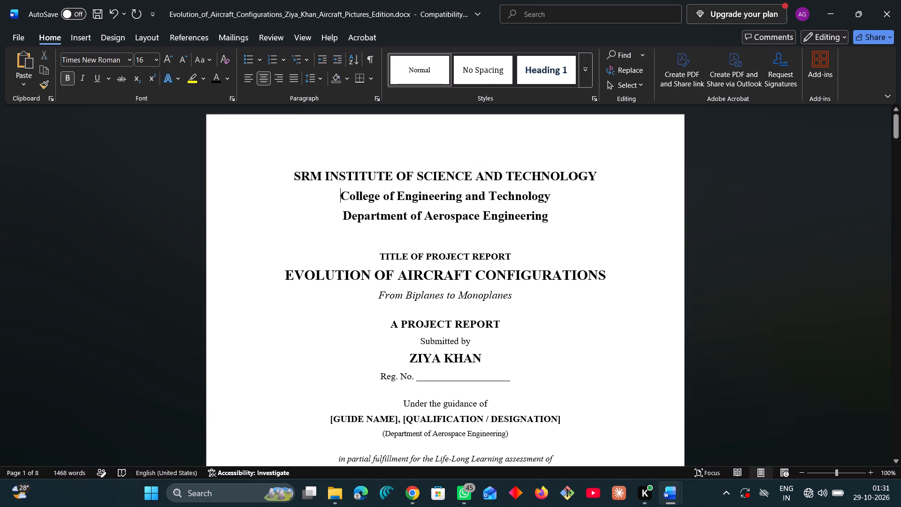
Switch from the aircraft configurations report back to the airfoil report's cover page in Document2.
key("alt+Tab")
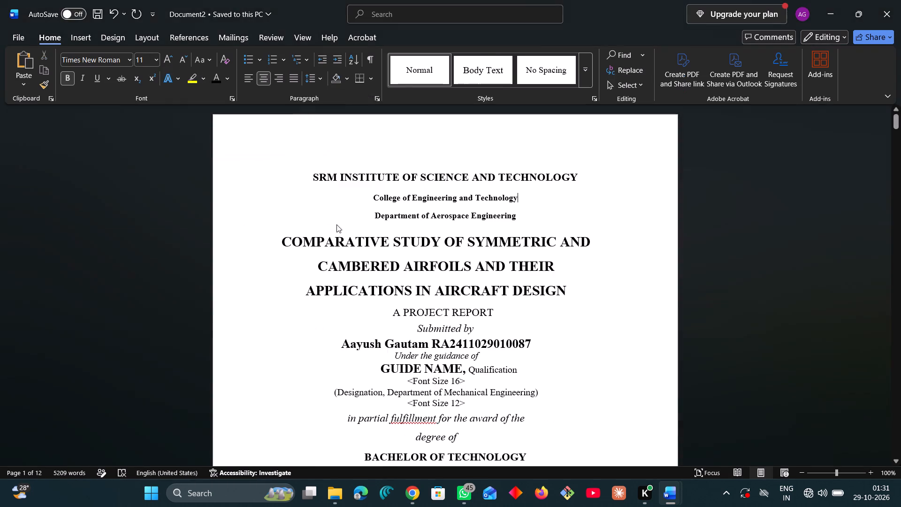
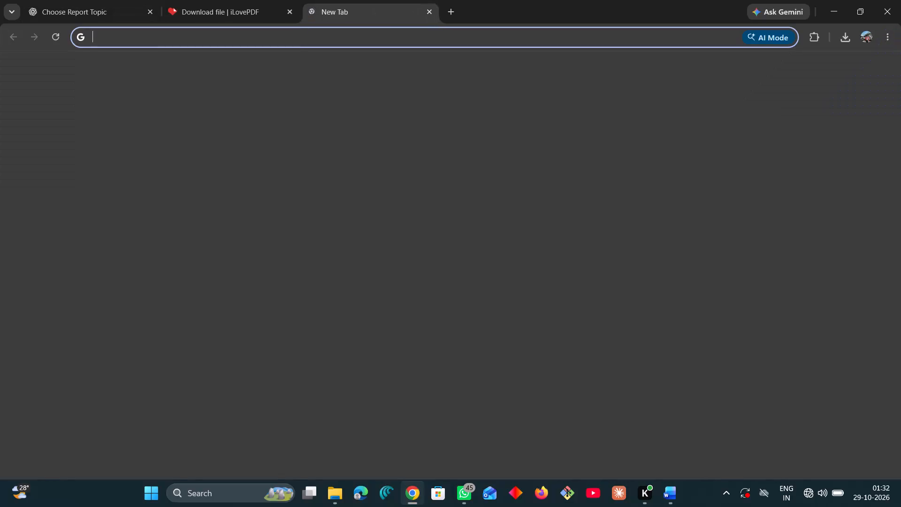
Open the copied SharePoint folder link in the new tab and close the iLovePDF download tab.
key("ctrl+v")
key("Return")
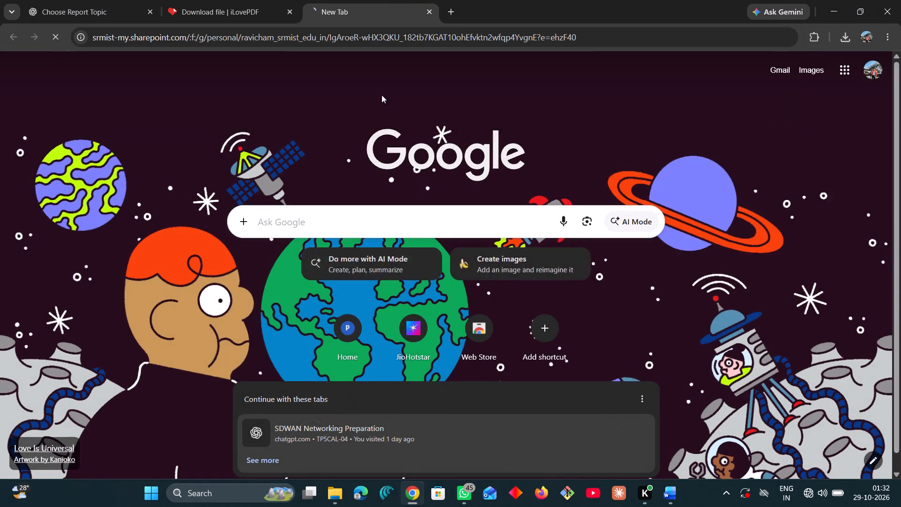
left_click(285, 14)
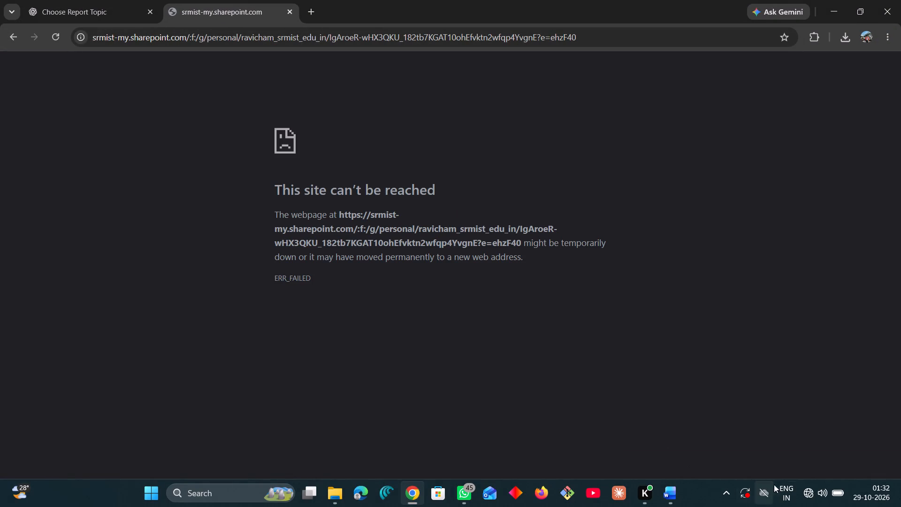
Connect the computer to the A35 phone hotspot over Wi-Fi so the SharePoint page can load.
left_click(804, 488)
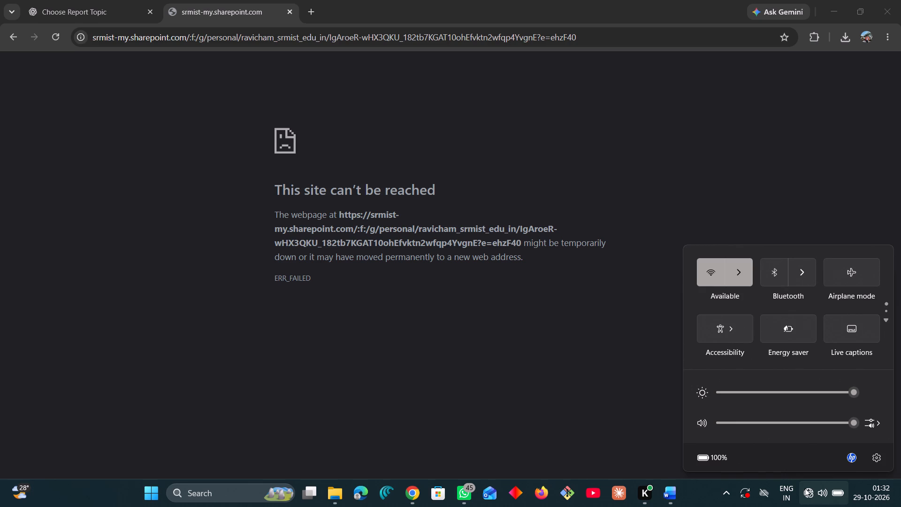
left_click(739, 269)
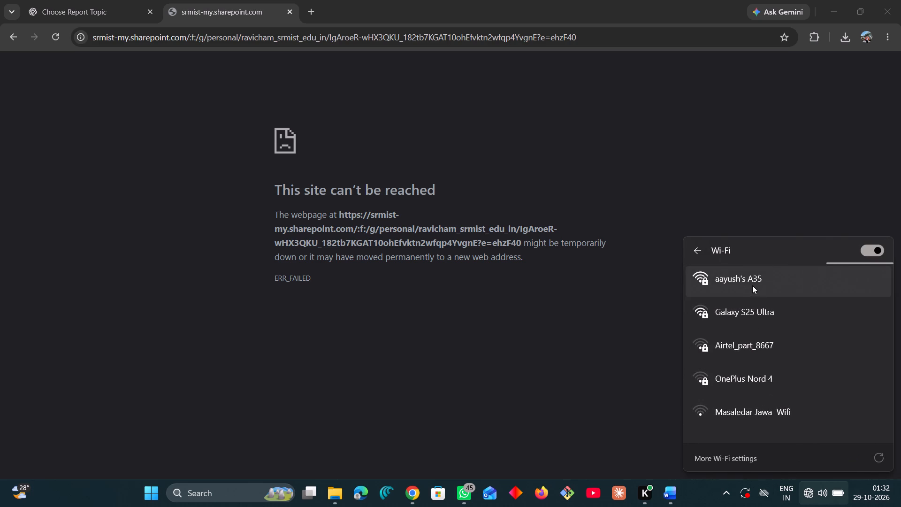
left_click(753, 285)
left_click(840, 330)
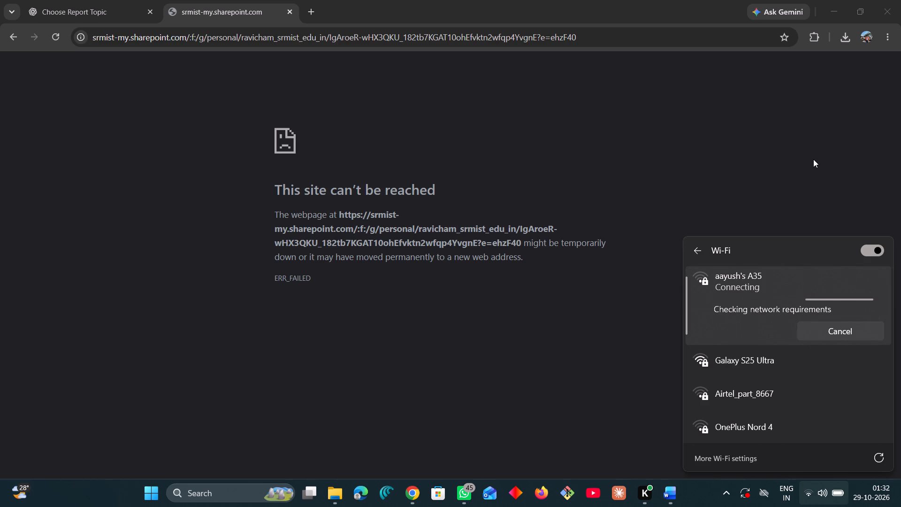
left_click(811, 159)
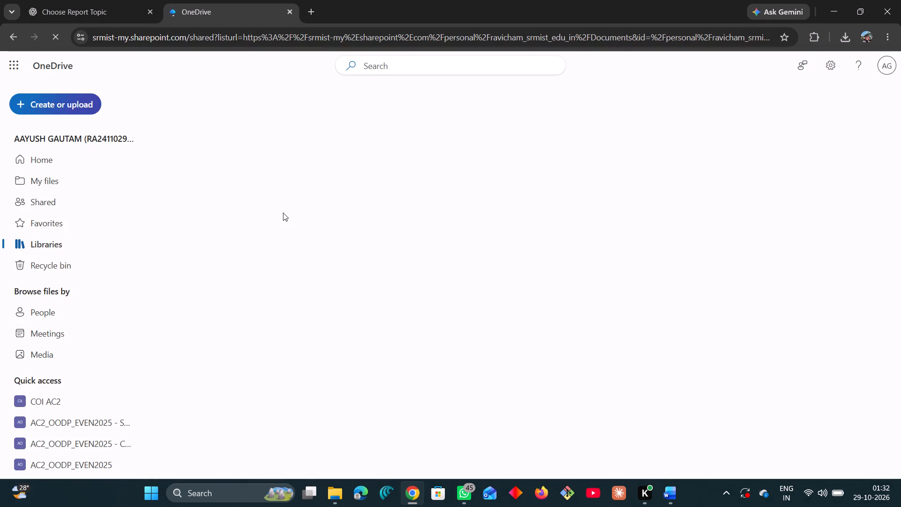
Switch back to the airfoil report in Word and review the lower part of its cover page.
key("alt+Tab")
key("alt+Tab")
scroll(318, 234, "down", 1)
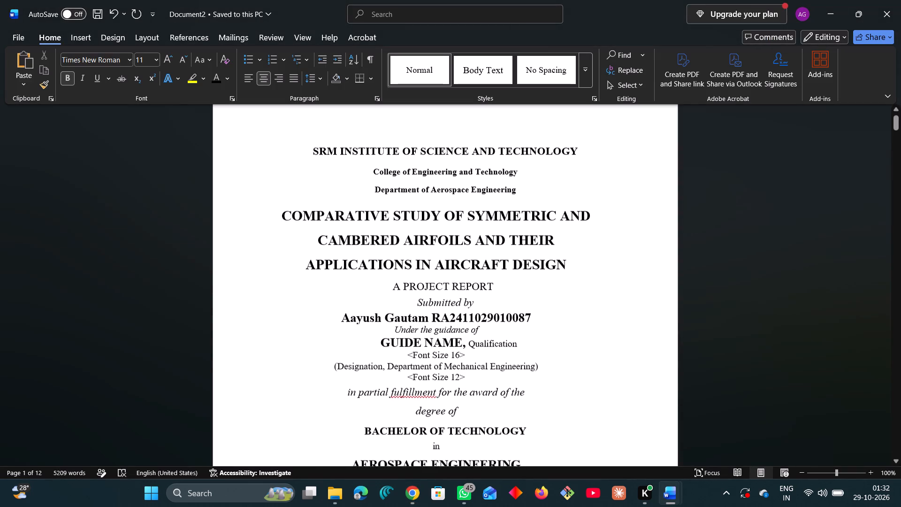
Move the registration number on the cover page onto its own line below the author's name with a line break.
scroll(318, 234, "down", 4)
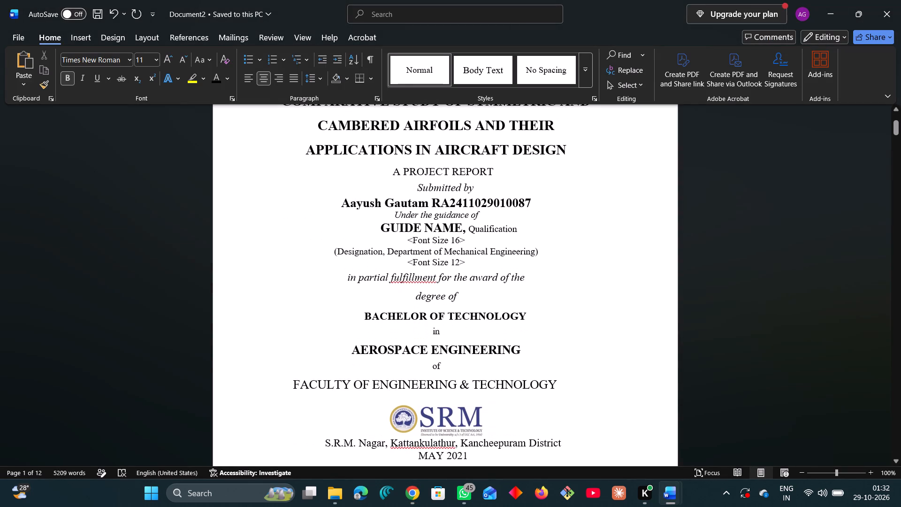
left_click(434, 202)
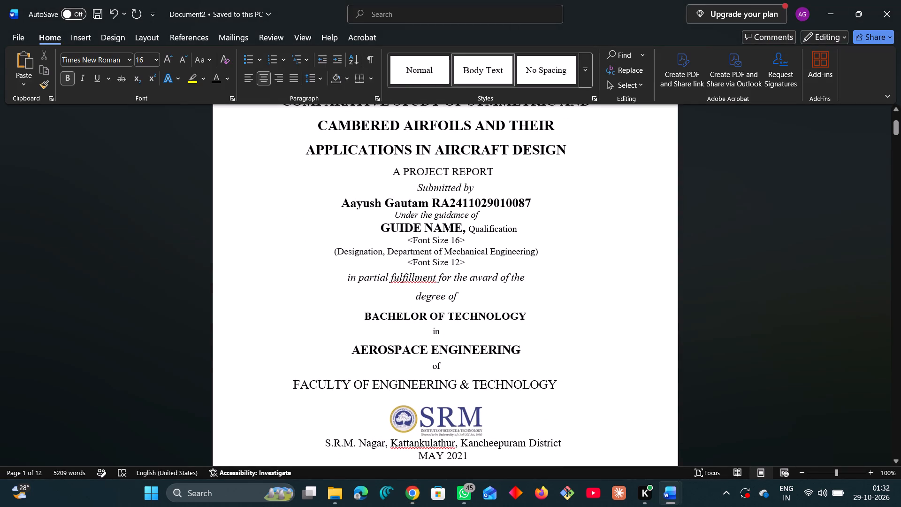
key("shift+Return")
Enclose the registration number below the author's name in square brackets.
left_click(484, 216)
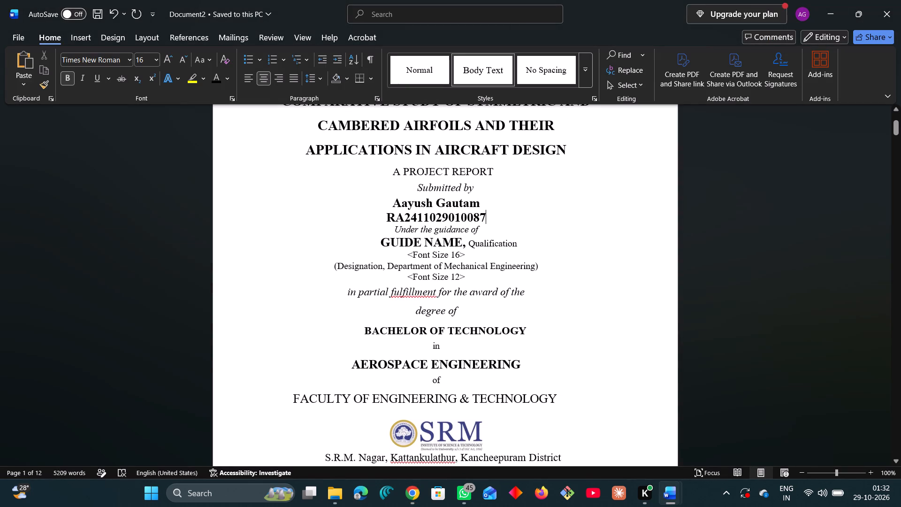
key("bracketright")
key("Left")
key("Left")
key("Left")
key("Left")
key("Left")
key("Left")
key("Left")
key("Left")
key("Left")
key("Left")
key("Left")
key("Left")
key("Left")
key("Left")
key("Left")
key("Left")
key("Left")
key("Left")
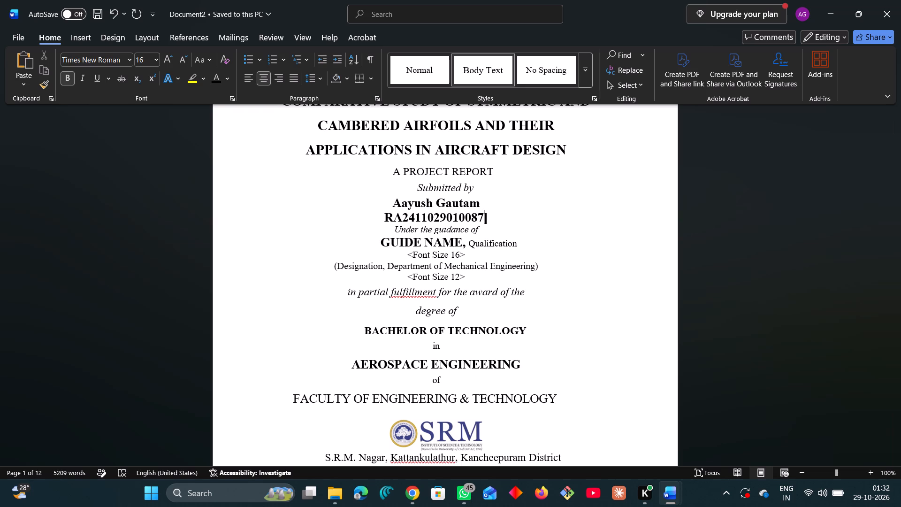
key("Right")
key("Right")
key("shift+braceleft")
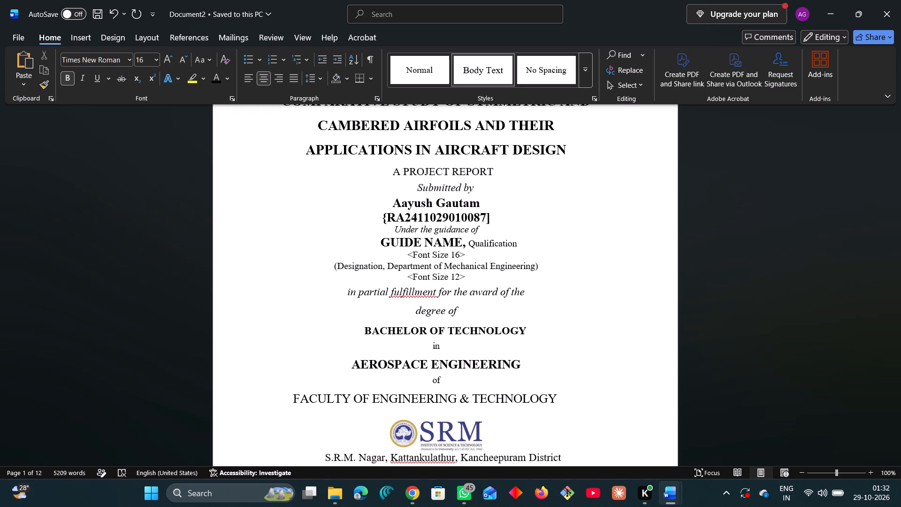
key("BackSpace")
key("bracketleft")
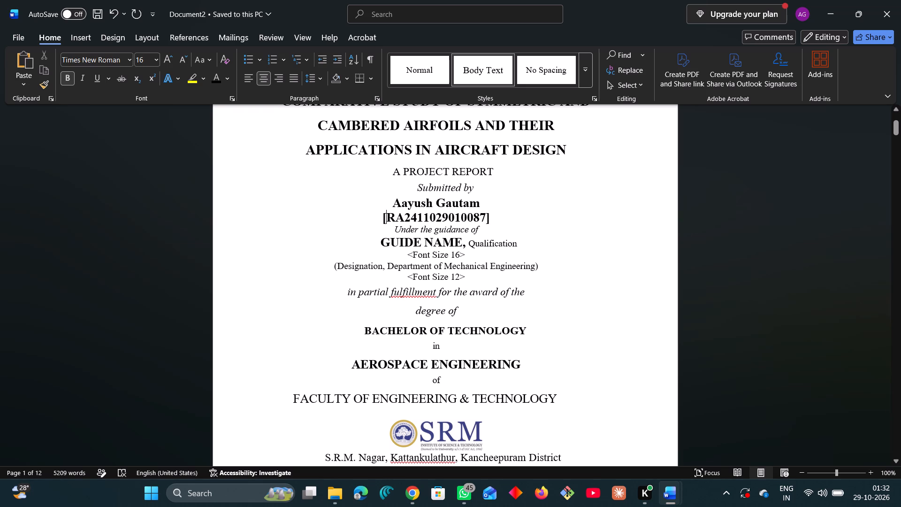
Switch to the LLT reports folder in Chrome and examine the cover page of the shared report on airfoils and lift generation for guide details.
key("alt+Tab")
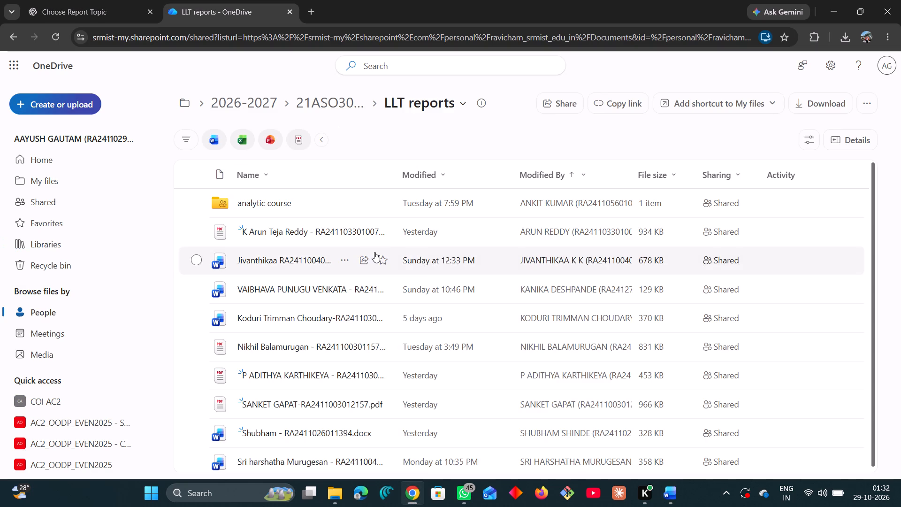
scroll(339, 345, "down", 3)
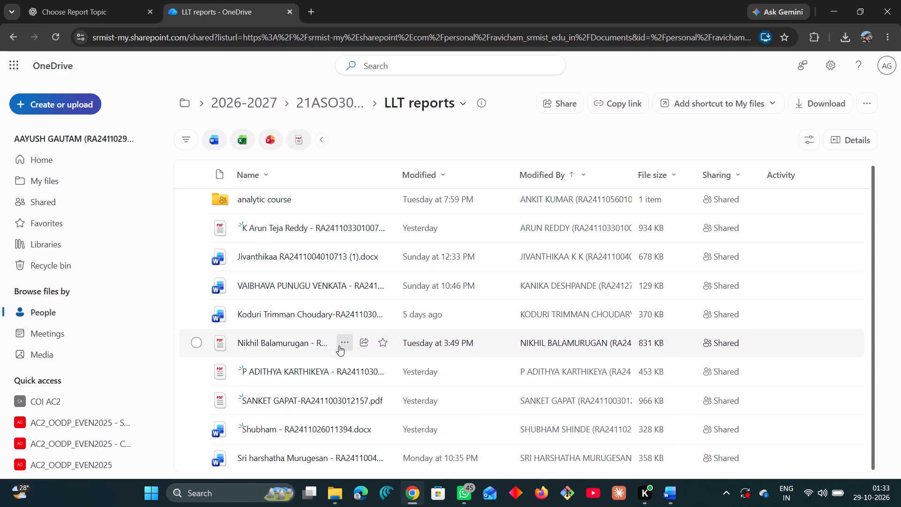
scroll(339, 346, "down", 3)
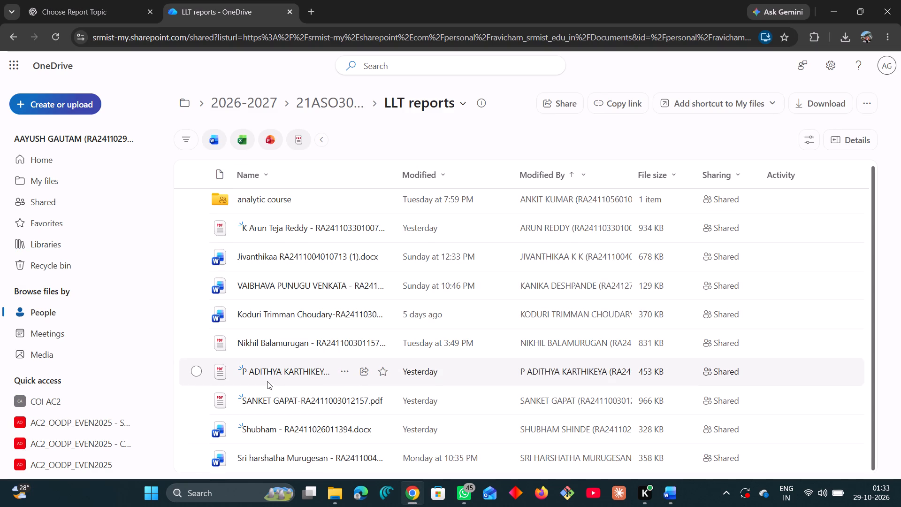
left_click(267, 255)
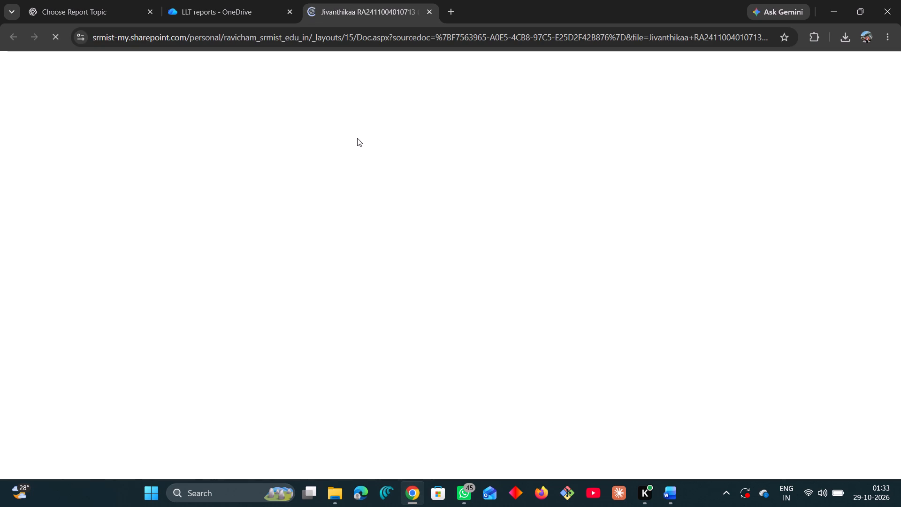
scroll(386, 212, "down", 2)
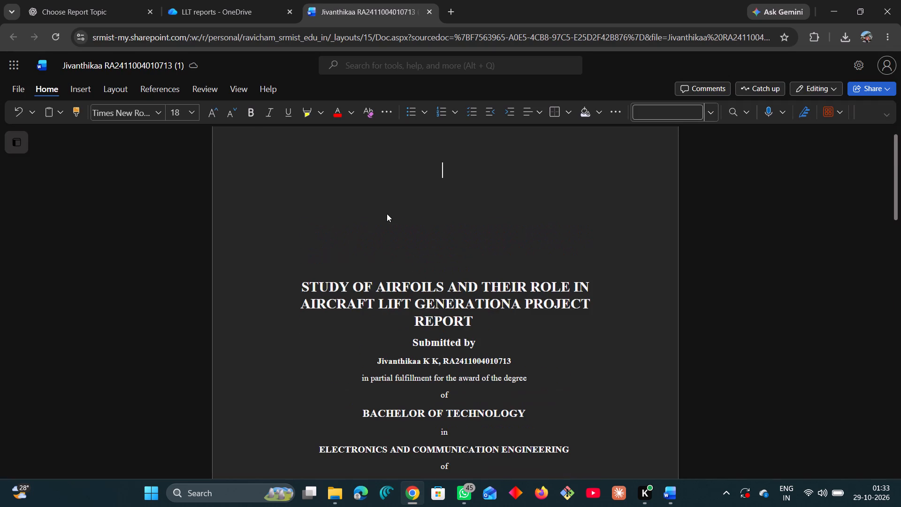
scroll(387, 214, "up", 1)
scroll(387, 214, "down", 3)
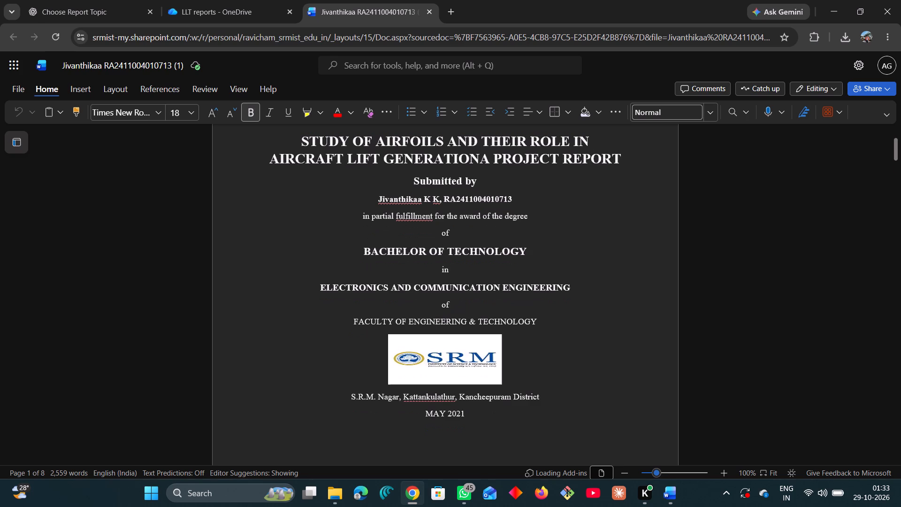
scroll(534, 289, "up", 4)
scroll(534, 289, "down", 4)
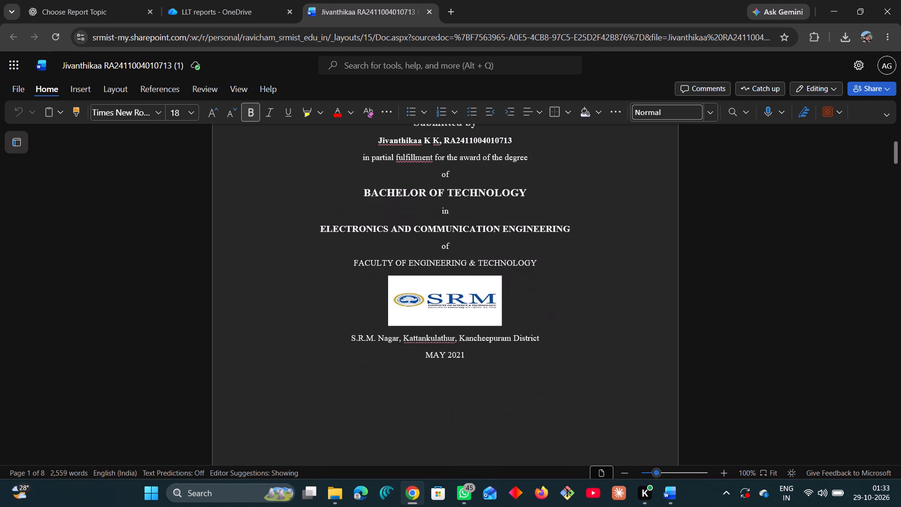
scroll(534, 289, "down", 8)
scroll(534, 288, "up", 6)
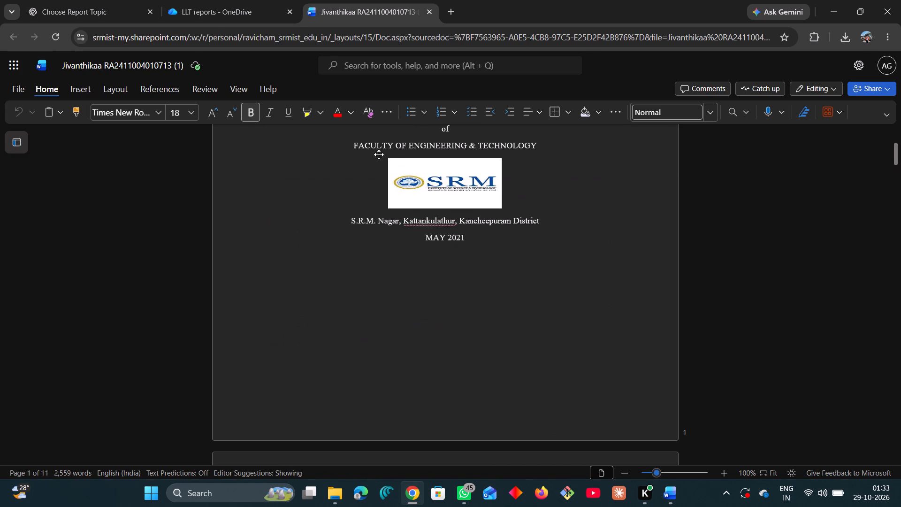
left_click(217, 15)
left_click(431, 11)
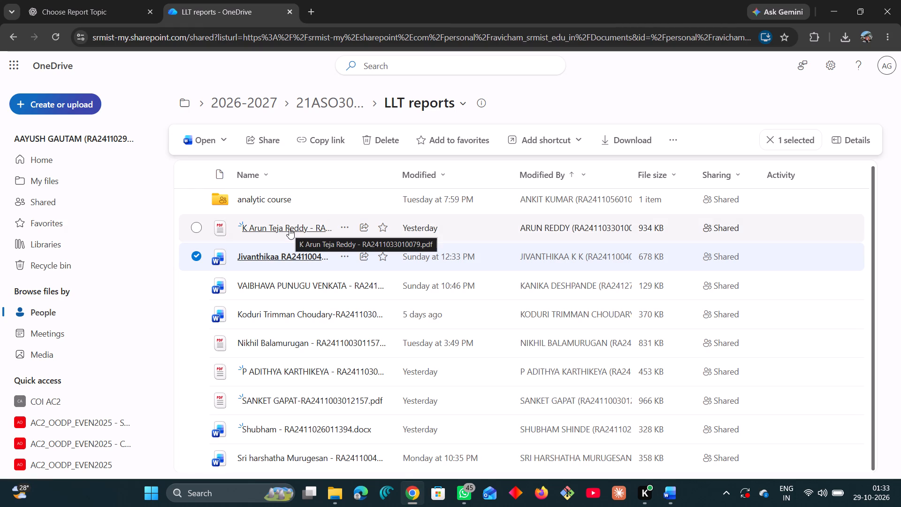
Copy the guide's name from the shared airframe load paths report and paste it over the GUIDE NAME placeholder in Document2.
left_click(269, 287)
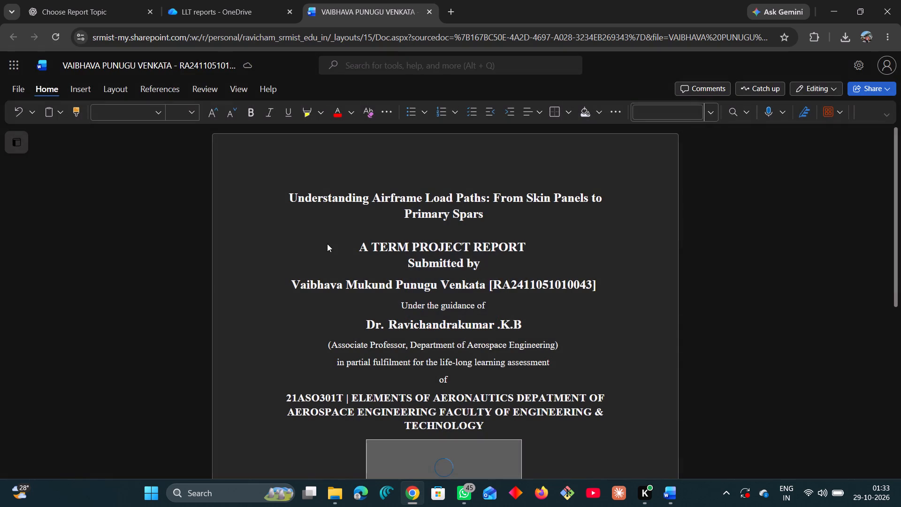
left_click_drag(524, 321, 367, 329)
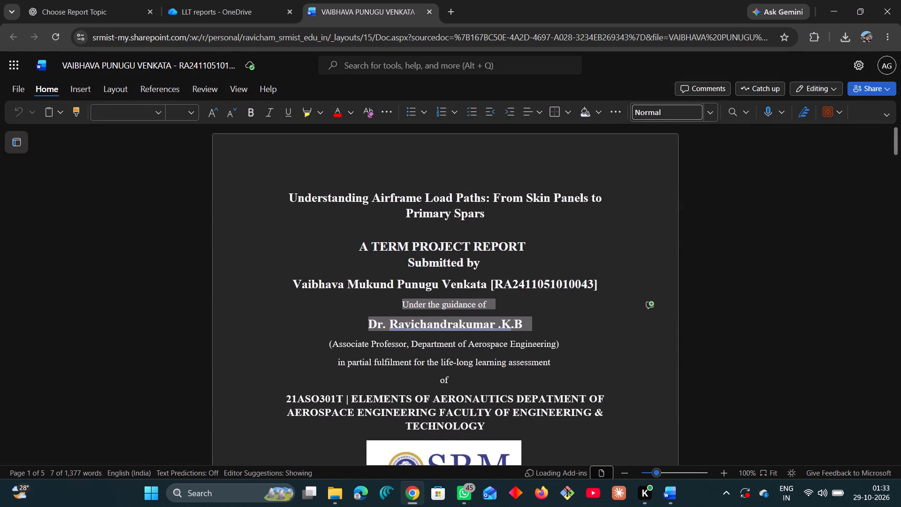
left_click_drag(367, 329, 368, 330)
left_click(578, 311)
left_click_drag(528, 326, 389, 327)
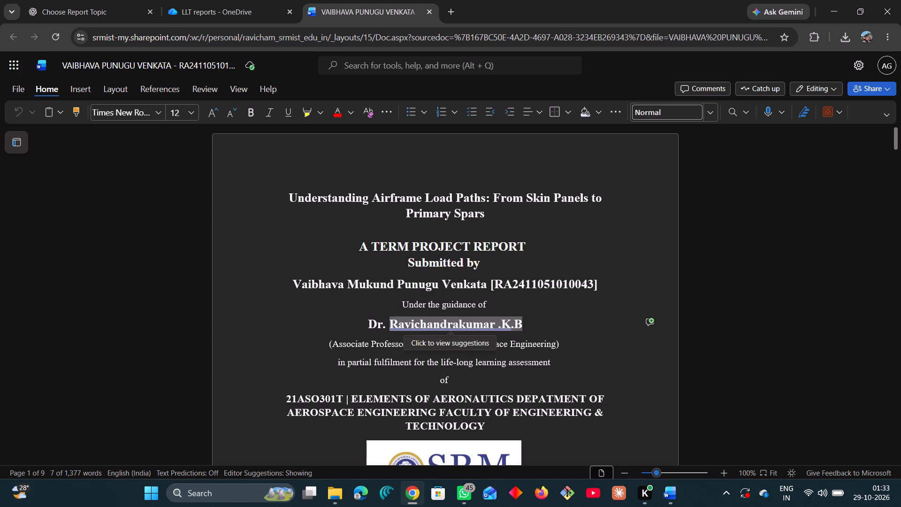
left_click_drag(389, 327, 361, 331)
key("ctrl+c")
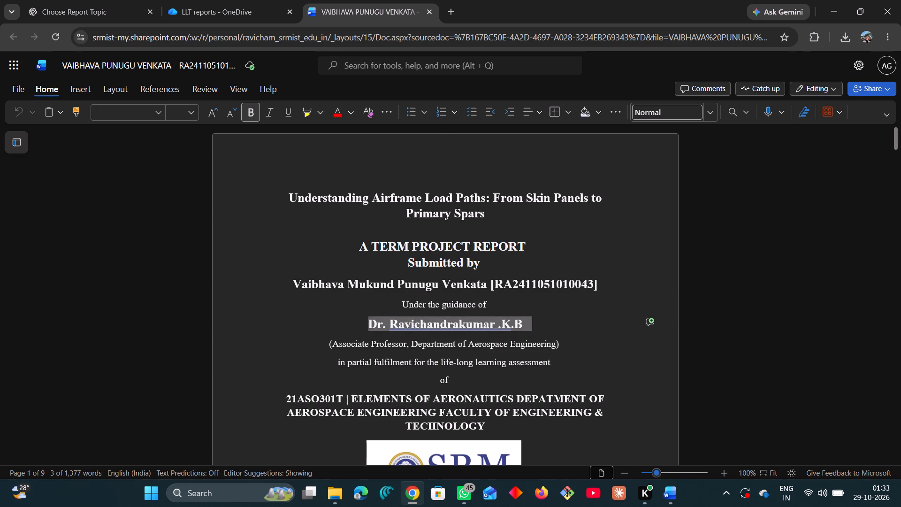
key("alt+Tab")
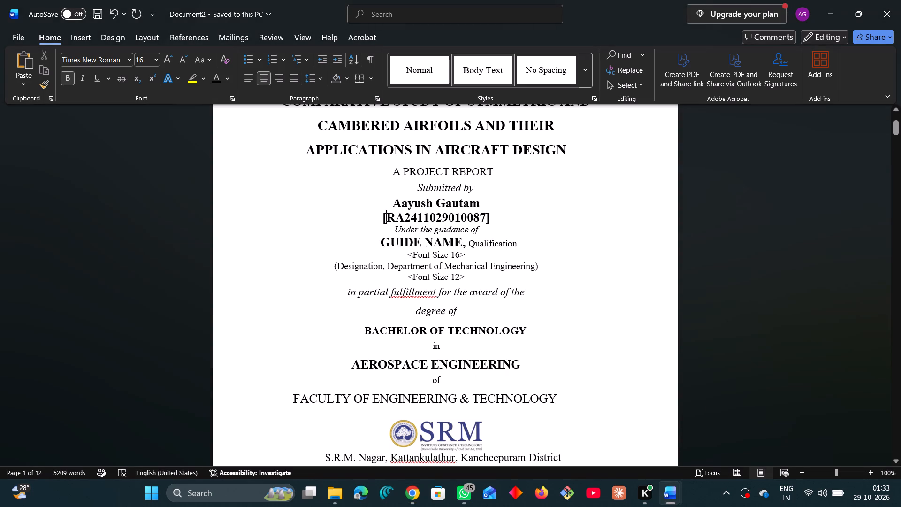
left_click_drag(463, 245, 395, 245)
key("ctrl+v")
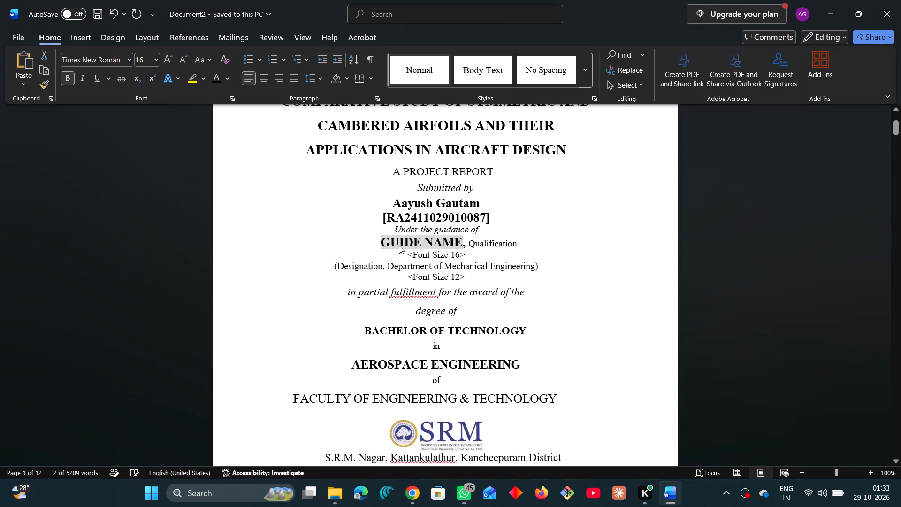
Copy "(Associate Professor, Department of Aerospace Engineering)" from the airframe load paths report and paste it over the designation placeholder in Document2.
key("alt+Tab")
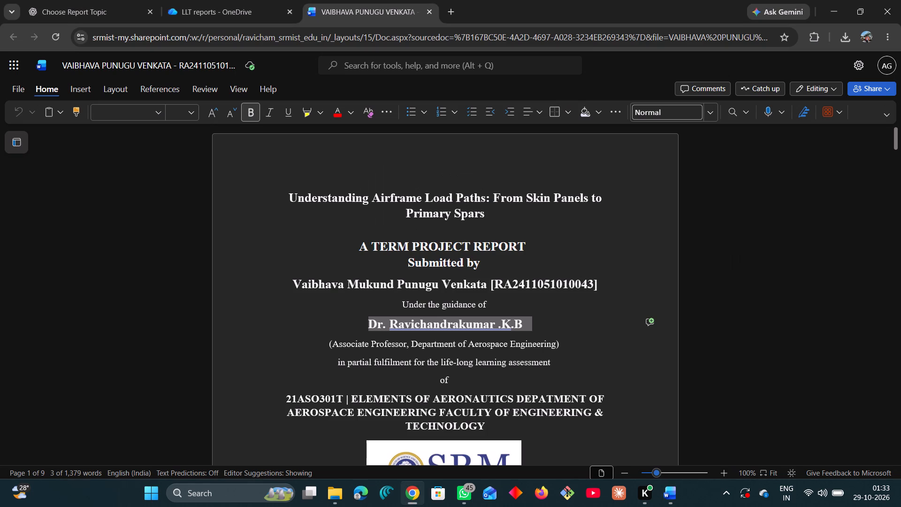
left_click_drag(561, 345, 435, 331)
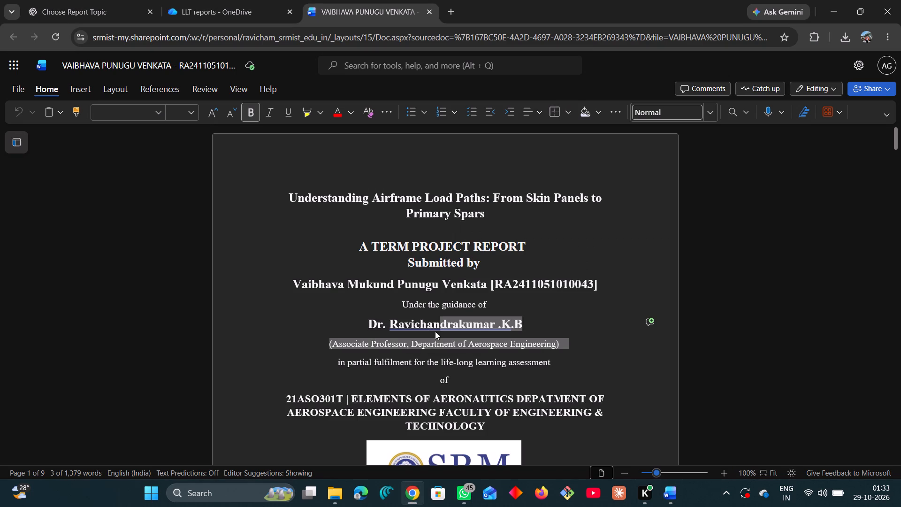
left_click_drag(435, 331, 335, 343)
left_click(337, 328)
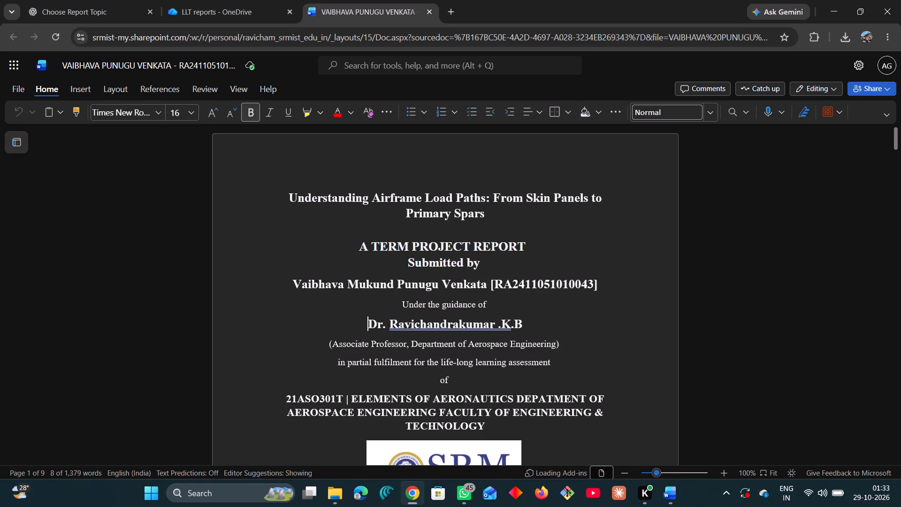
left_click_drag(327, 345, 560, 346)
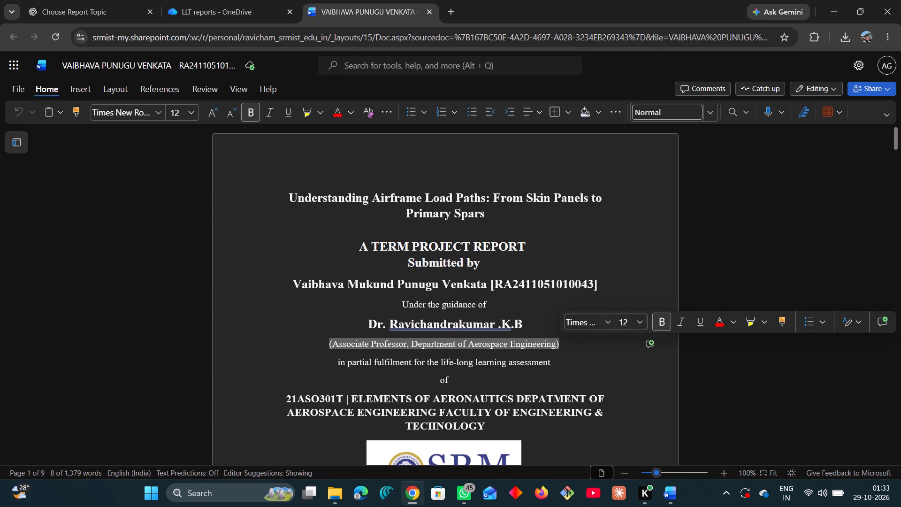
key("ctrl+c")
key("alt+Tab")
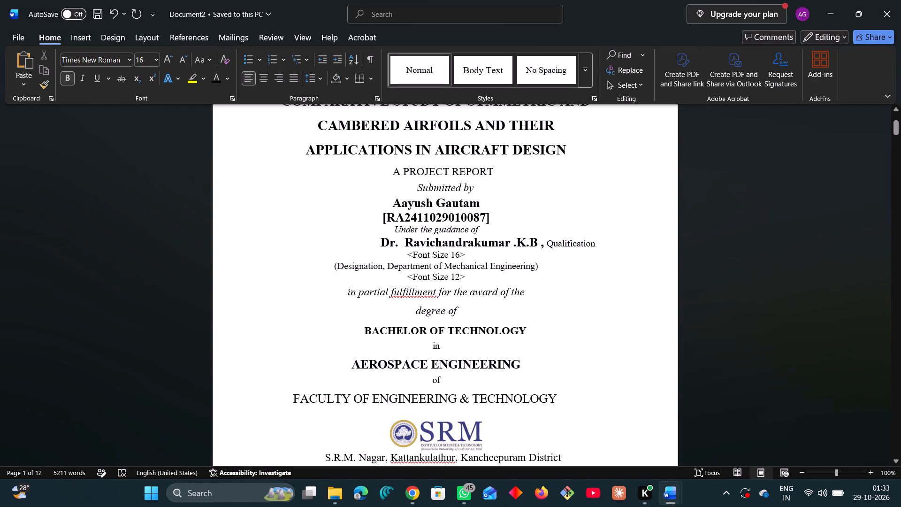
left_click_drag(329, 265, 539, 266)
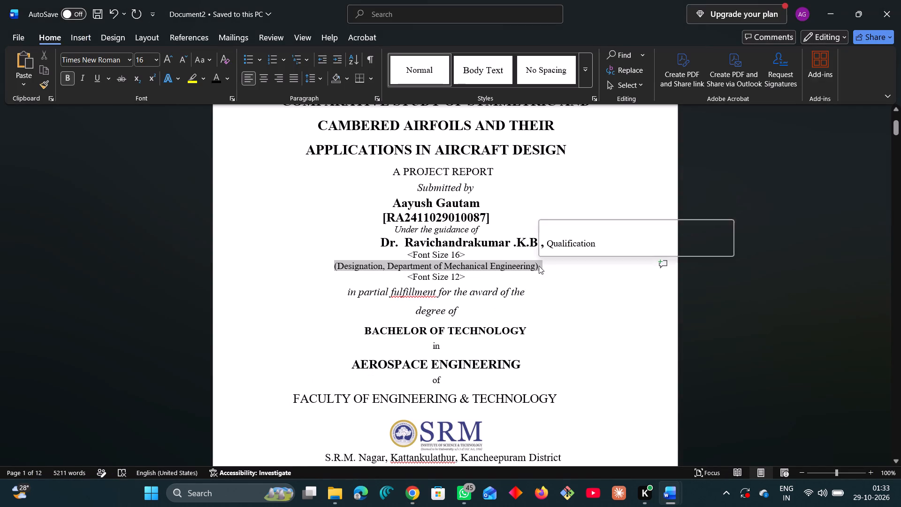
key("ctrl+v")
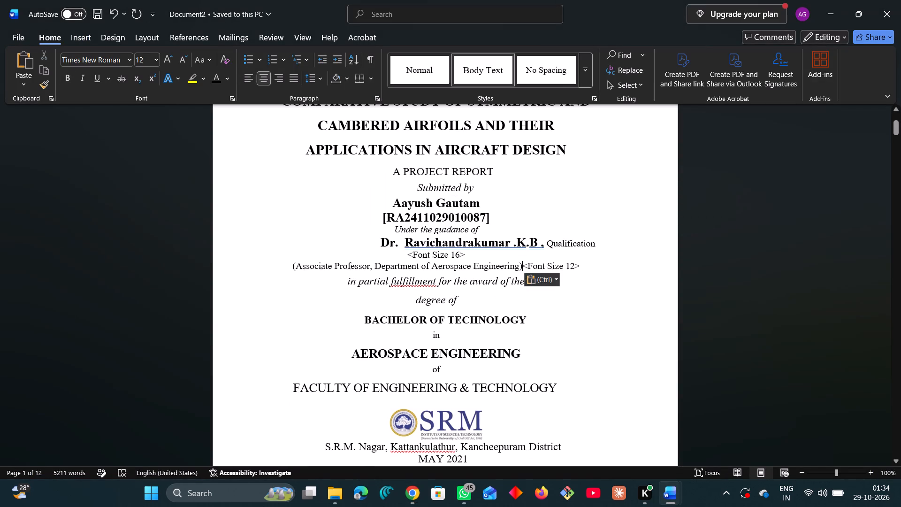
Delete the leftover "<Font Size 12>", "<Font Size 16>" and ", Qualification" placeholder texts around the guide's details.
left_click(584, 269)
key("BackSpace")
key("BackSpace")
key("BackSpace")
key("BackSpace")
key("BackSpace")
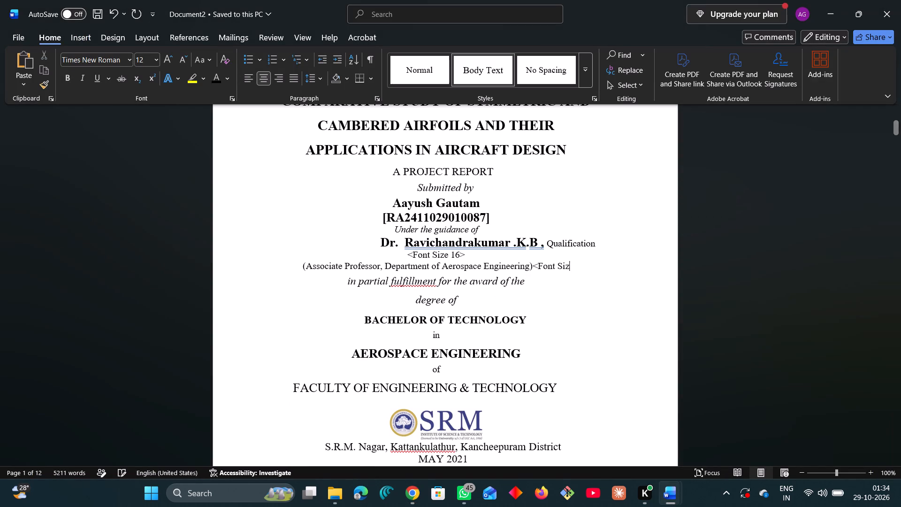
key("BackSpace")
key("BackSpace")
key("BackSpace")
key("BackSpace")
key("BackSpace")
key("BackSpace")
key("BackSpace")
key("BackSpace")
key("BackSpace")
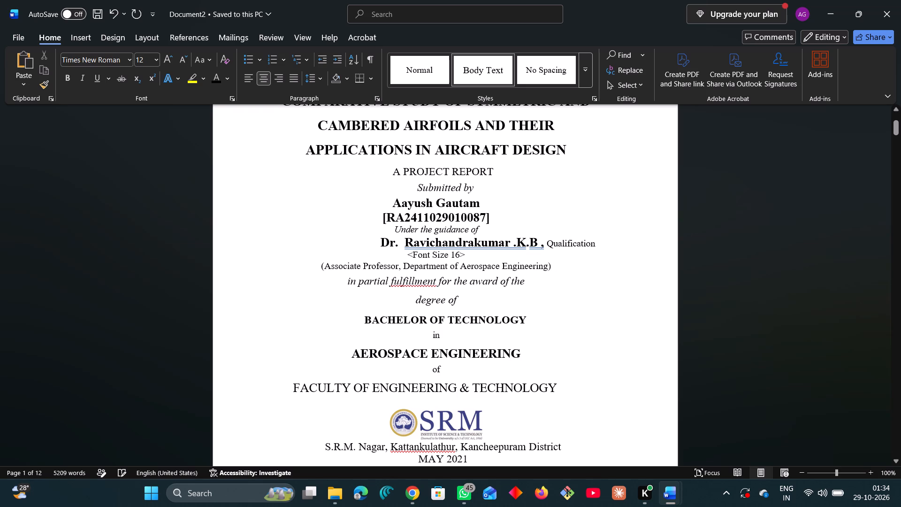
left_click_drag(468, 256, 405, 250)
key("BackSpace")
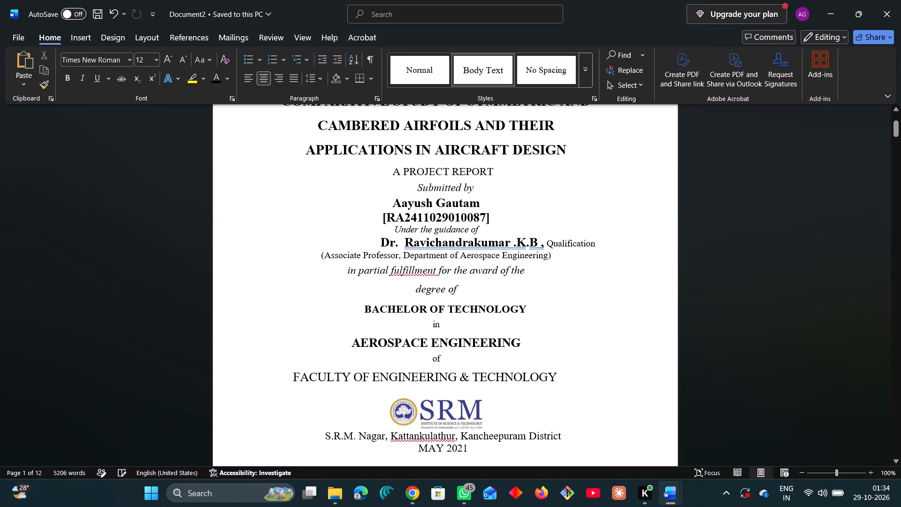
left_click_drag(598, 244, 539, 242)
key("BackSpace")
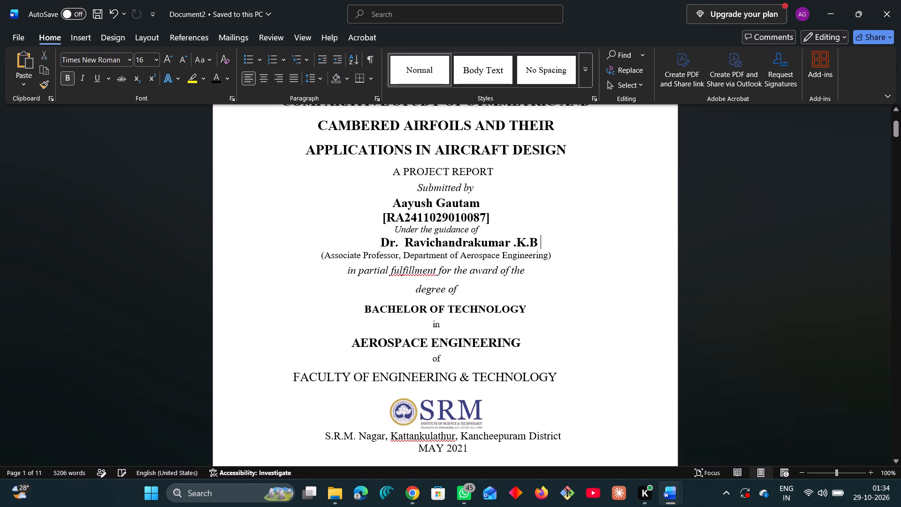
Remove the indent before the guide's name and center that line on the cover page.
left_click(382, 240)
key("BackSpace")
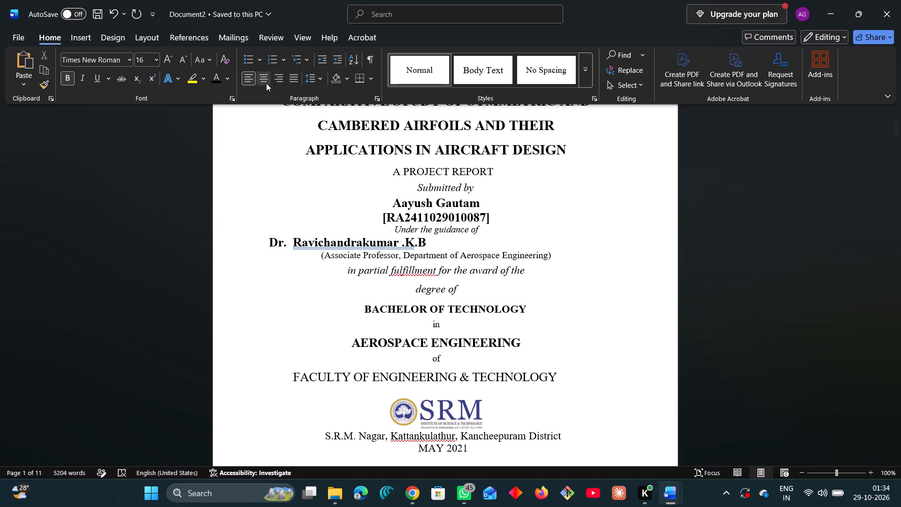
left_click(266, 83)
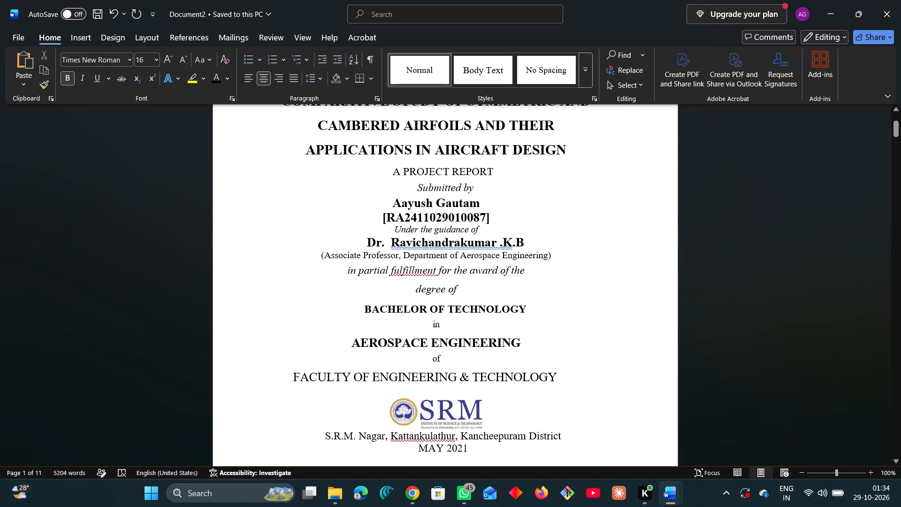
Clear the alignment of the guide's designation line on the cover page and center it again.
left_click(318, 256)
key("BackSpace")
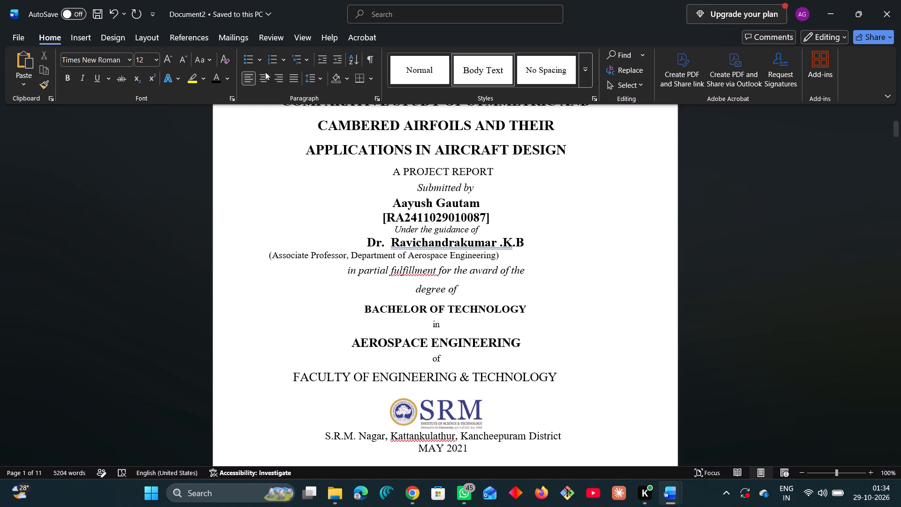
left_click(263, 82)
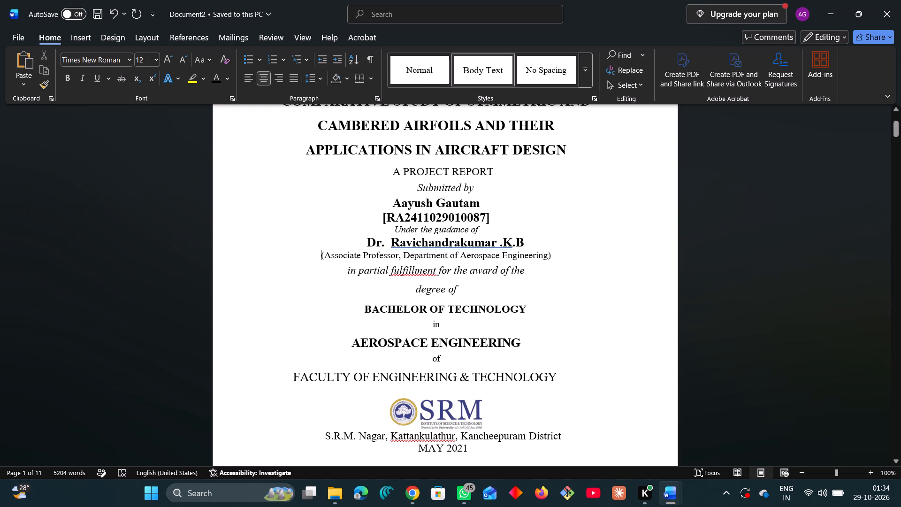
Join the author's registration number onto the same line as the author's name on the cover page.
left_click(382, 218)
key("BackSpace")
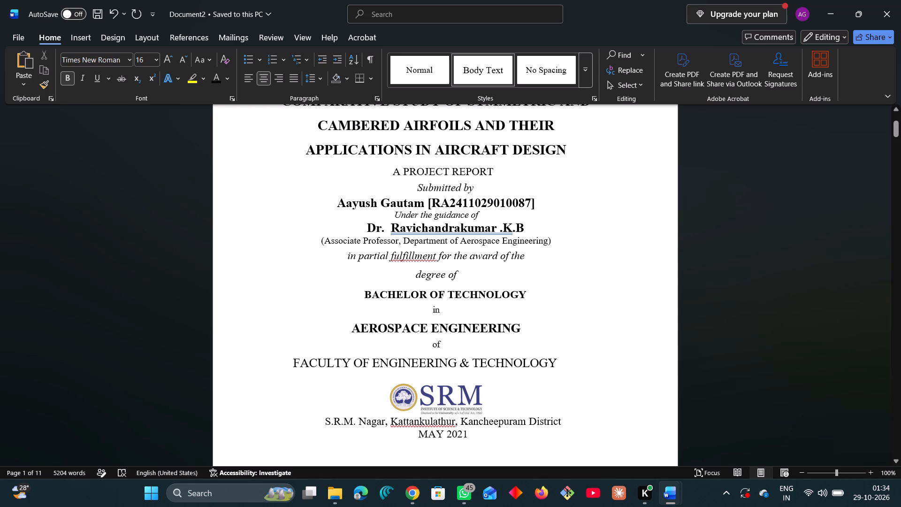
Compare the cover page of the shared airframe load paths report with the cover page of Document2, dismissing the feedback survey.
key("alt+Tab")
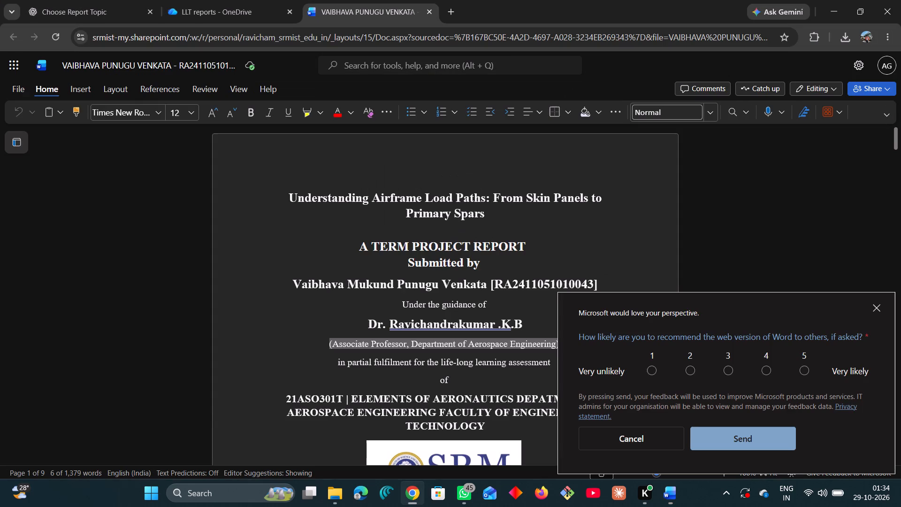
scroll(425, 243, "down", 3)
scroll(425, 243, "up", 1)
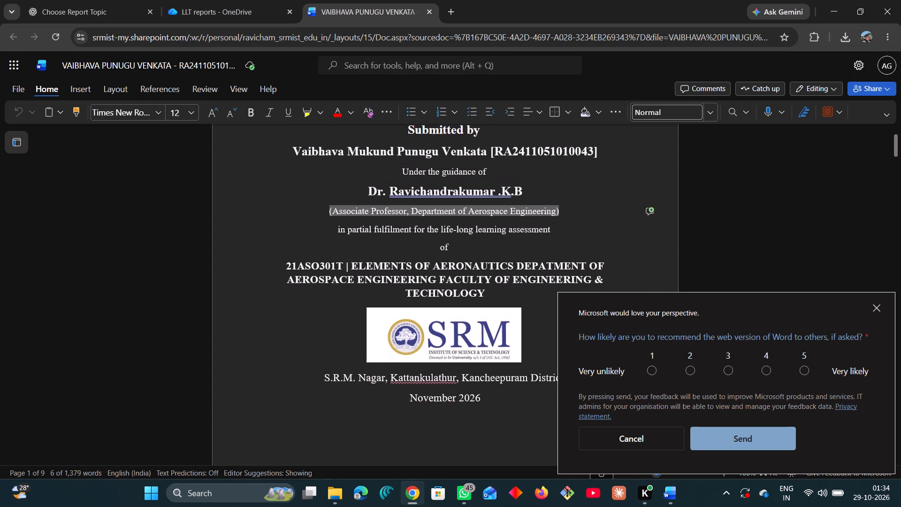
scroll(425, 243, "up", 3)
left_click(768, 241)
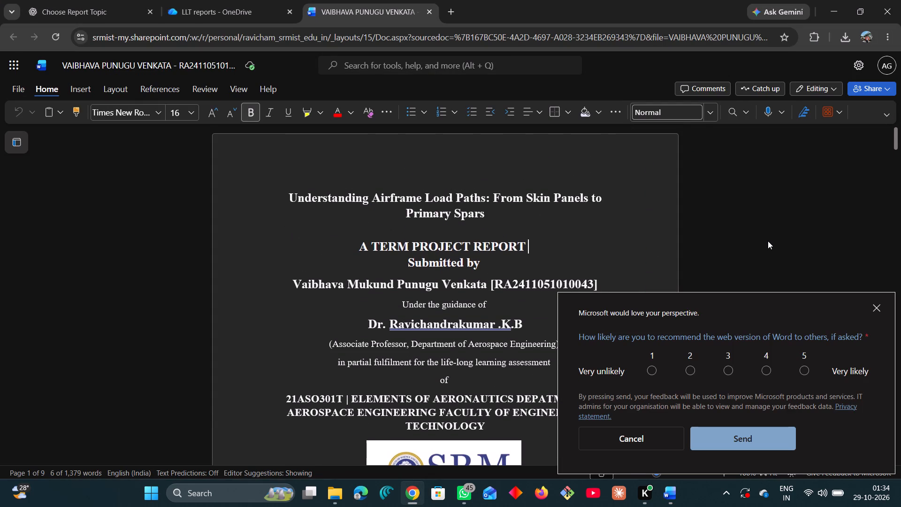
left_click(875, 301)
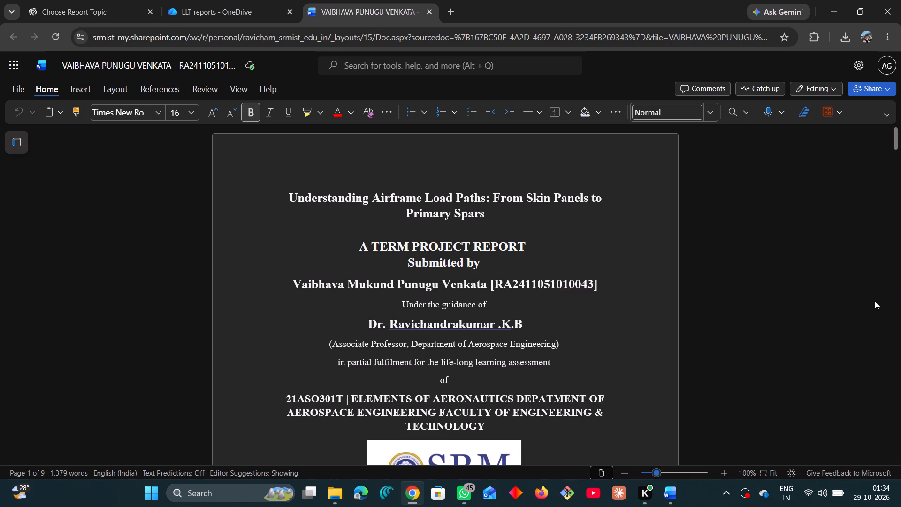
scroll(630, 272, "down", 1)
key("alt+Tab")
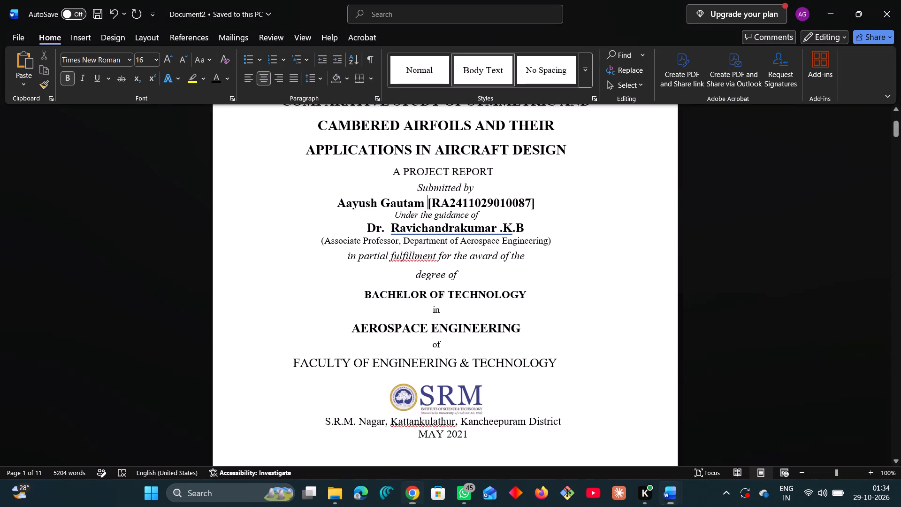
scroll(521, 235, "up", 5)
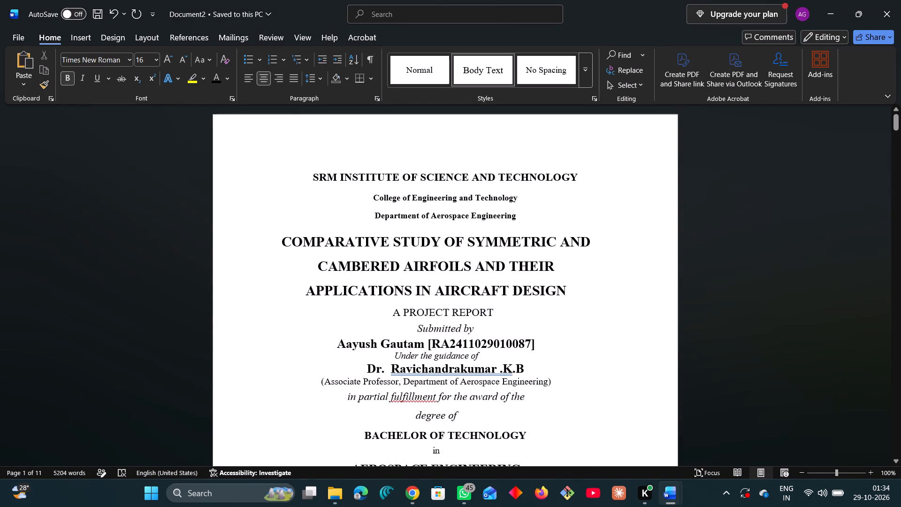
scroll(526, 220, "down", 5)
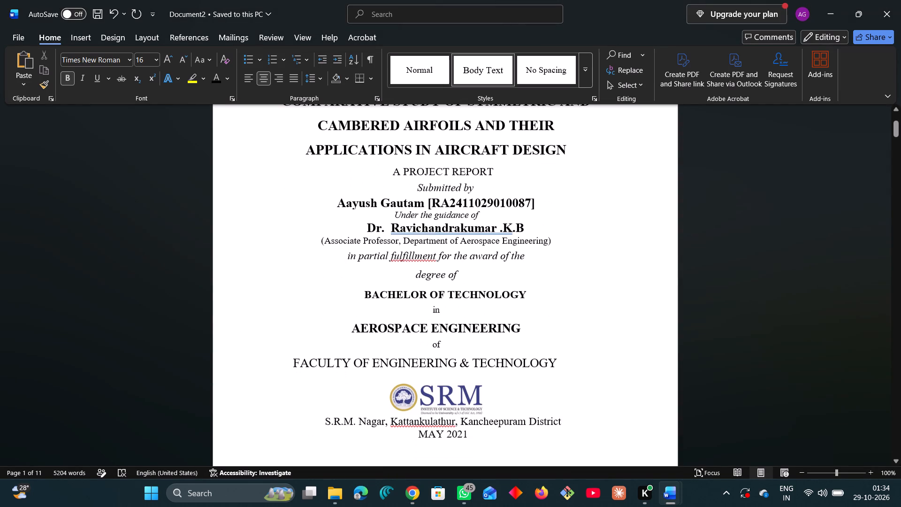
scroll(526, 220, "up", 5)
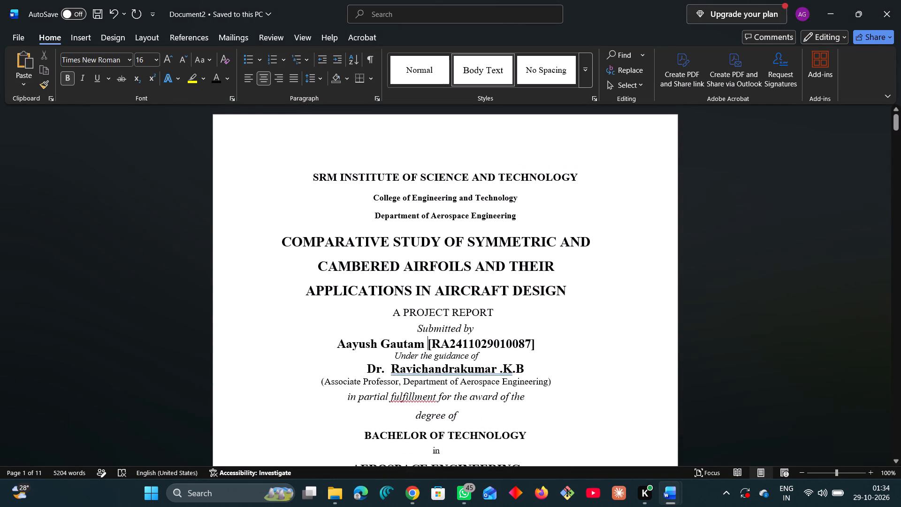
Set the line spacing of the whole cover page, from the institute heading to MAY 2021, to 1.5.
left_click_drag(310, 177, 493, 332)
scroll(492, 332, "down", 8)
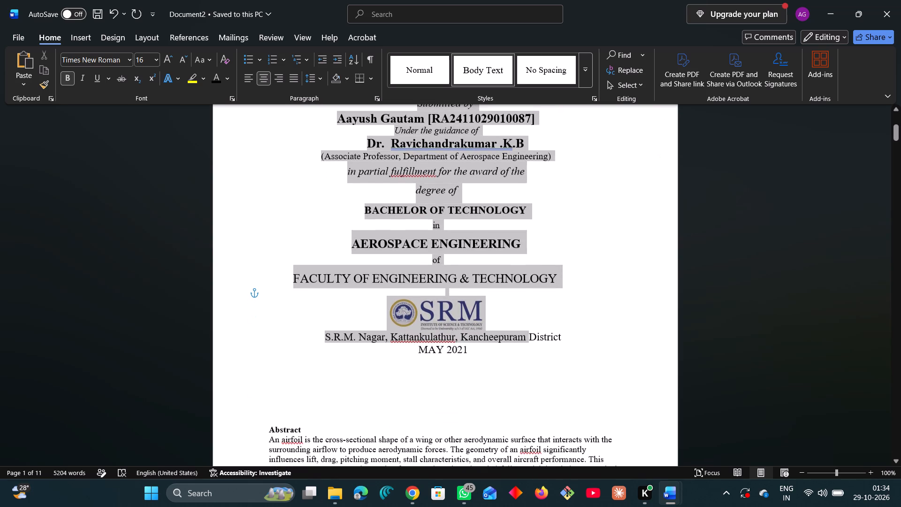
left_click_drag(493, 332, 505, 353)
left_click(309, 82)
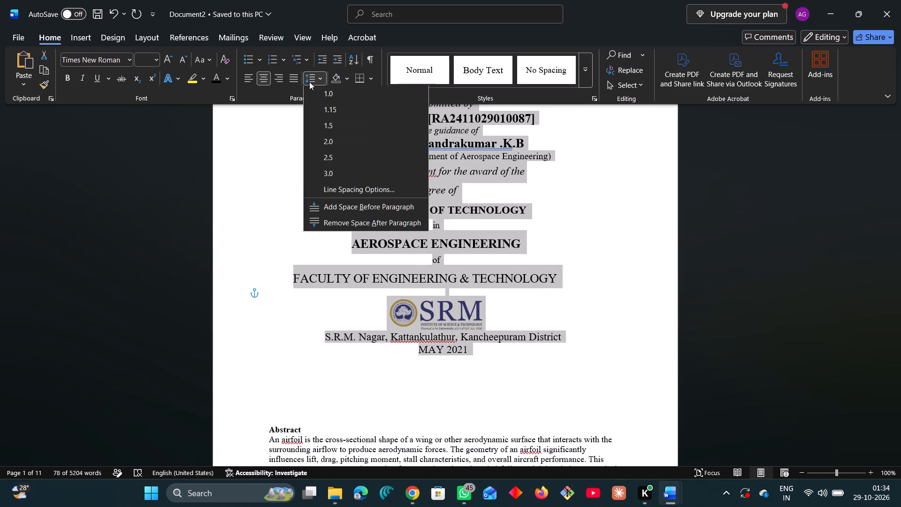
left_click(333, 125)
left_click(611, 264)
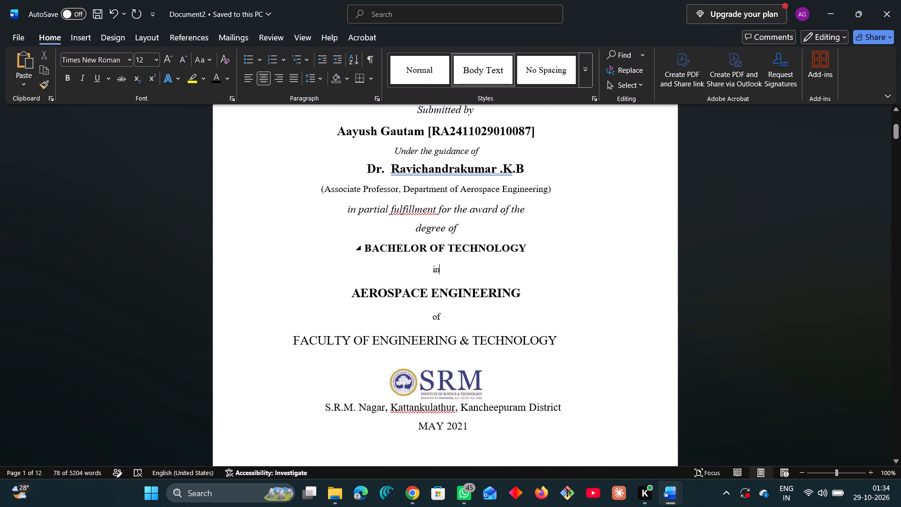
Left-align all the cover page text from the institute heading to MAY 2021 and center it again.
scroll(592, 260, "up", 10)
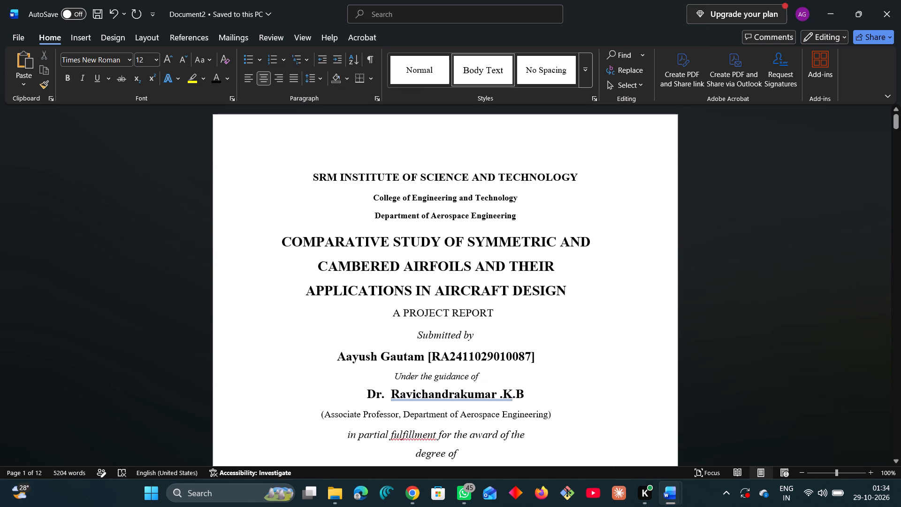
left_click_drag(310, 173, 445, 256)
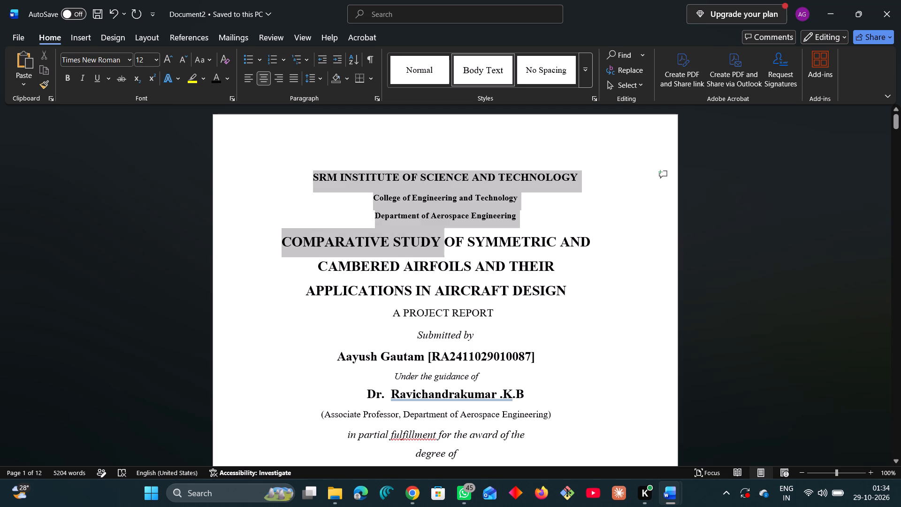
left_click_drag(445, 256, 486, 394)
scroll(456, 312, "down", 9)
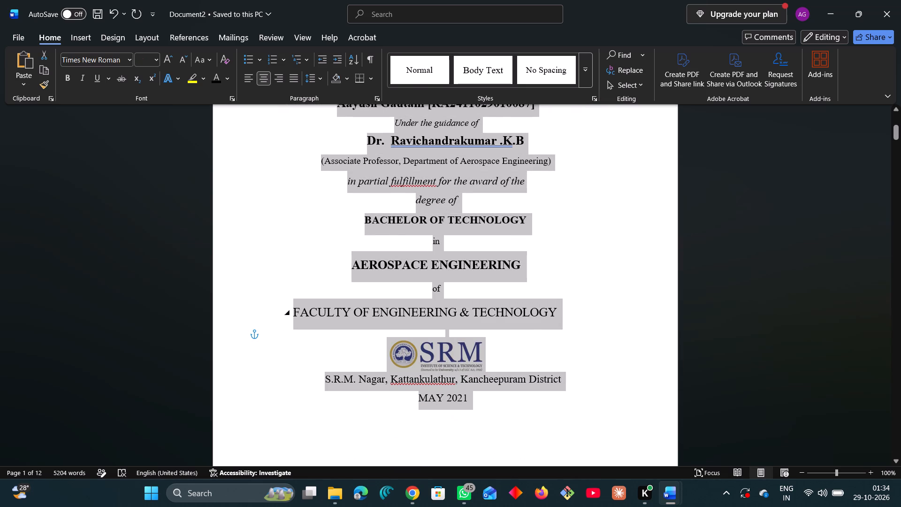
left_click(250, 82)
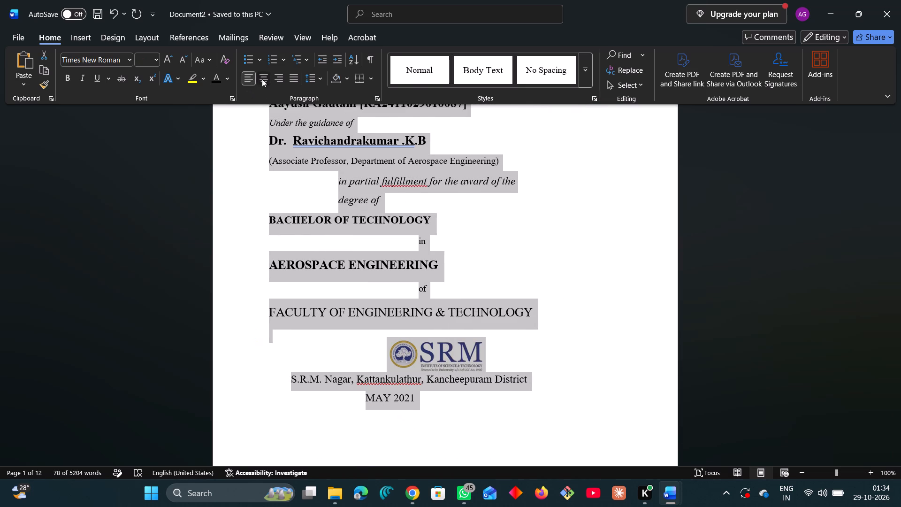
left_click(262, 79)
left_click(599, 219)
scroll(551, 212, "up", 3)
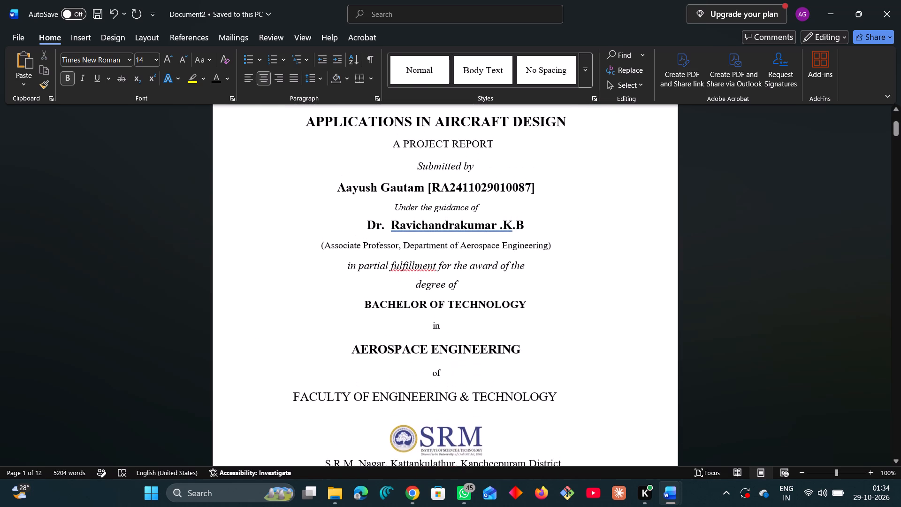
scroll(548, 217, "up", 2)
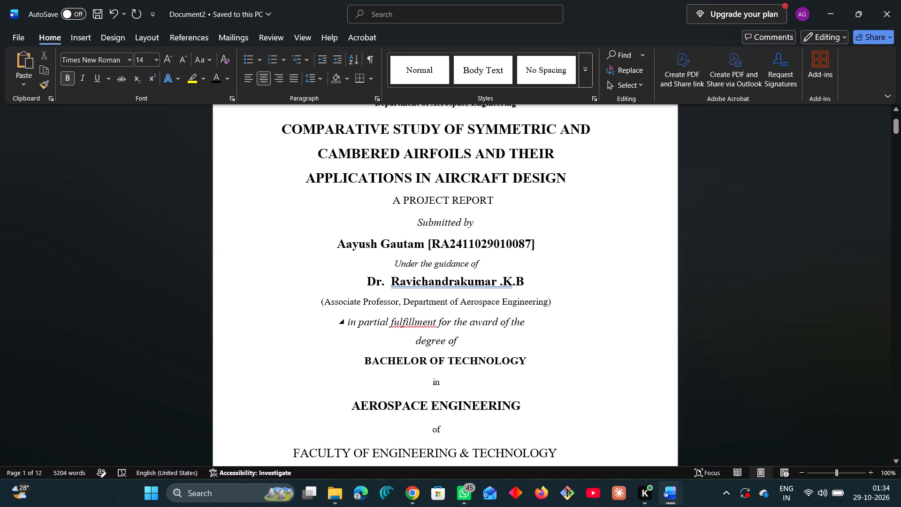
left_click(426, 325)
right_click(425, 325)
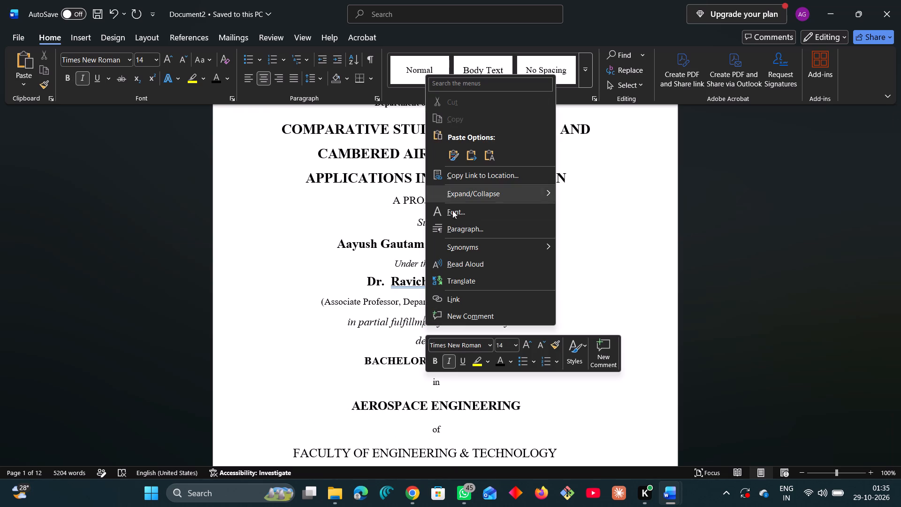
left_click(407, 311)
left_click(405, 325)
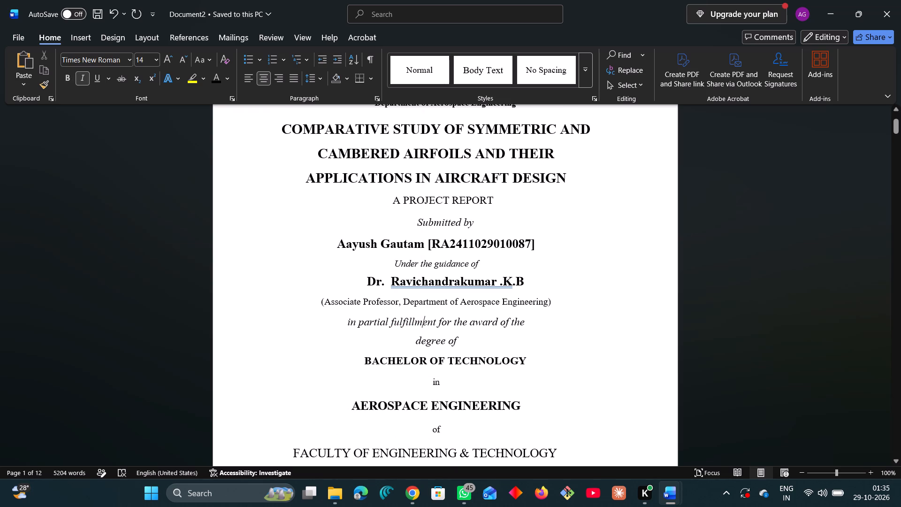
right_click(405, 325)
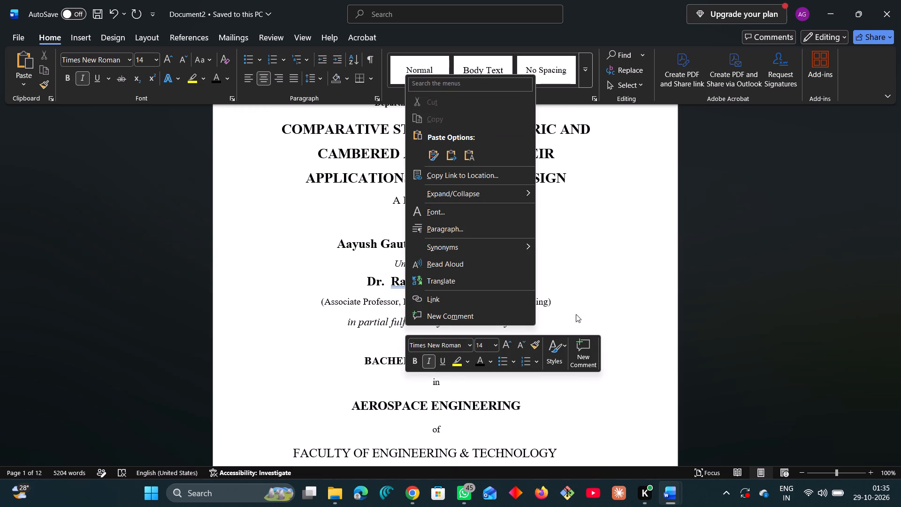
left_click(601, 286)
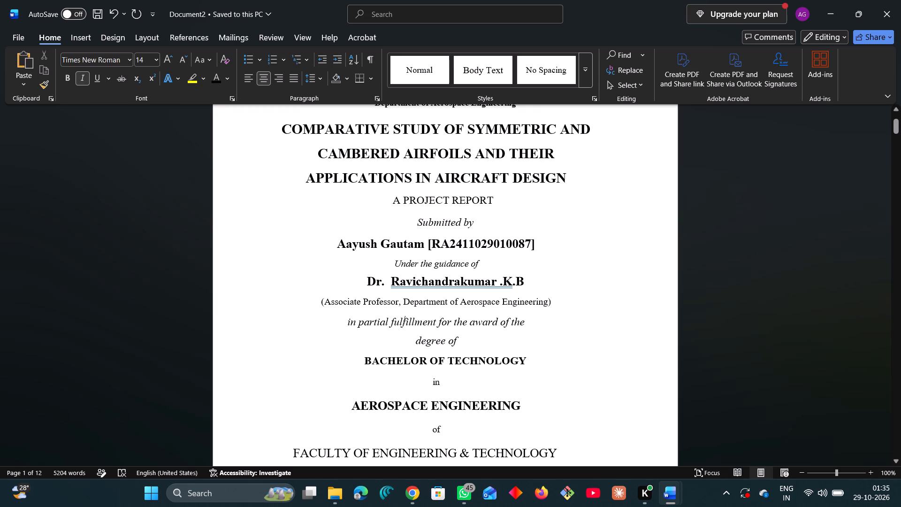
Increase the font size of the "(Associate Professor, Department of Aerospace Engineering)" line on the cover page.
left_click_drag(558, 303, 314, 307)
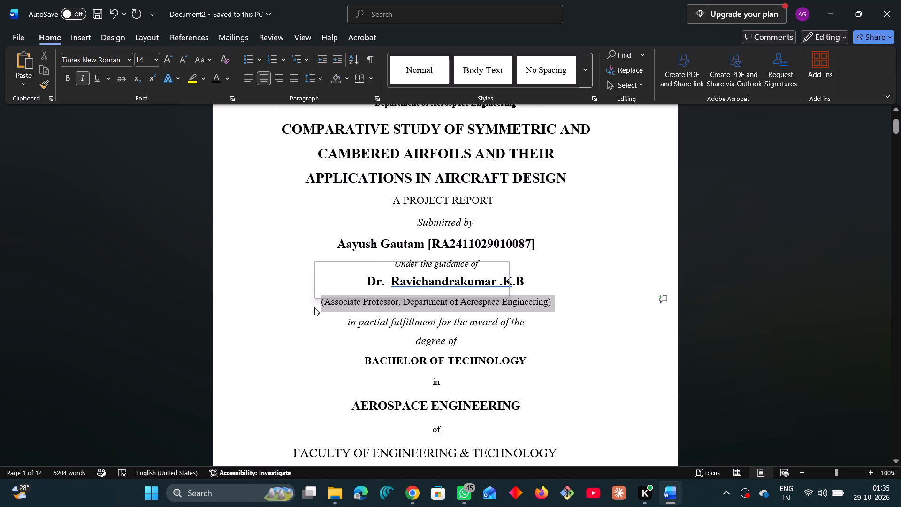
left_click(404, 269)
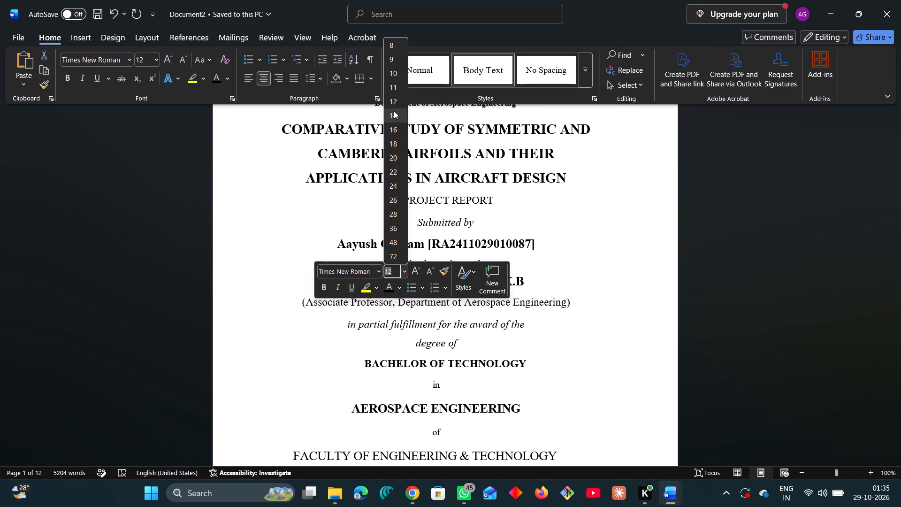
Set the font size of the "(Associate Professor, Department of Aerospace Engineering)" line on the cover page to 14.
left_click(393, 115)
left_click(594, 225)
Remove the space before the initials in the guide's name and accept the grammar suggestion that spaces them as "K. B".
left_click_drag(542, 285, 351, 295)
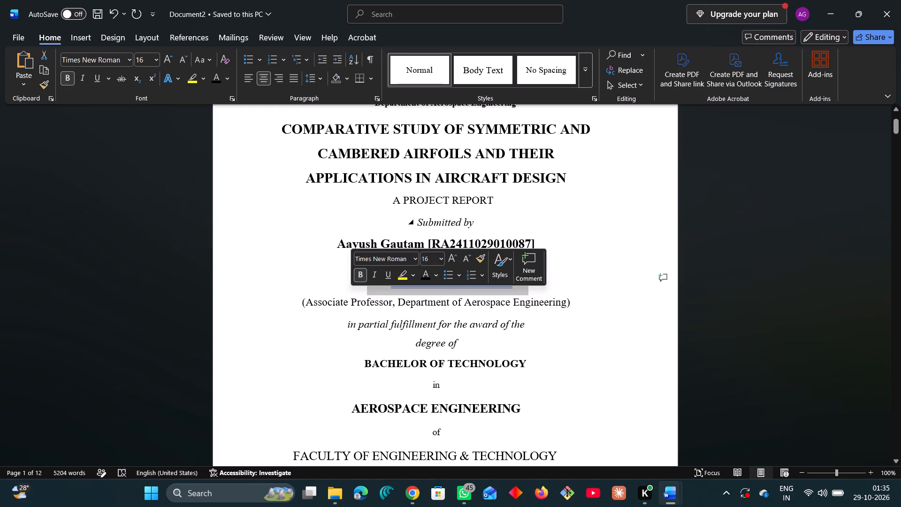
left_click(561, 223)
left_click(488, 284)
left_click(500, 282)
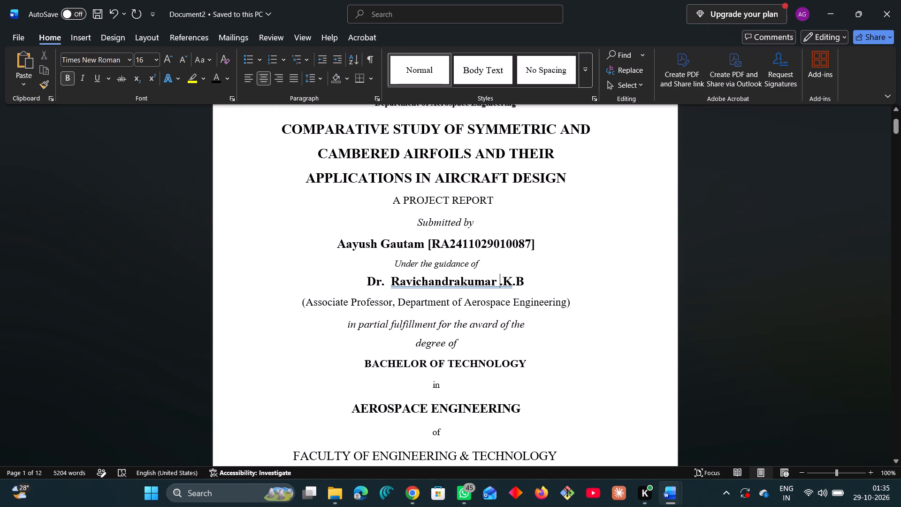
key("BackSpace")
right_click(509, 284)
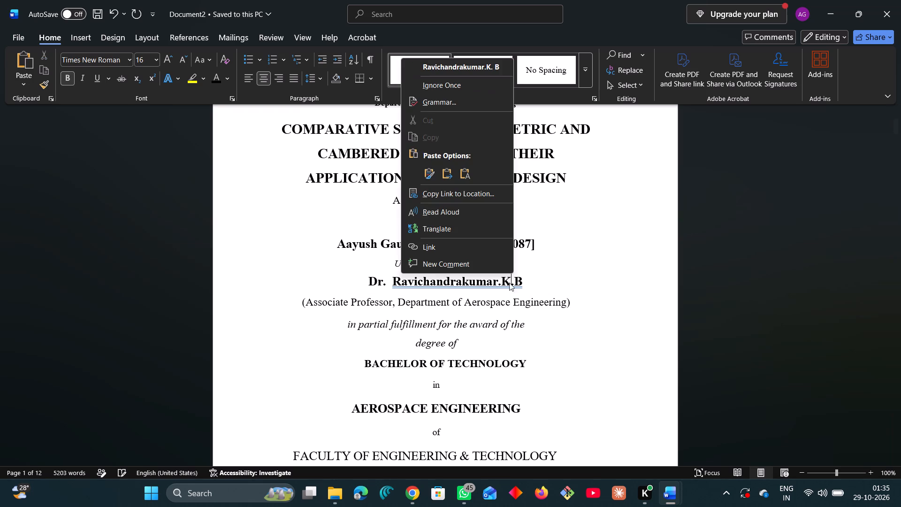
left_click(479, 68)
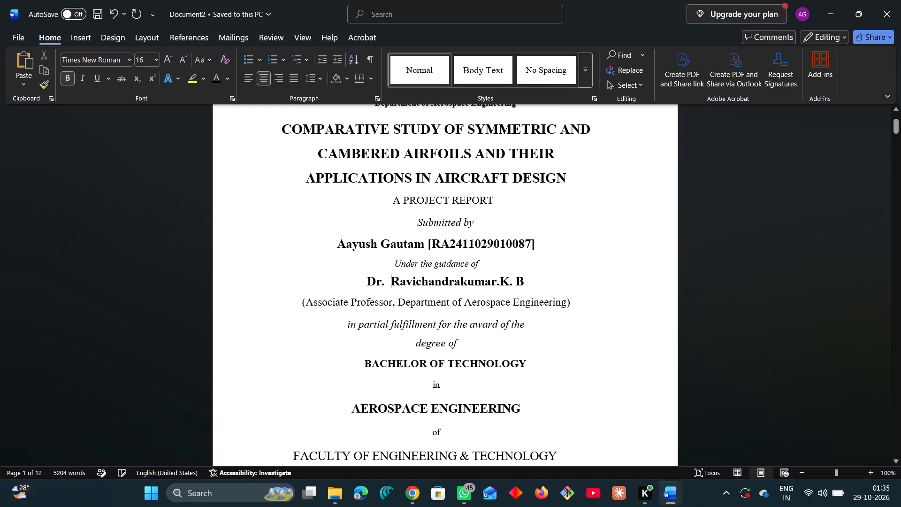
Switch to Chrome to review the cover page of the shared airframe load paths report, and return to Document2.
key("alt+Tab")
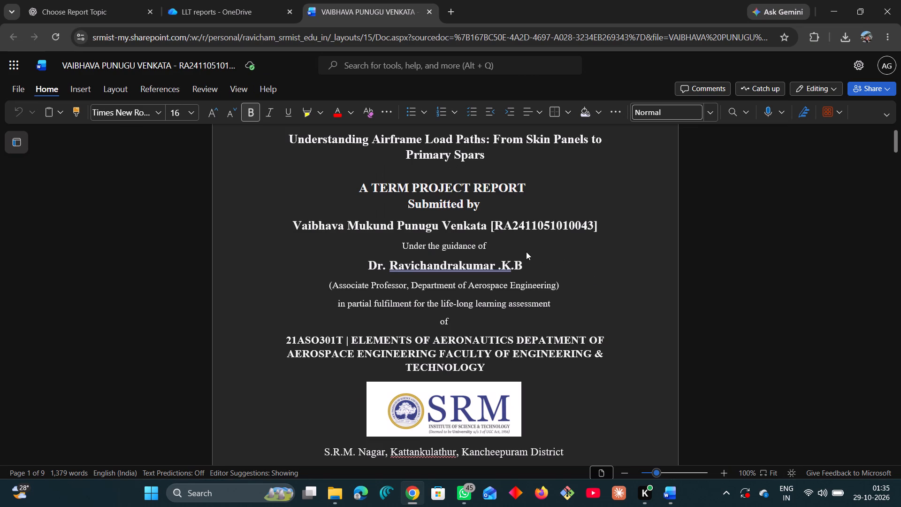
scroll(526, 252, "down", 1)
scroll(526, 252, "up", 2)
key("alt+Tab")
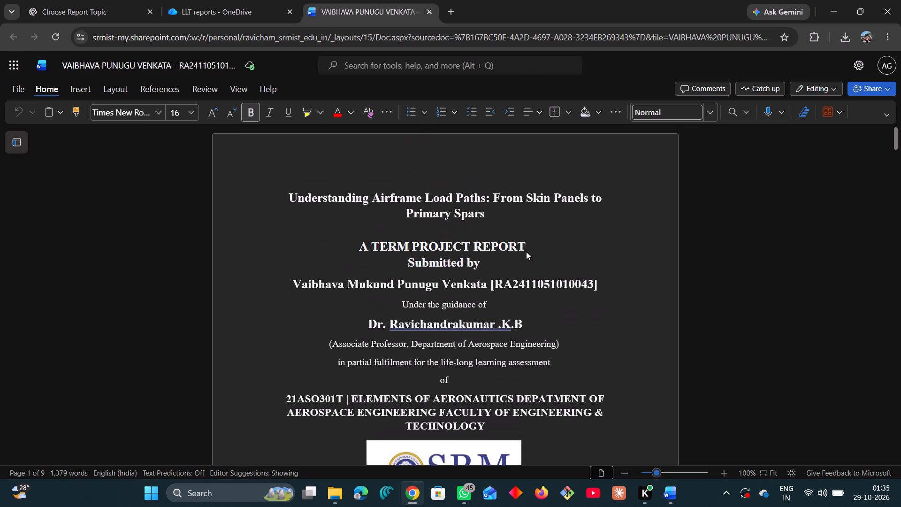
Set the "College of Engineering and Technology" and "Department of Aerospace Engineering" heading lines to font size 14.
scroll(526, 250, "down", 5)
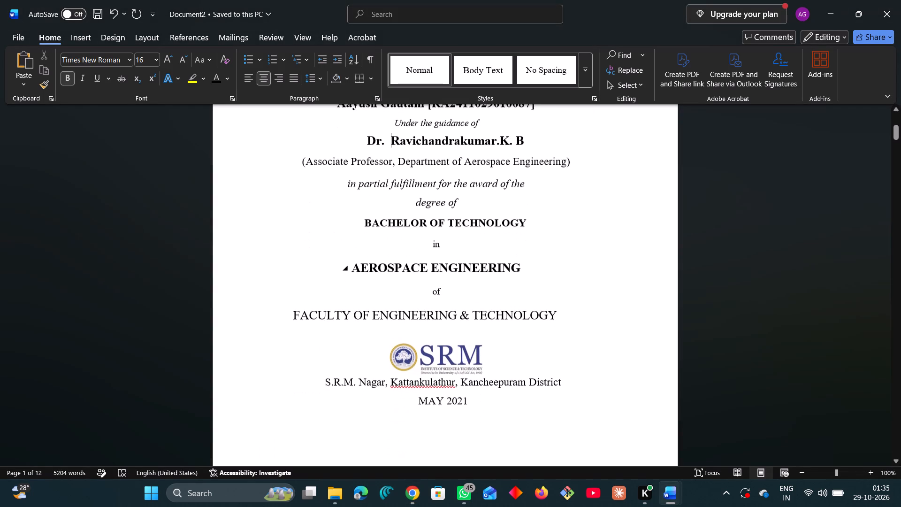
scroll(526, 260, "up", 8)
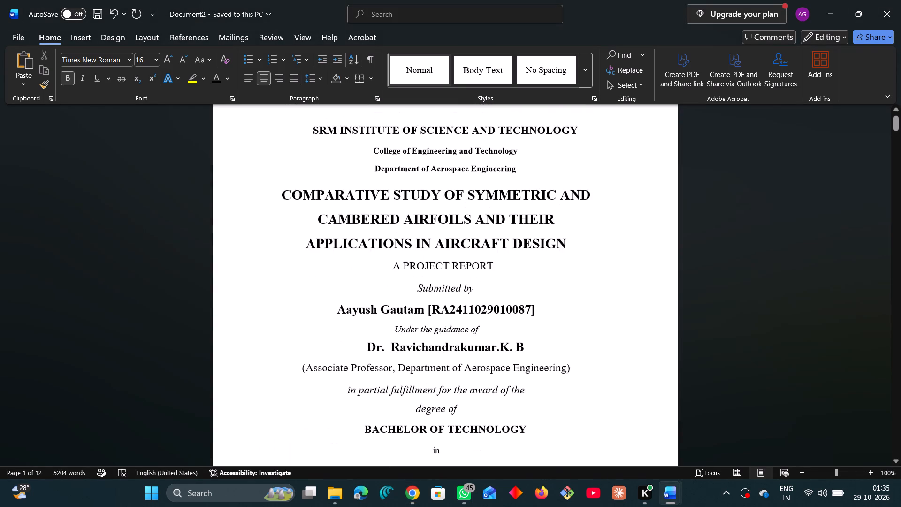
left_click_drag(524, 194, 519, 192)
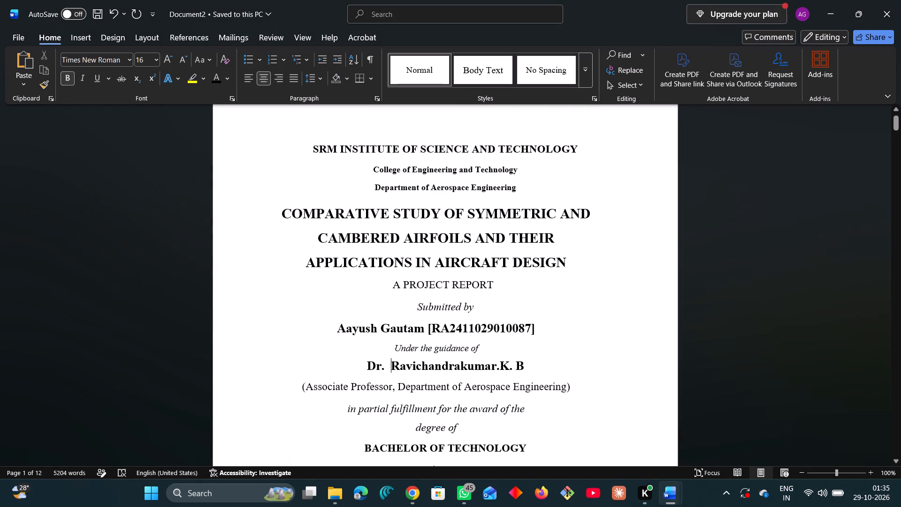
left_click_drag(519, 192, 367, 169)
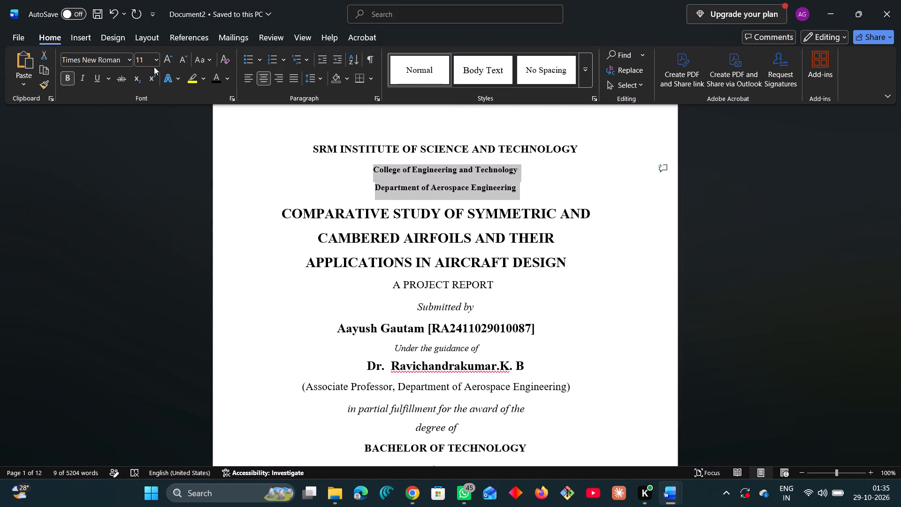
left_click(153, 62)
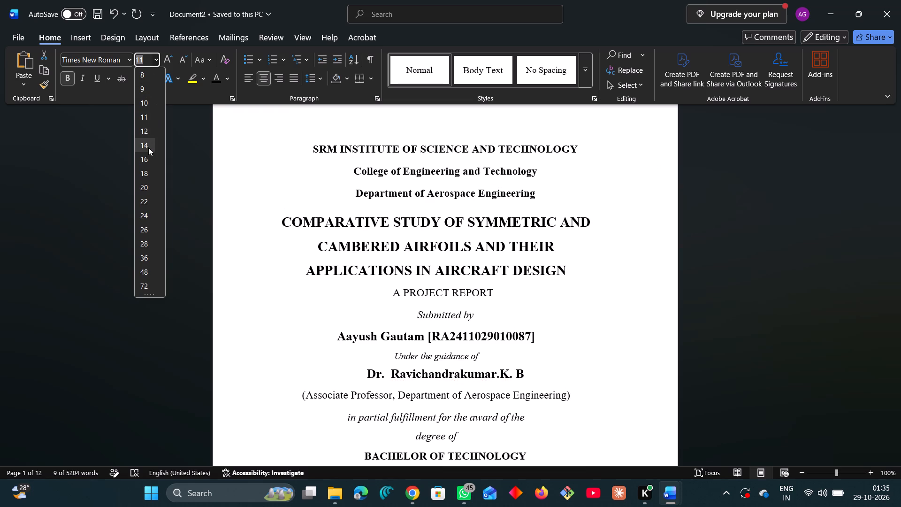
left_click(148, 147)
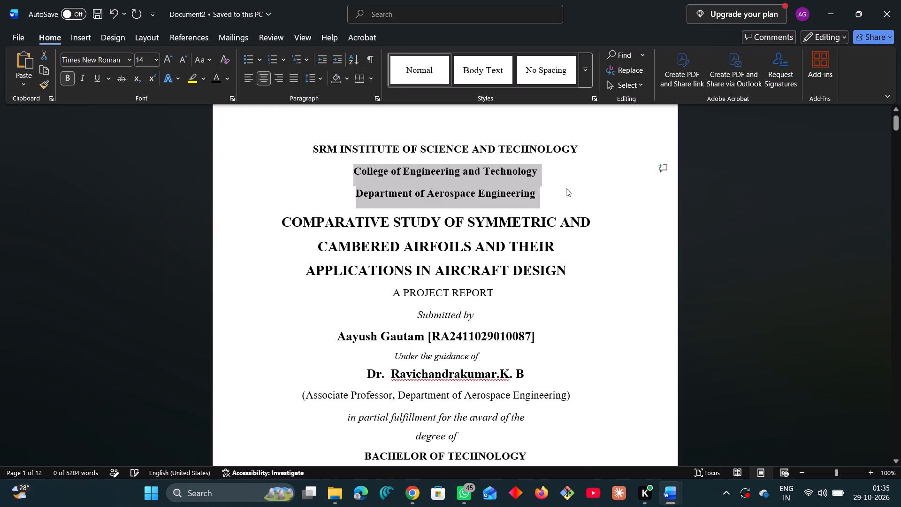
left_click(566, 188)
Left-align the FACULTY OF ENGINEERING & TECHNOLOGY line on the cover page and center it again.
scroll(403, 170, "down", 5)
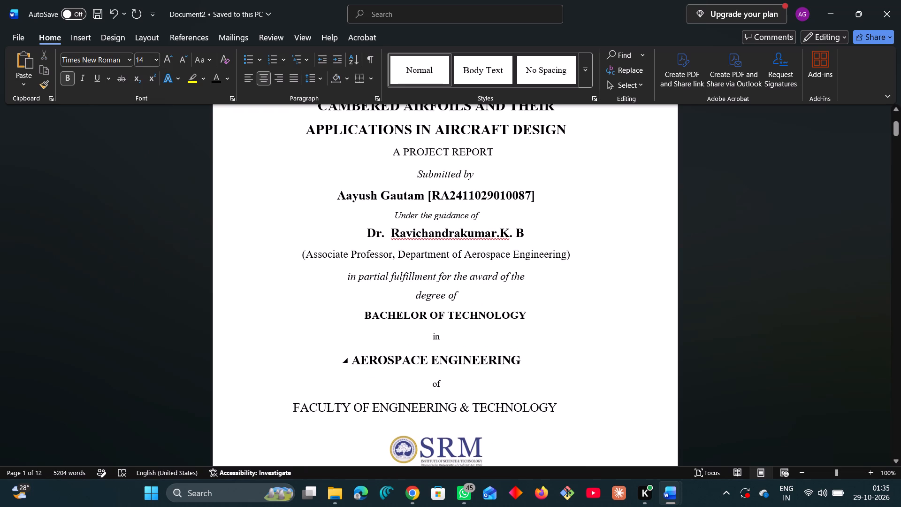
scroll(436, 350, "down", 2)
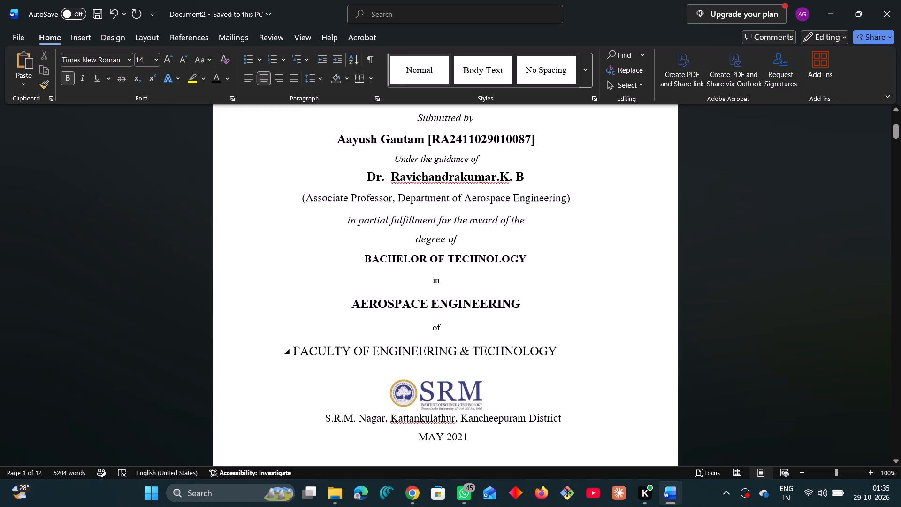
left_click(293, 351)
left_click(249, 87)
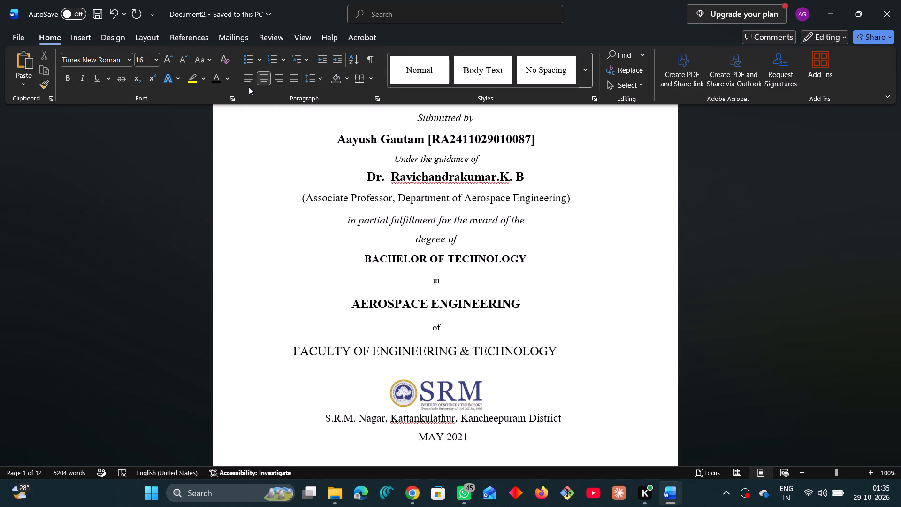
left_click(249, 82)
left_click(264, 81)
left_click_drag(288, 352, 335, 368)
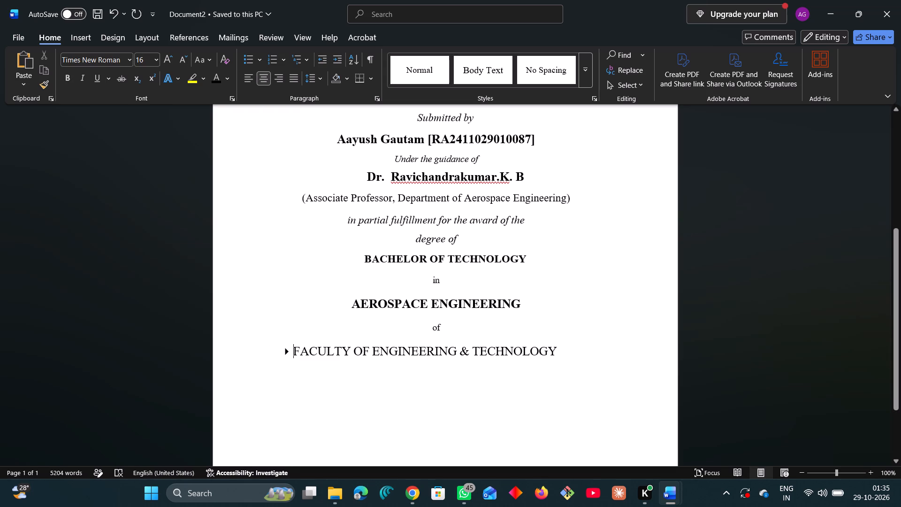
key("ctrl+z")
Set the line spacing from the FACULTY OF ENGINEERING & TECHNOLOGY line through MAY 2021 to 1.5.
left_click_drag(293, 348, 484, 425)
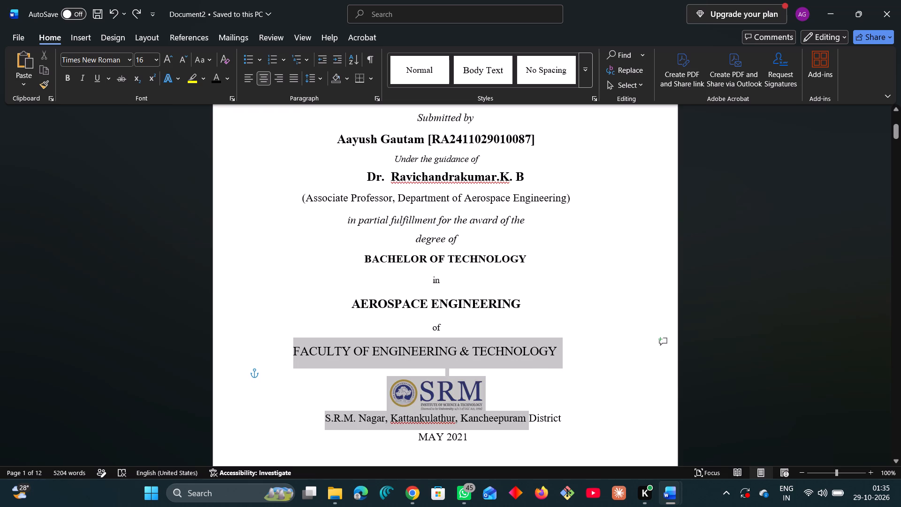
left_click_drag(484, 425, 473, 436)
left_click(320, 78)
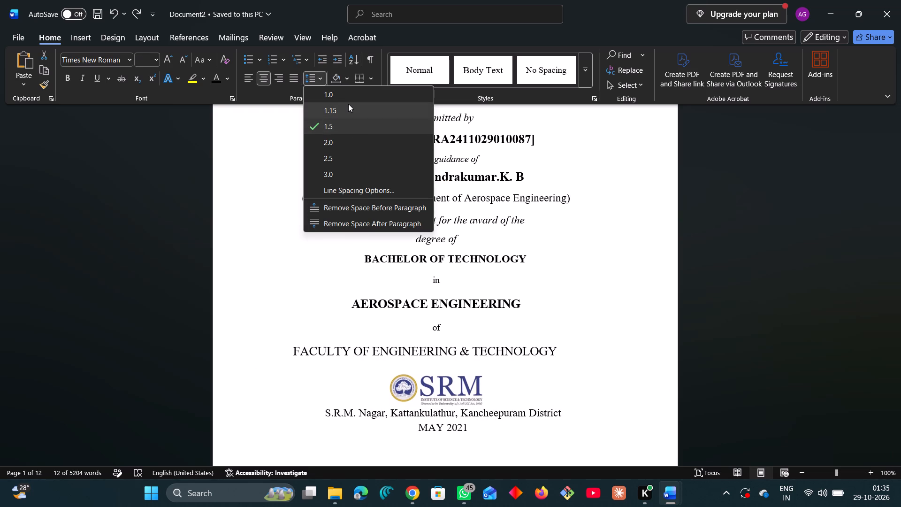
left_click(339, 128)
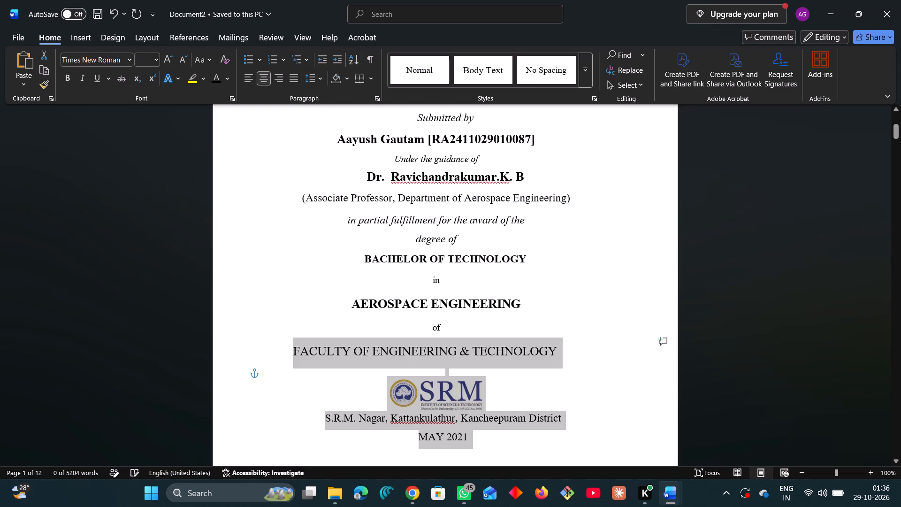
left_click_drag(622, 330, 617, 331)
Shift FACULTY OF ENGINEERING & TECHNOLOGY toward the page center by adding six spaces before it.
left_click(294, 351)
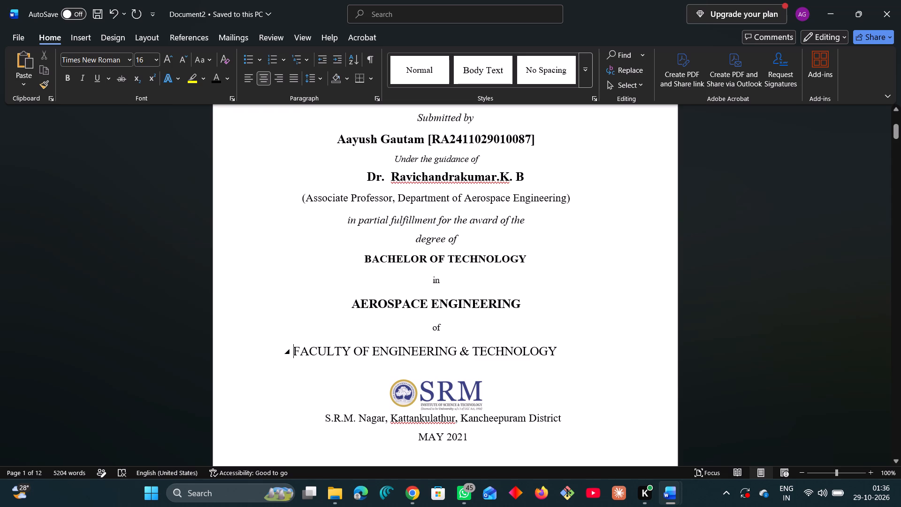
key("space")
key("space")
key("space")
key("space")
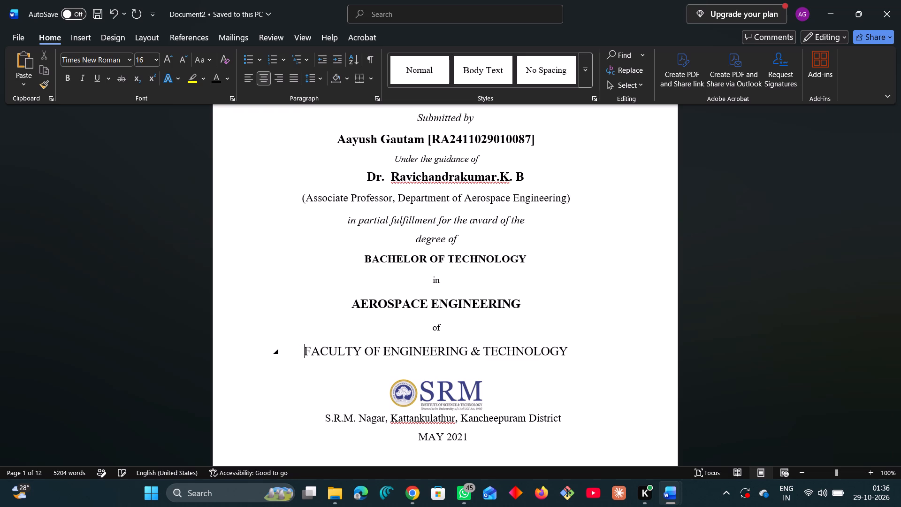
key("space")
key("space")
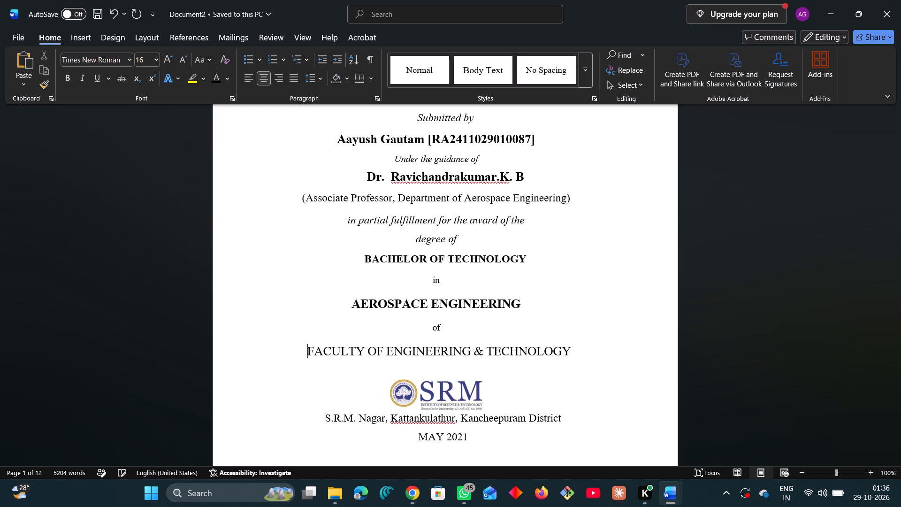
left_click(752, 286)
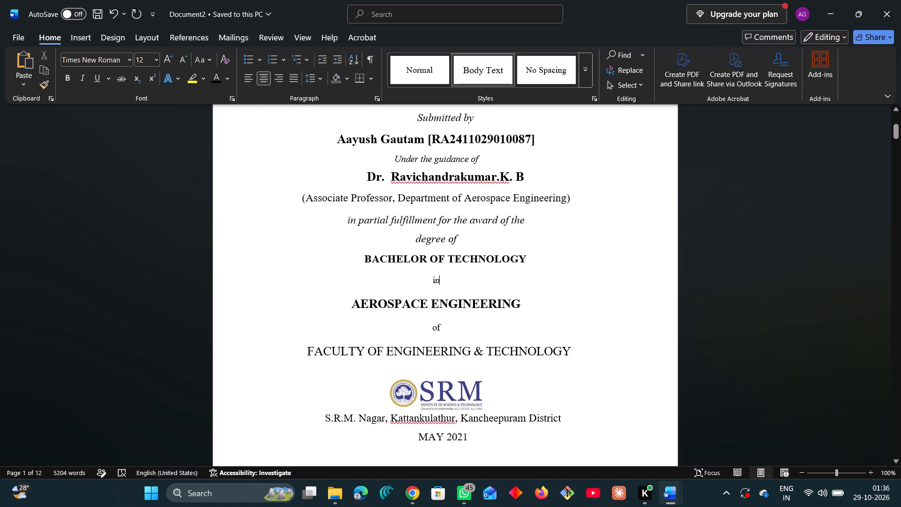
Ignore all spelling flags on the guide's name and on Kattankulathur on the cover page.
scroll(565, 293, "up", 4)
right_click(473, 288)
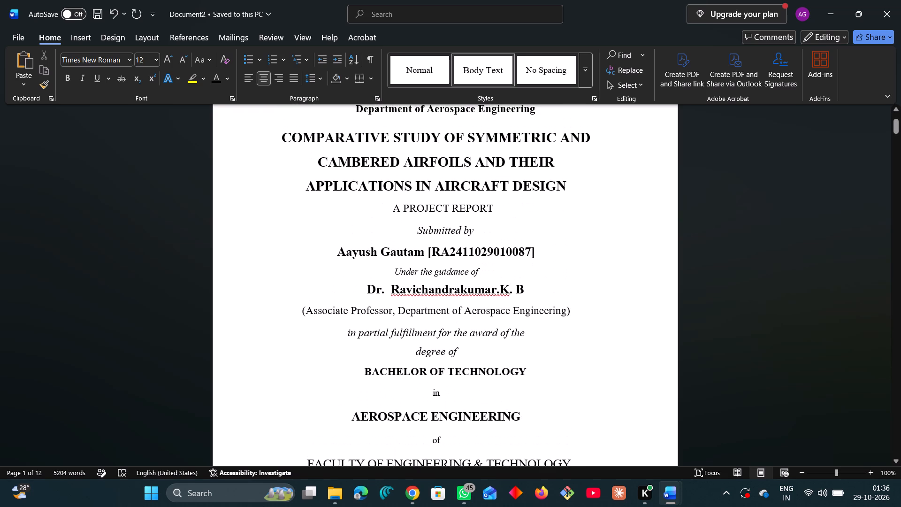
left_click(425, 91)
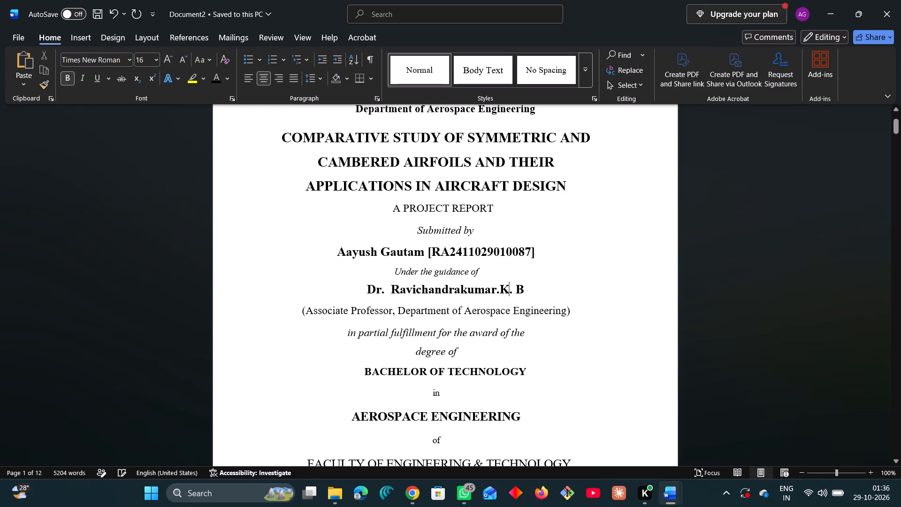
scroll(605, 311, "down", 2)
scroll(564, 300, "down", 2)
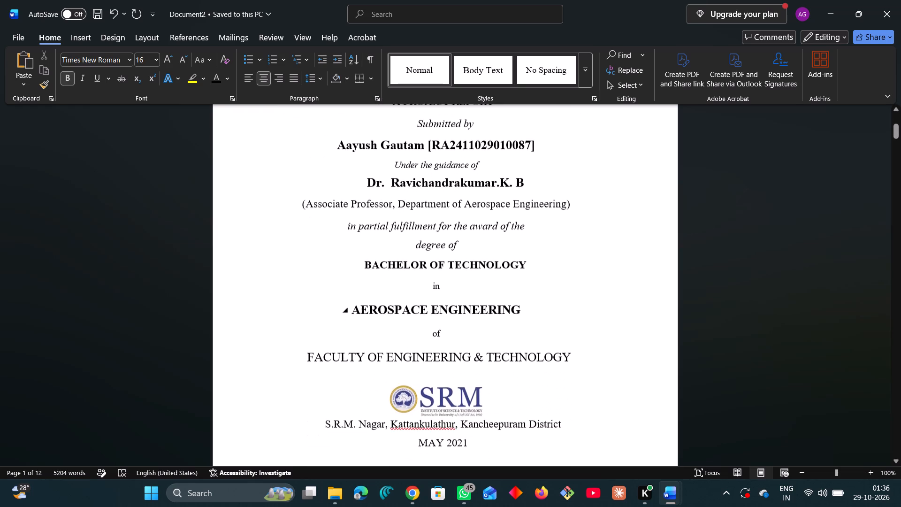
scroll(564, 300, "down", 3)
right_click(426, 338)
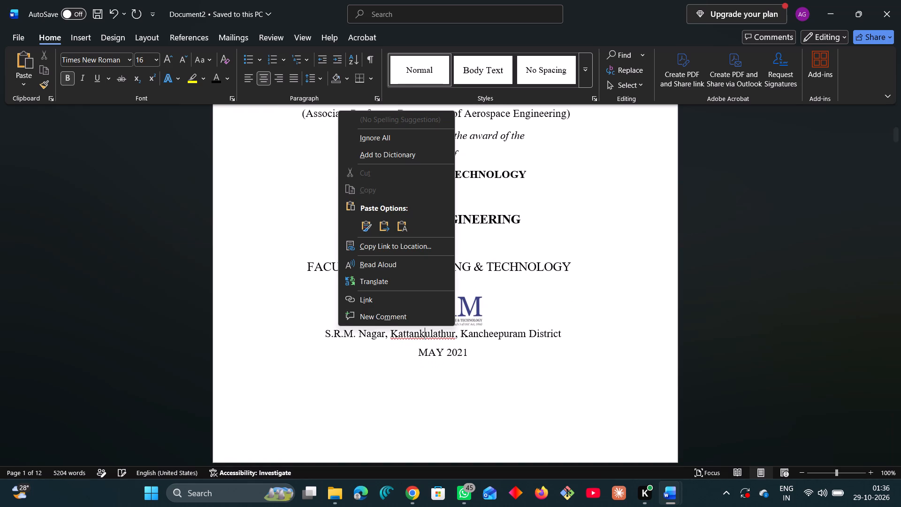
left_click(387, 136)
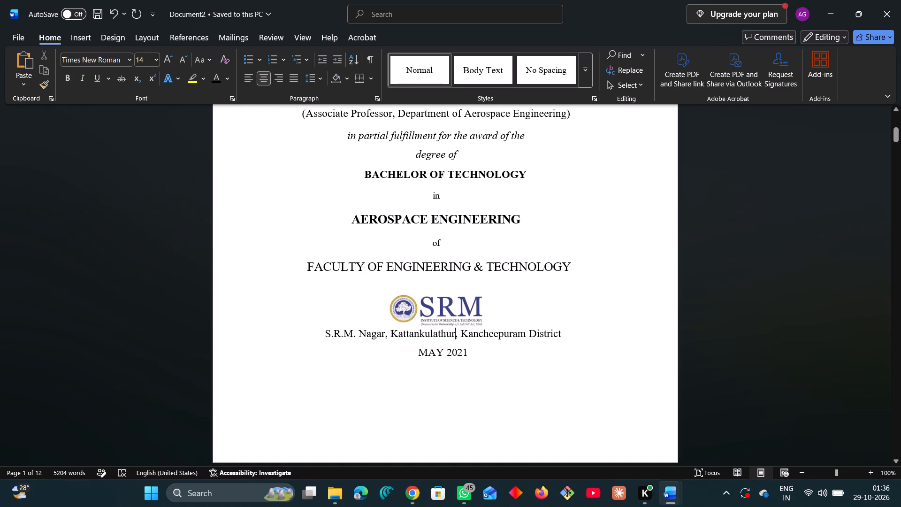
Switch to Chrome, compare the open sample report's lower cover page section with the Word report, and close the sample.
key("alt+Tab")
scroll(595, 304, "down", 3)
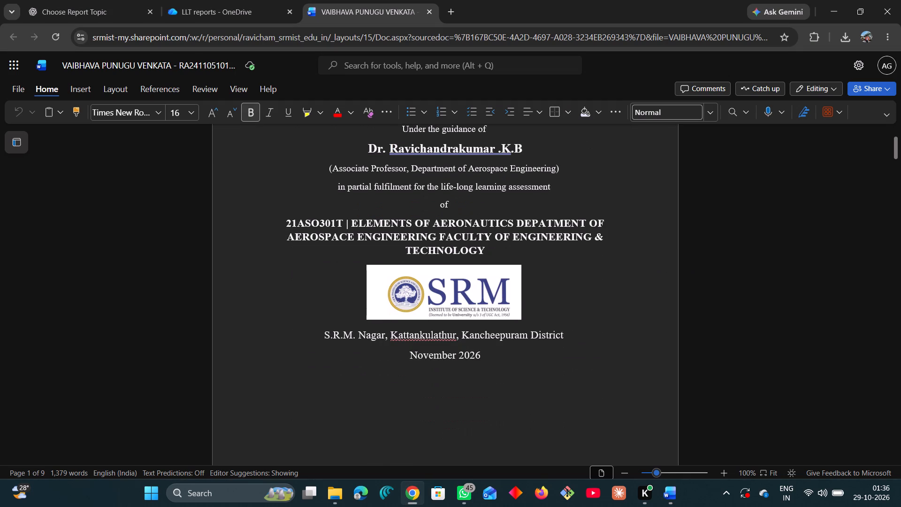
key("alt+Tab")
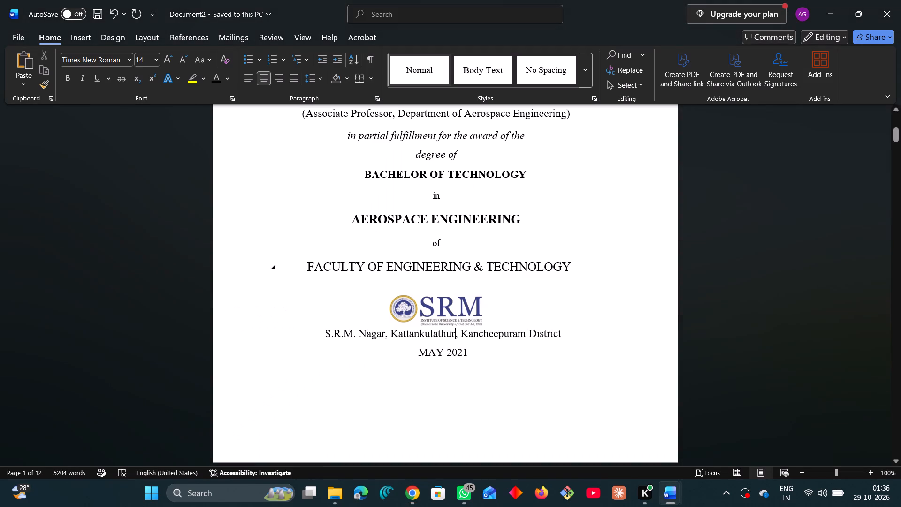
key("alt+Tab")
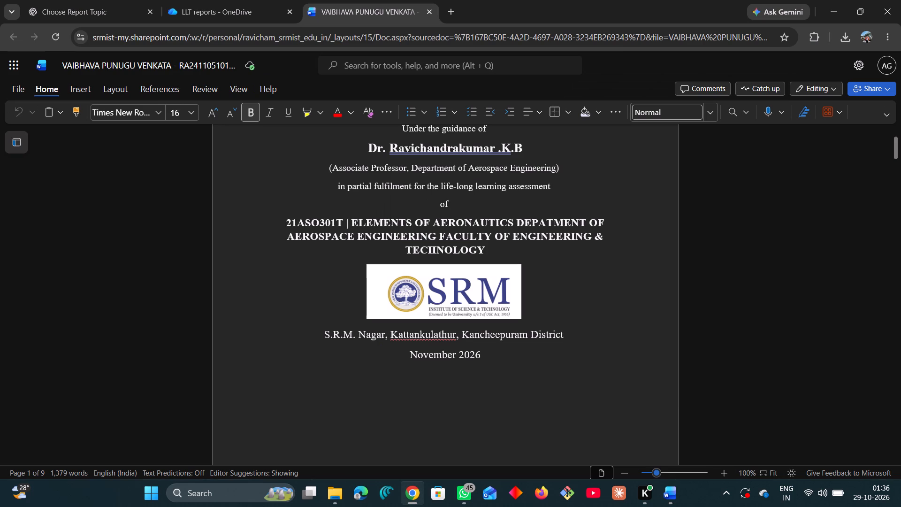
left_click(245, 1)
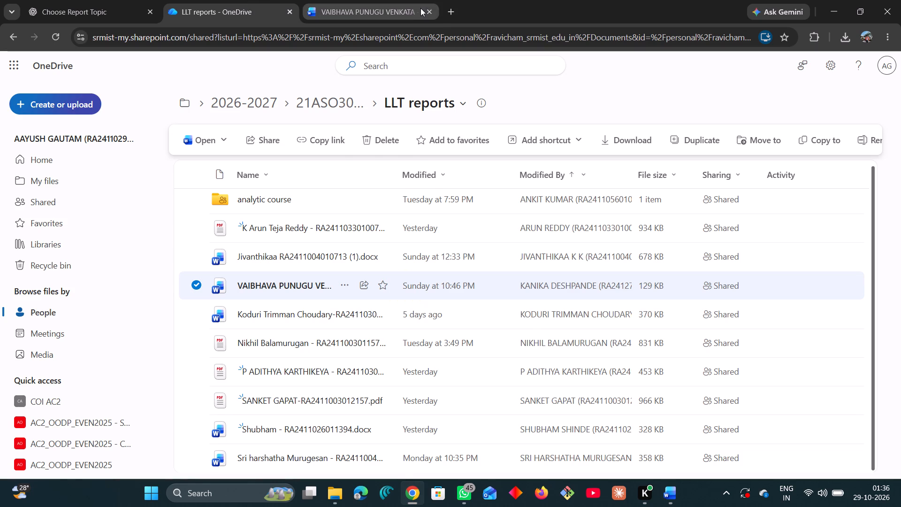
left_click(428, 8)
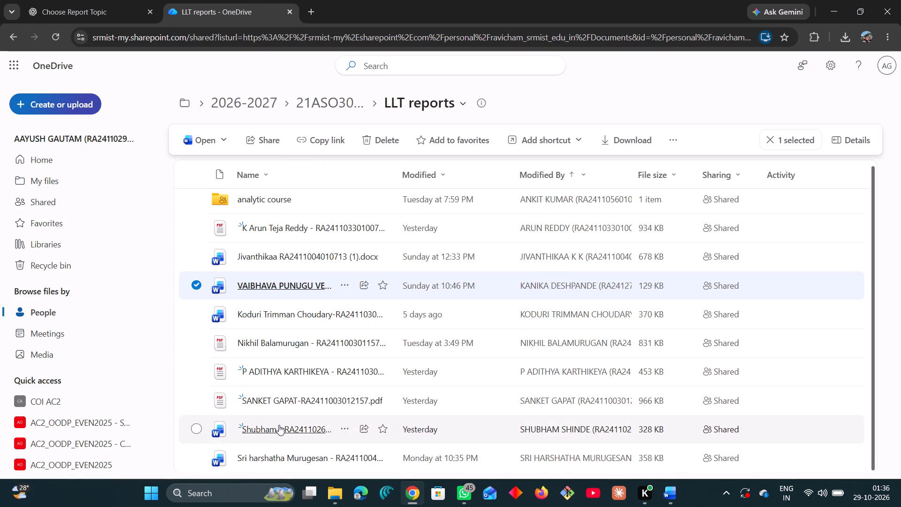
Open the 328 KB Word report from the LLT reports folder and examine its cover page layout.
left_click(278, 427)
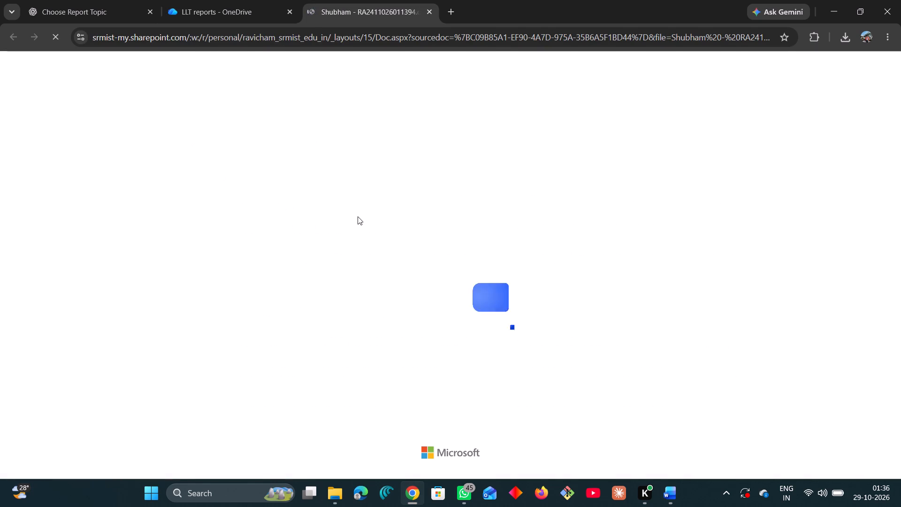
scroll(364, 222, "down", 3)
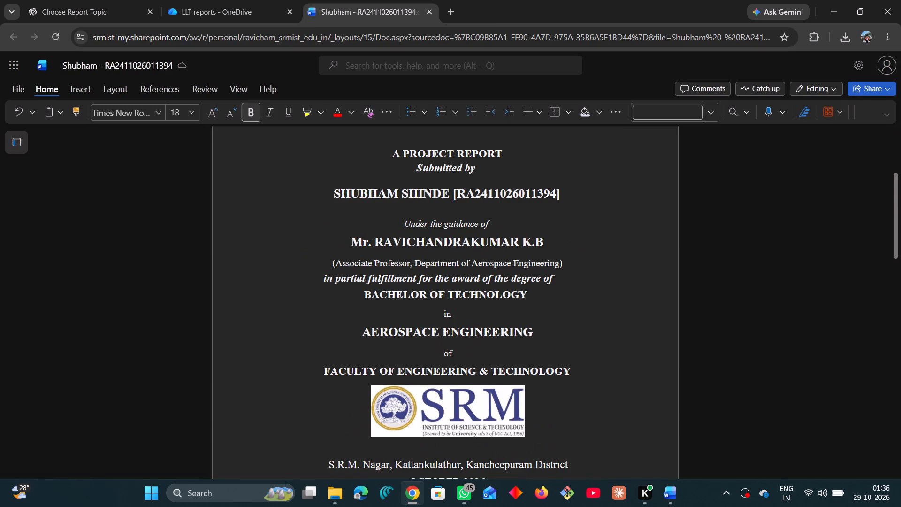
scroll(367, 247, "down", 3)
scroll(367, 247, "up", 3)
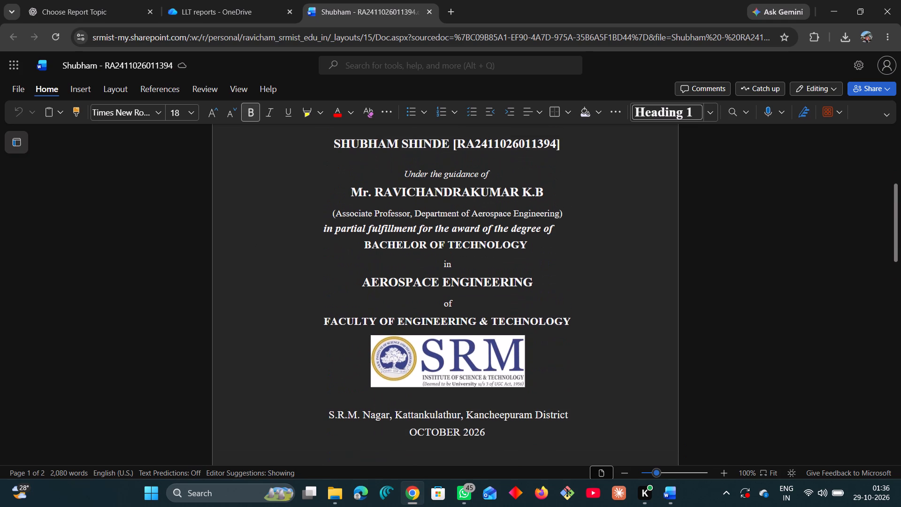
scroll(369, 248, "down", 2)
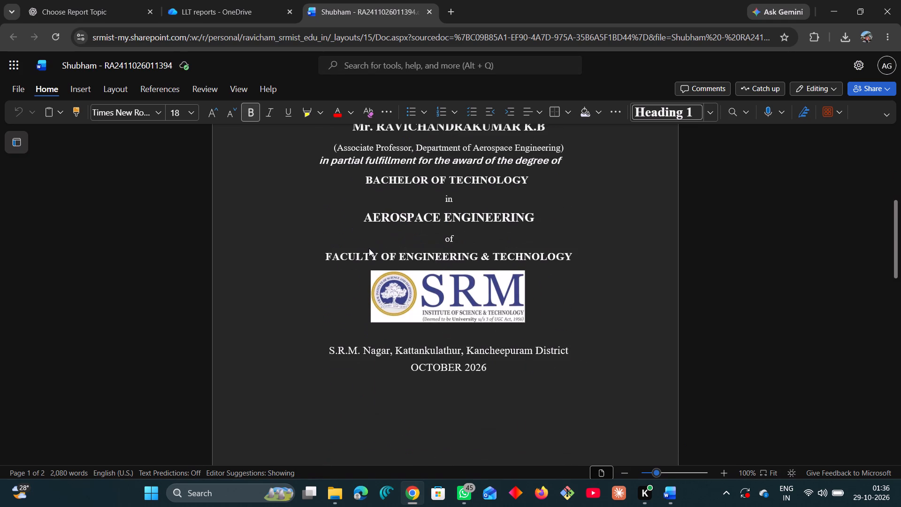
scroll(369, 248, "down", 1)
scroll(369, 248, "up", 5)
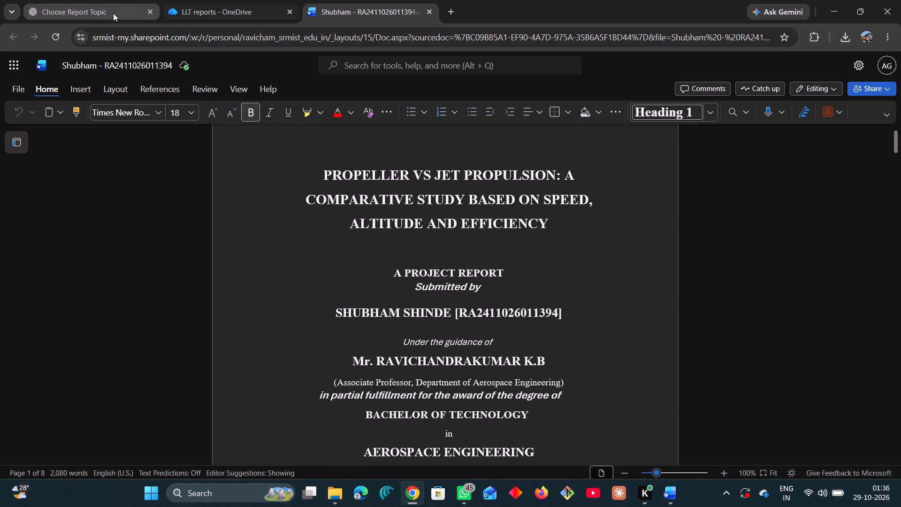
Return to Word and review the whole cover page layout from the institute heading down to MAY 2021.
key("alt+Tab")
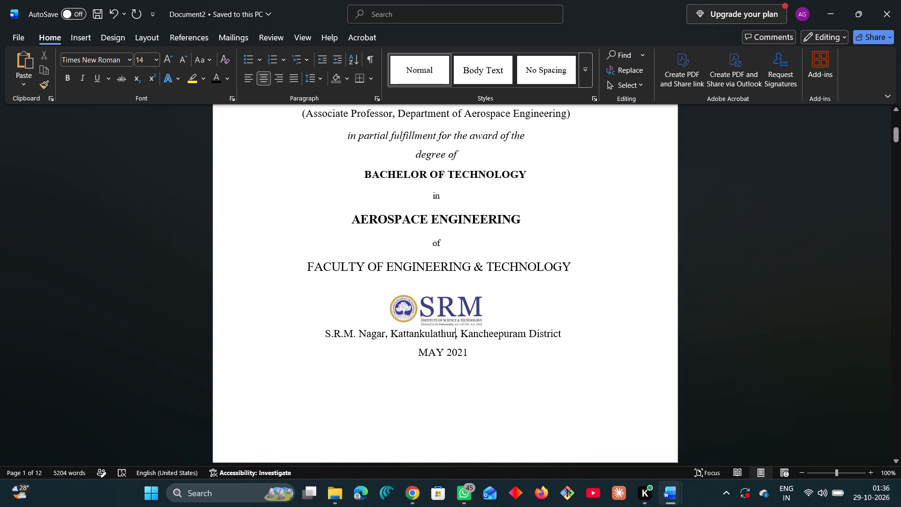
scroll(327, 225, "down", 3)
scroll(328, 225, "up", 10)
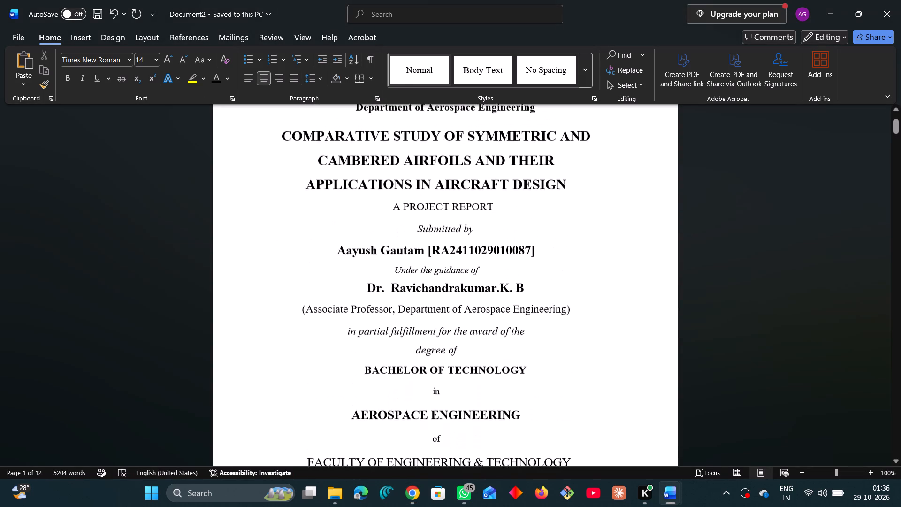
scroll(336, 217, "down", 2)
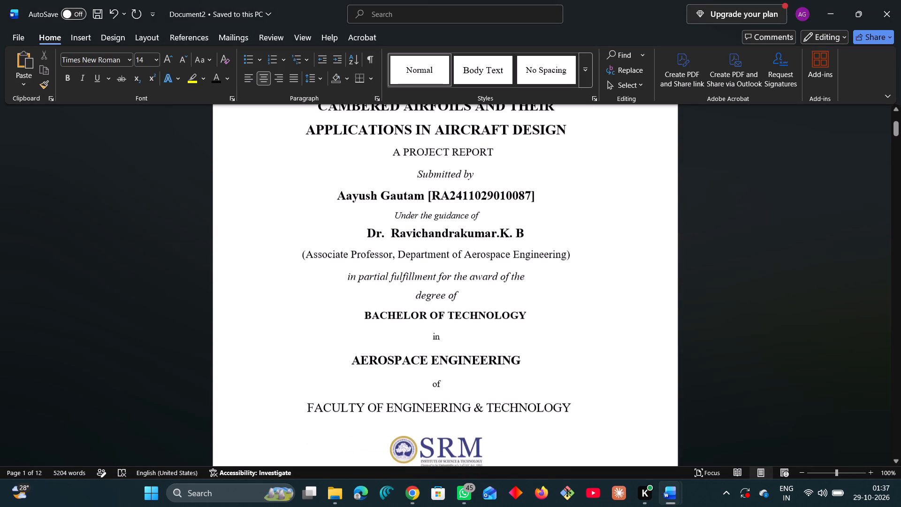
scroll(336, 217, "down", 2)
scroll(336, 217, "up", 8)
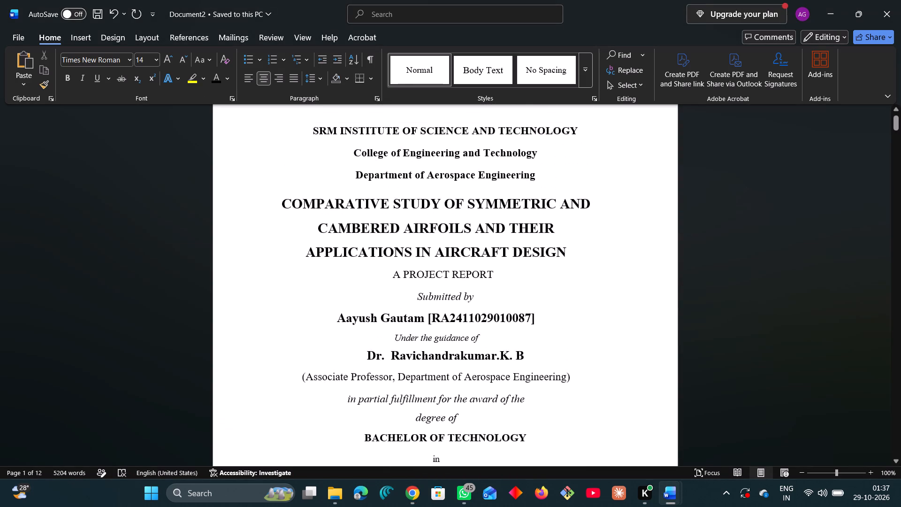
Delete the blank lines above the Abstract heading and insert a line break before it so it starts page 2.
scroll(336, 217, "down", 18)
scroll(336, 217, "down", 3)
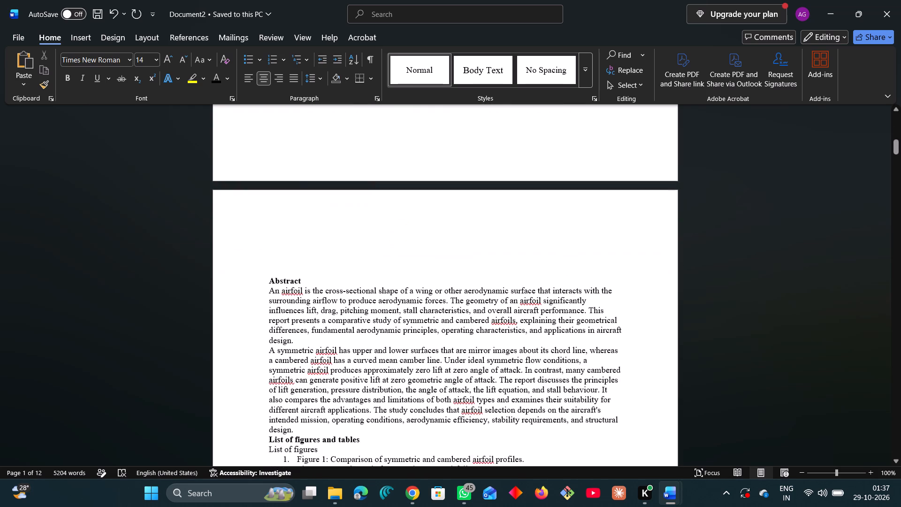
scroll(331, 236, "down", 3)
left_click(282, 178)
key("BackSpace")
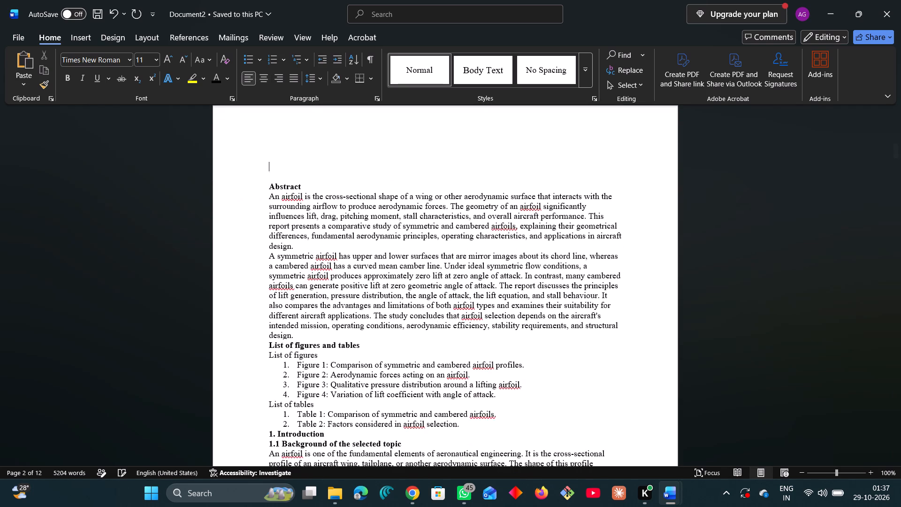
key("BackSpace")
key("BackSpace")
left_click(269, 234)
key("BackSpace")
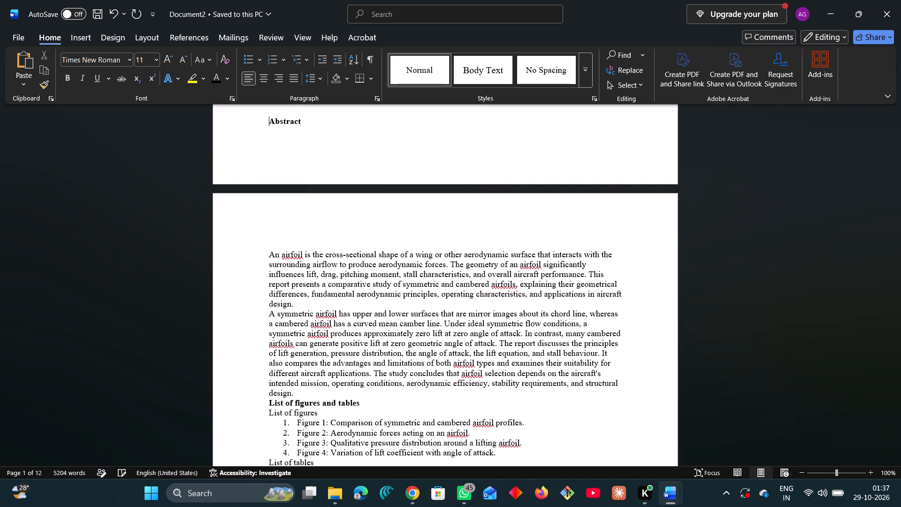
key("shift+Return")
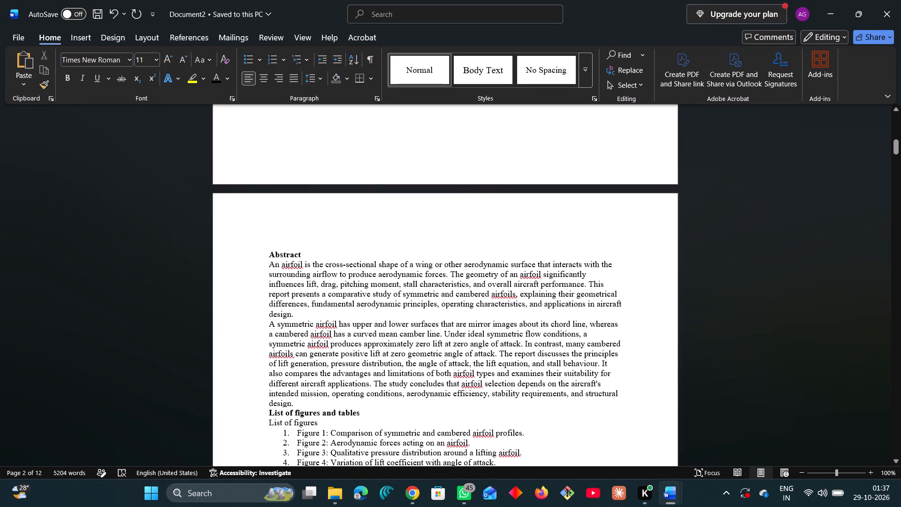
Set the Abstract heading's font size to 14.
left_click_drag(303, 253, 269, 250)
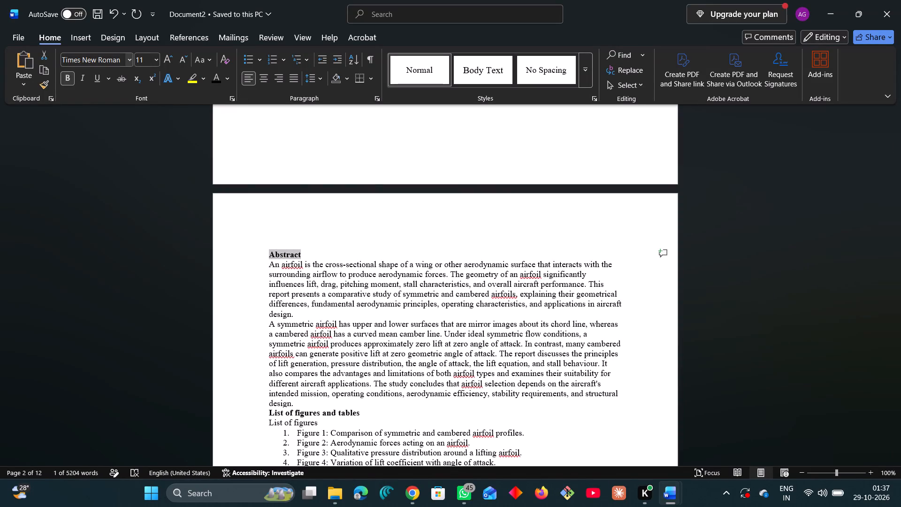
left_click(157, 62)
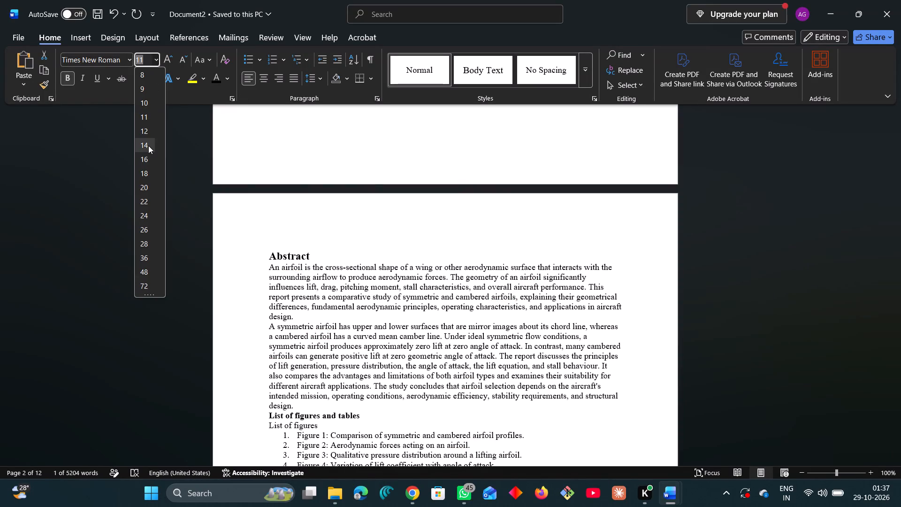
left_click(148, 146)
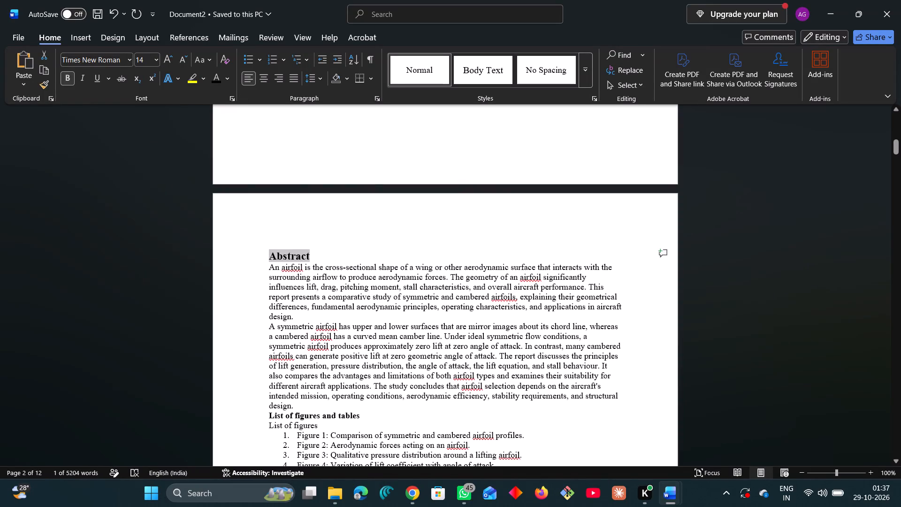
Set both paragraphs of the Abstract body text to font size 12.
left_click_drag(302, 405, 270, 269)
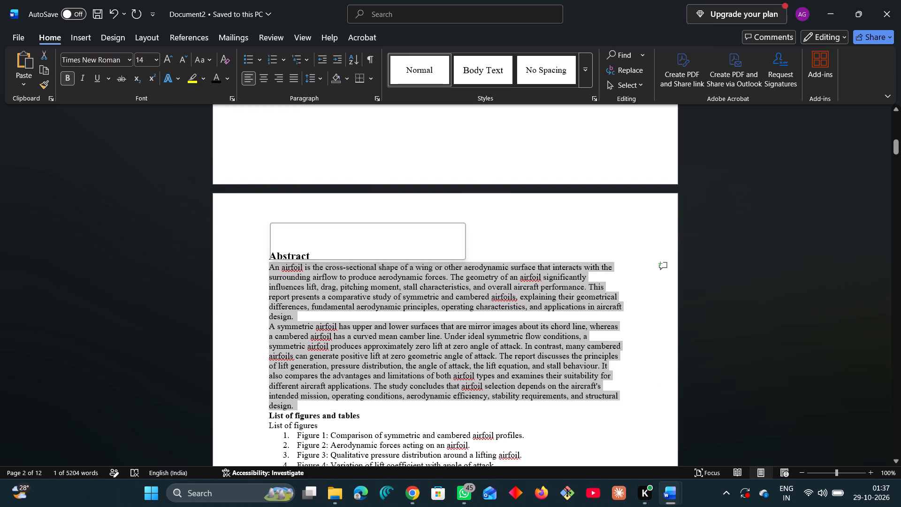
left_click(157, 59)
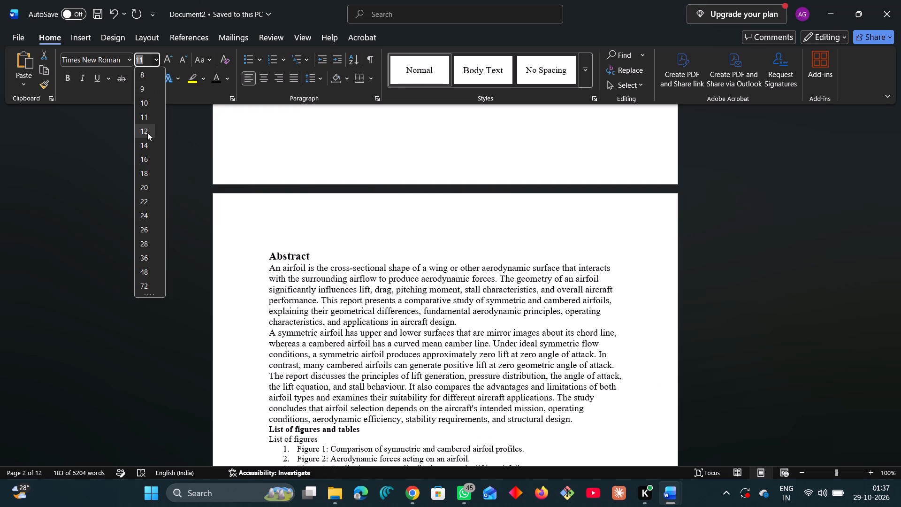
left_click(147, 132)
left_click(324, 253)
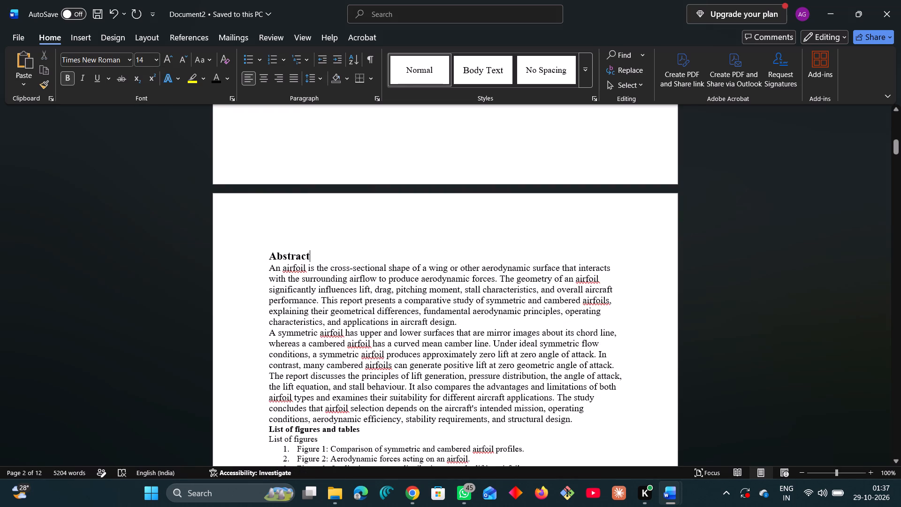
key("Return")
key("BackSpace")
Set the List of figures and tables section, from its heading through the Table 2 entry, to font size 12.
scroll(323, 254, "down", 5)
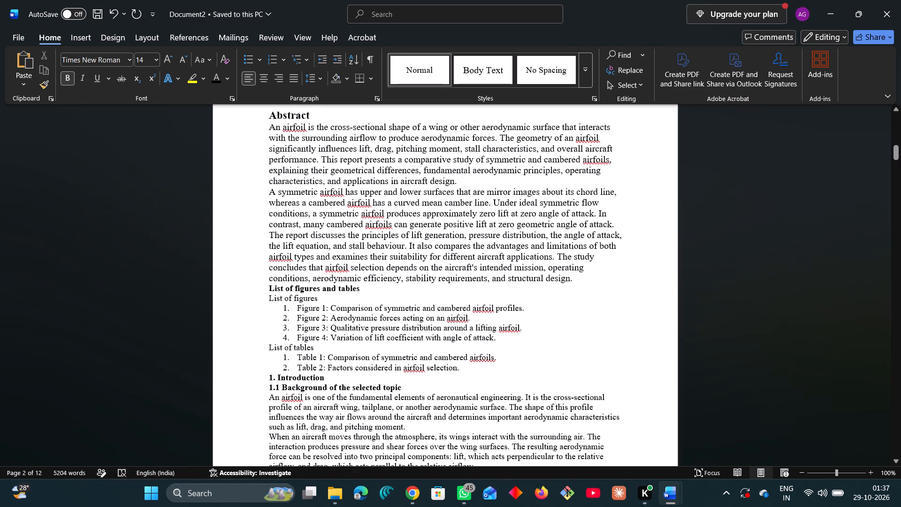
left_click_drag(269, 287, 452, 369)
left_click(154, 57)
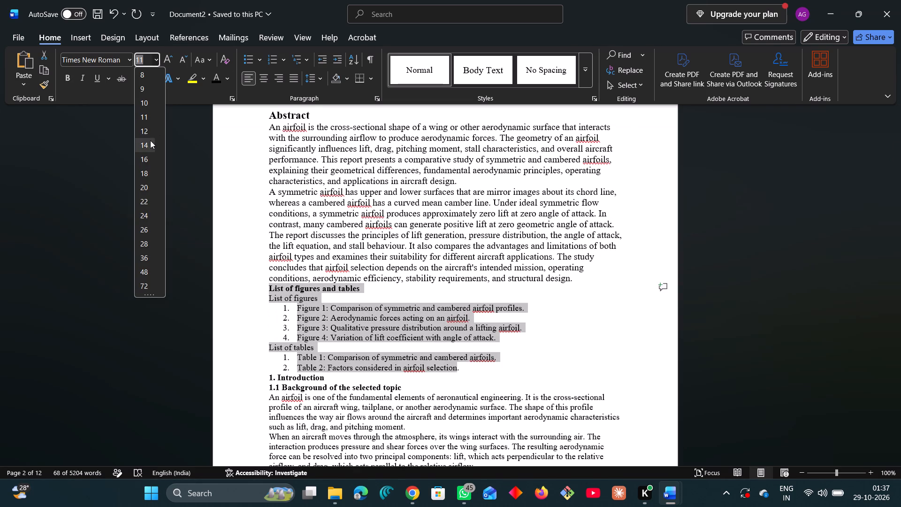
left_click(149, 136)
left_click(451, 287)
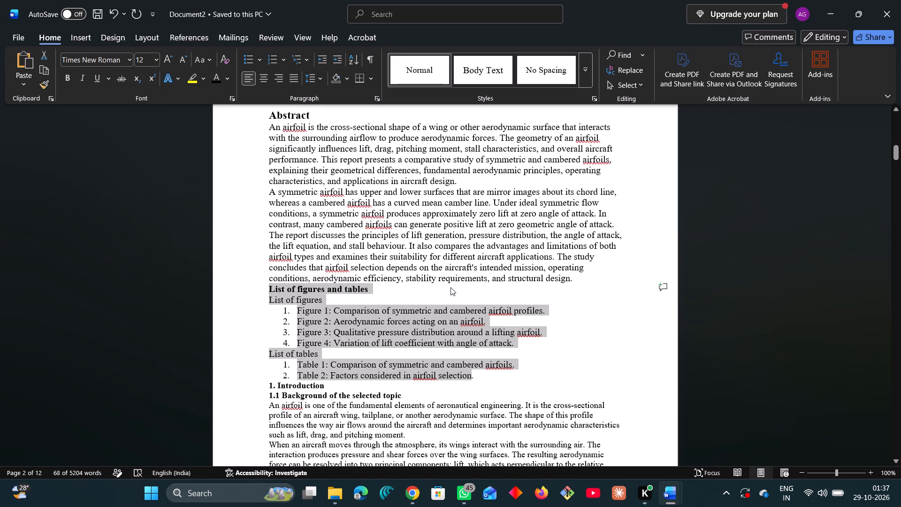
Insert two blank unnumbered lines after the Table 2 entry to separate the list from the 1. Introduction heading.
scroll(427, 295, "down", 2)
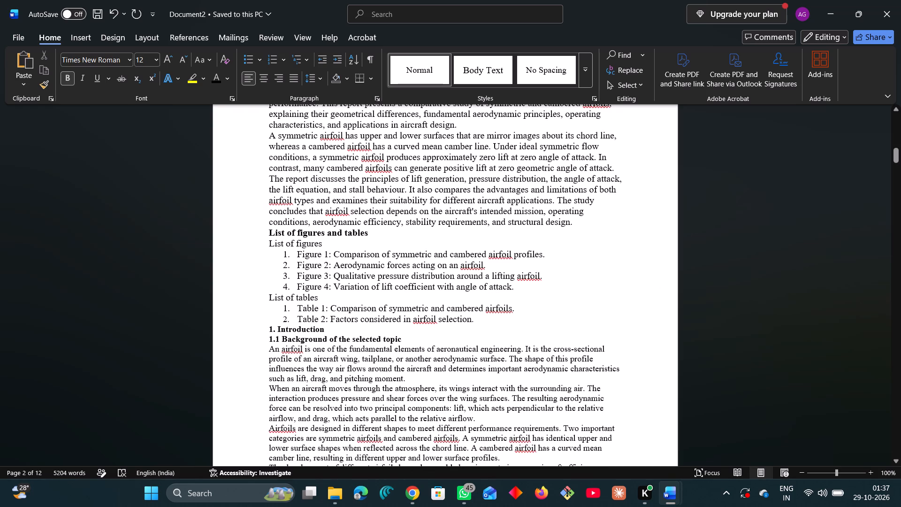
scroll(374, 261, "up", 4)
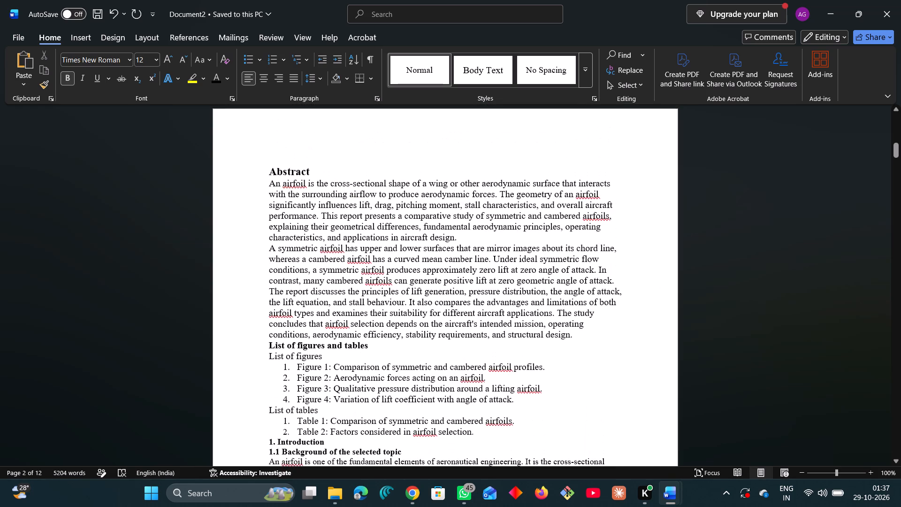
scroll(374, 261, "down", 6)
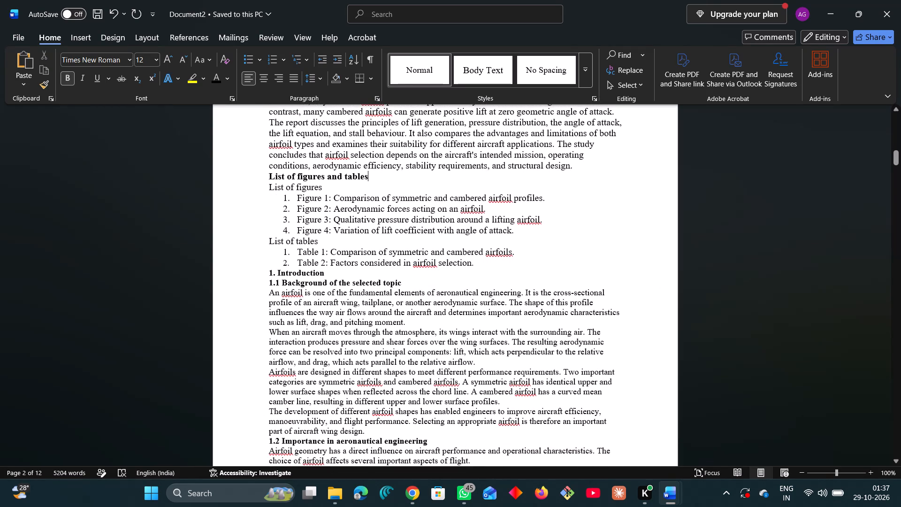
left_click(485, 269)
left_click(485, 267)
key("Return")
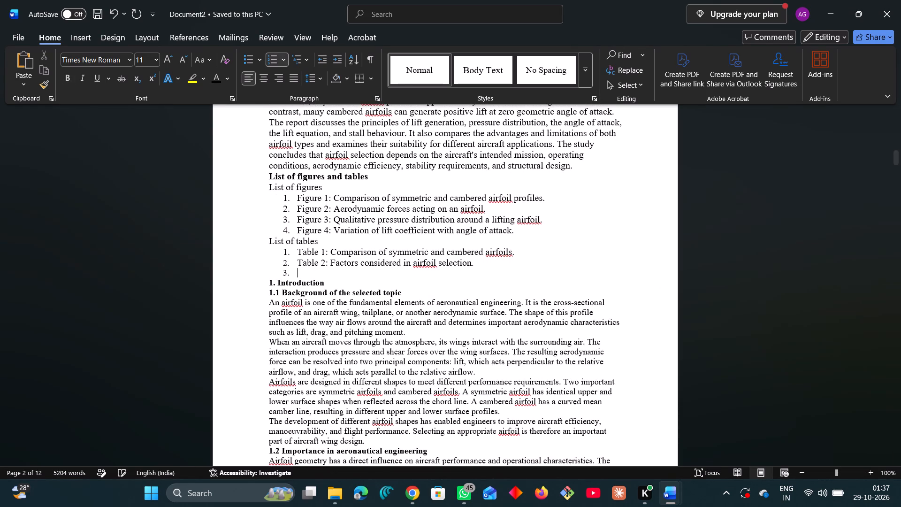
key("Return")
key("Return")
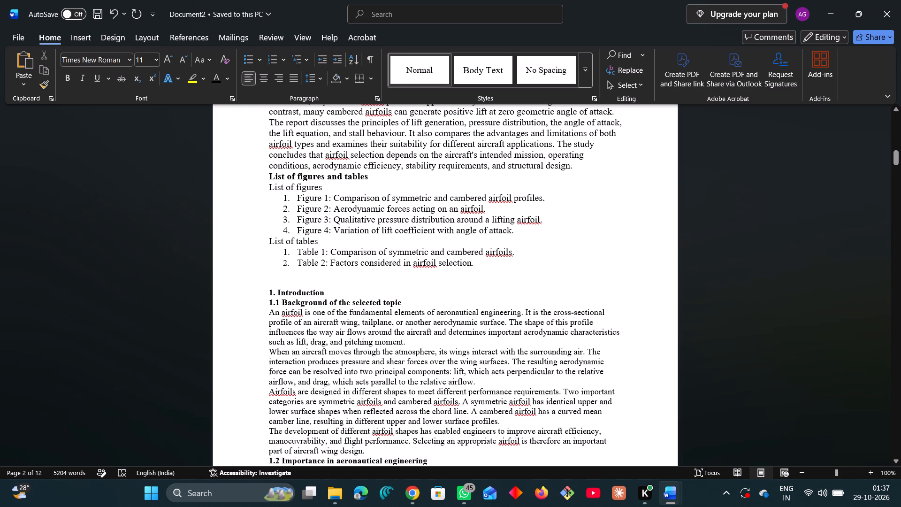
Set the 1. Introduction heading's font size to 14.
left_click_drag(331, 290, 268, 291)
left_click(153, 59)
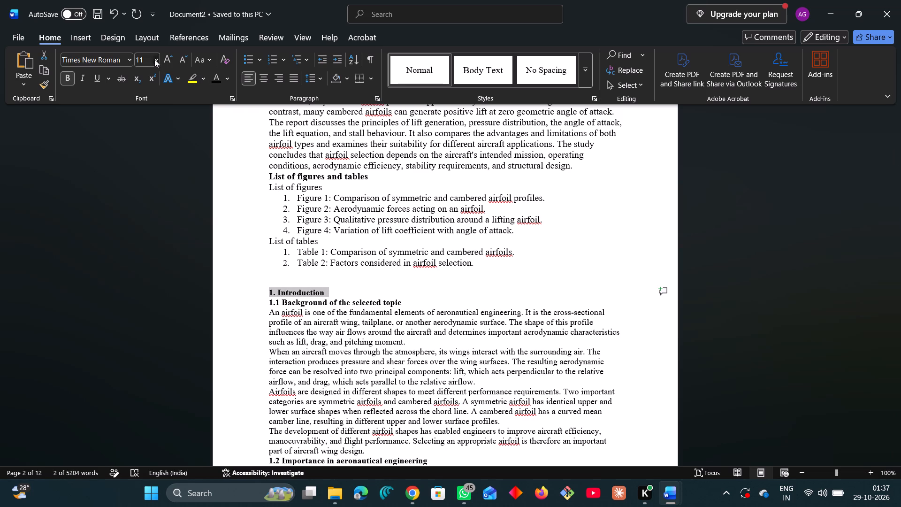
left_click(149, 146)
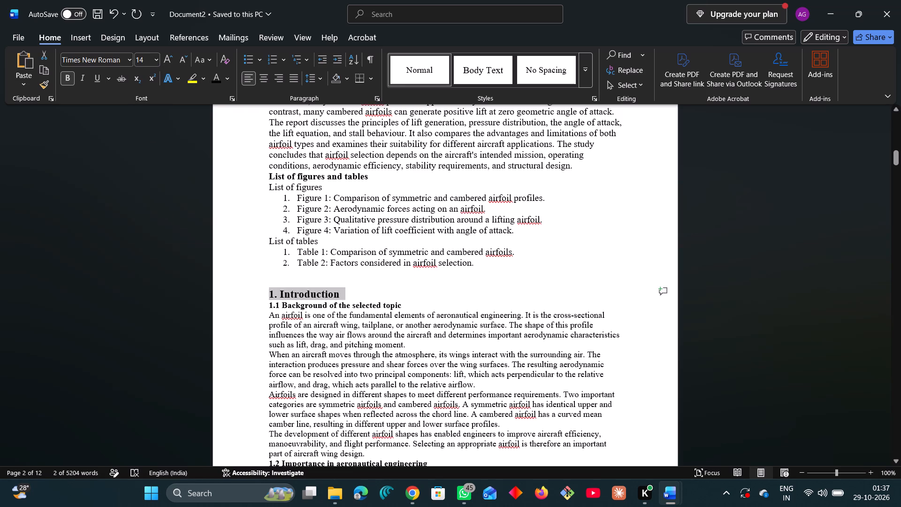
Set the Introduction text from 1.1 Background of the selected topic through the end of section 1.3 to font size 12.
left_click_drag(267, 303, 299, 303)
scroll(299, 303, "down", 6)
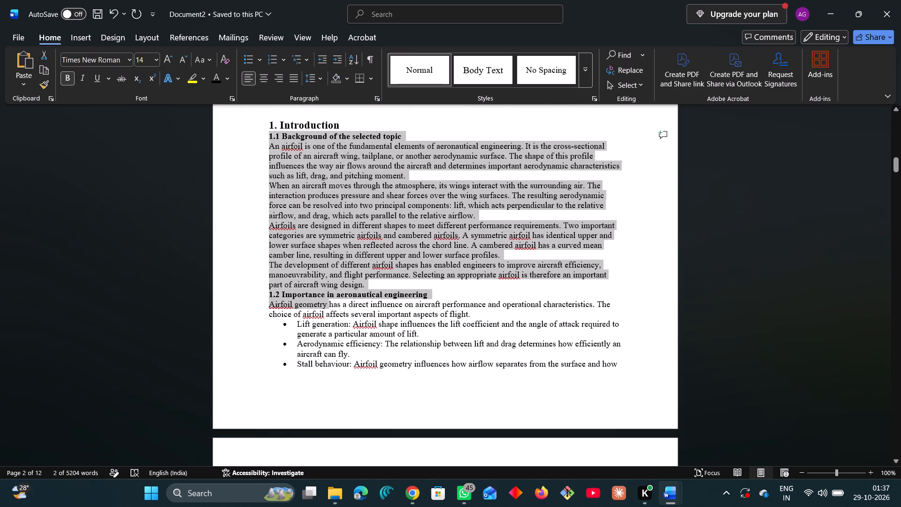
left_click_drag(299, 303, 395, 316)
scroll(389, 311, "down", 6)
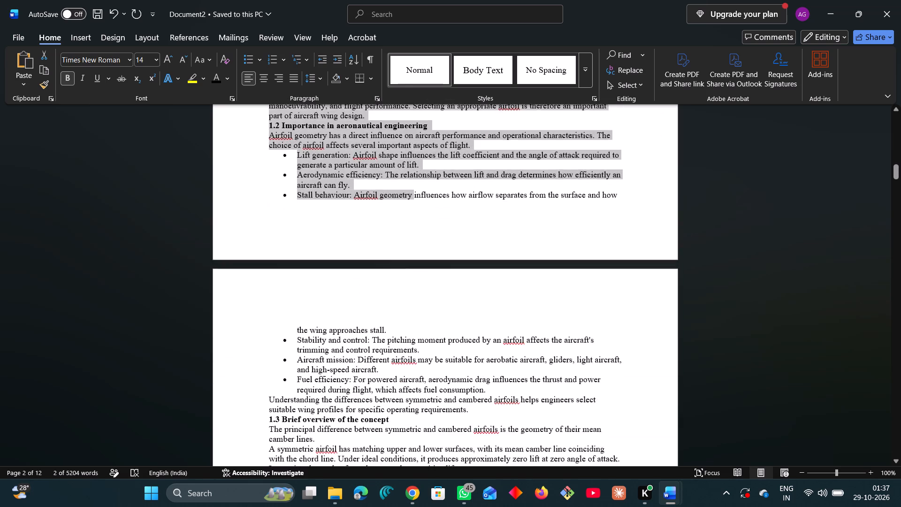
scroll(395, 316, "down", 4)
left_click_drag(395, 316, 432, 313)
scroll(432, 311, "down", 5)
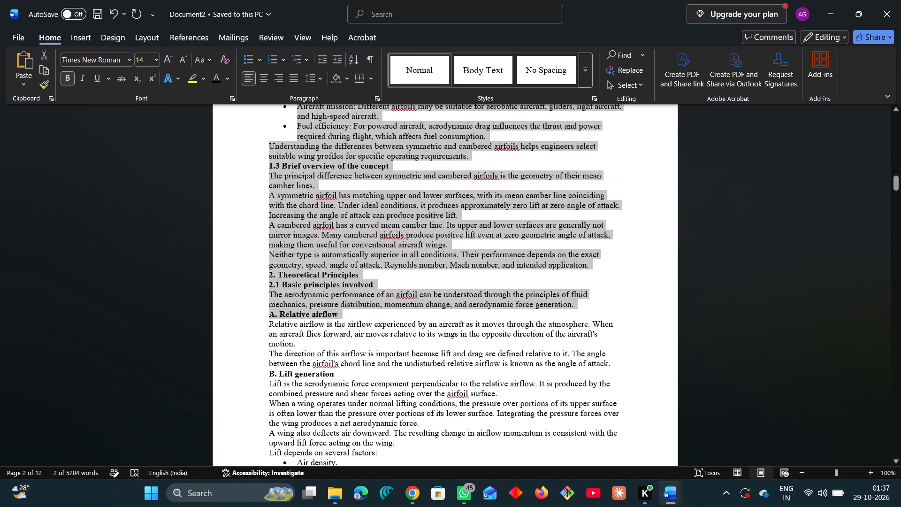
left_click_drag(432, 313, 596, 267)
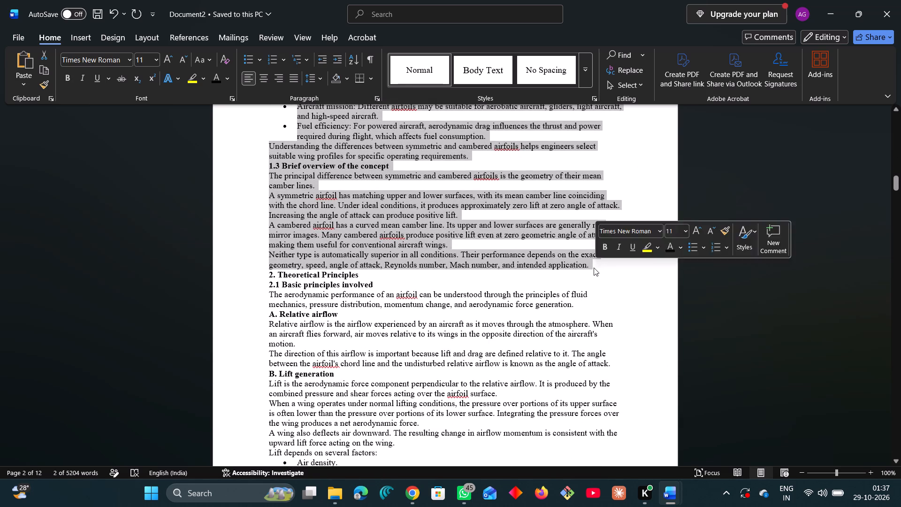
left_click(158, 62)
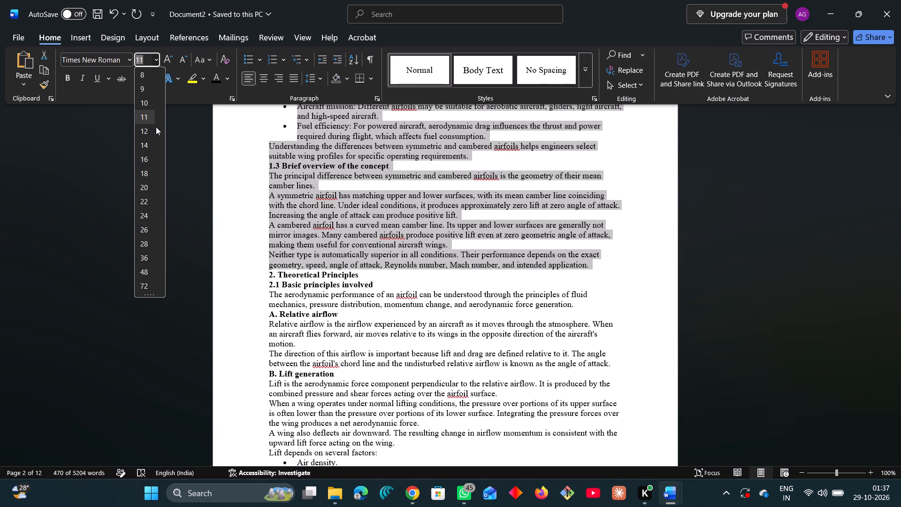
left_click(150, 128)
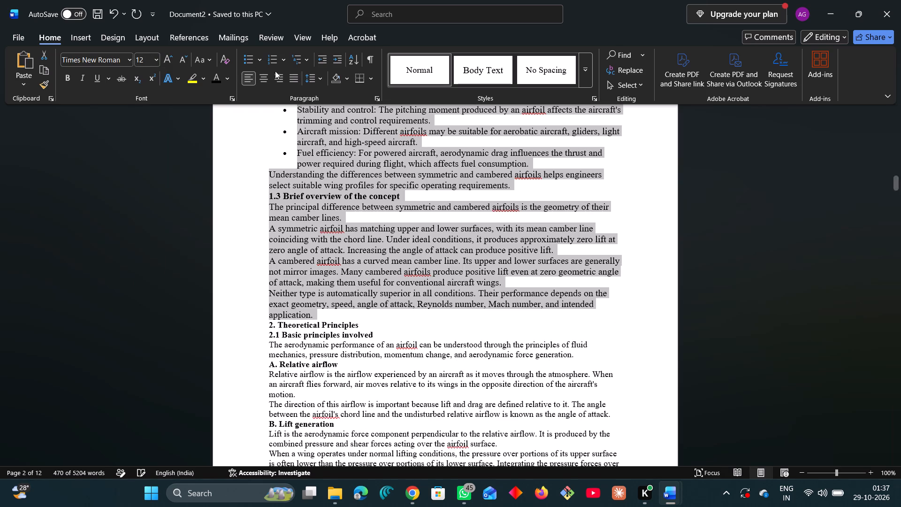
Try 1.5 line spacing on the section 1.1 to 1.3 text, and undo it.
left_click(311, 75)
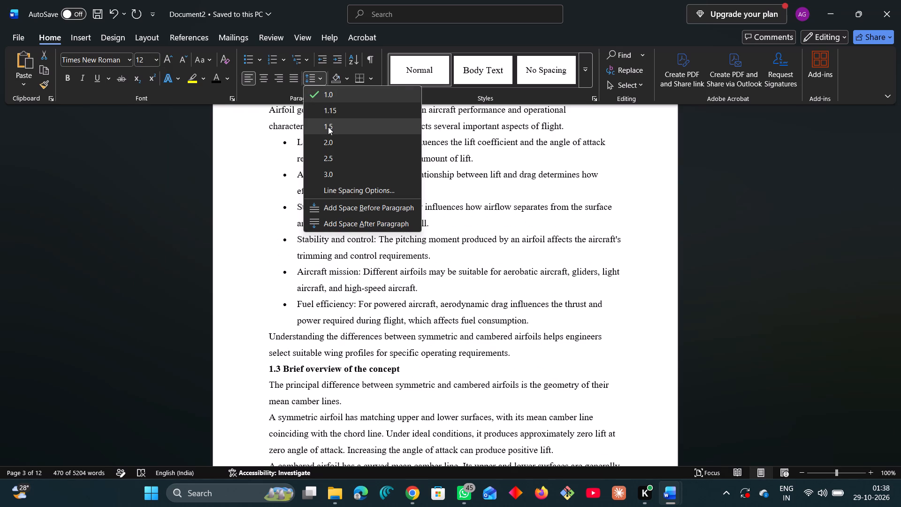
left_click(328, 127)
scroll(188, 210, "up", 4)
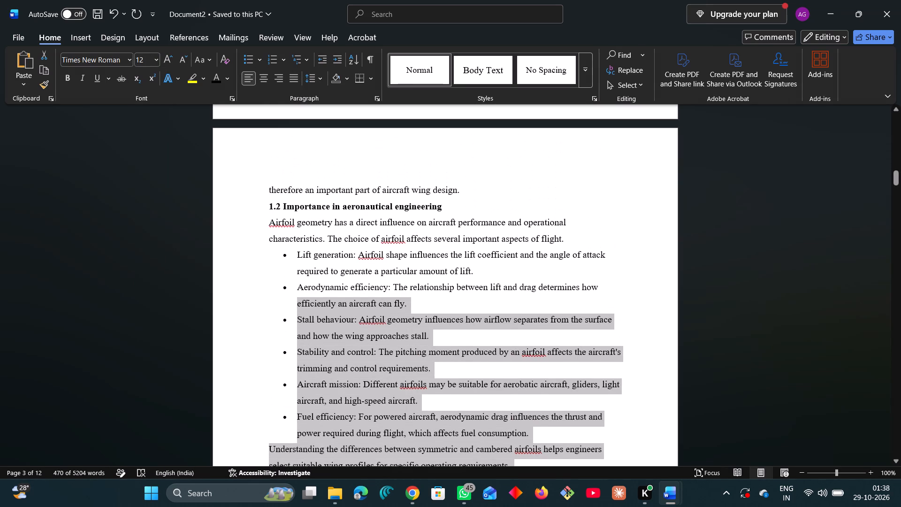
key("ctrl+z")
Select the entire document and set its line spacing to 1.5.
scroll(190, 201, "up", 11)
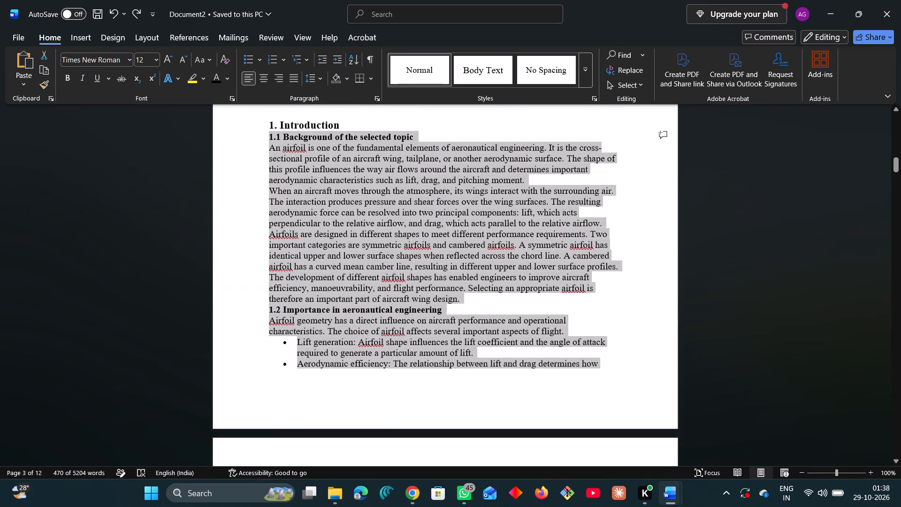
scroll(190, 202, "up", 8)
key("ctrl+a")
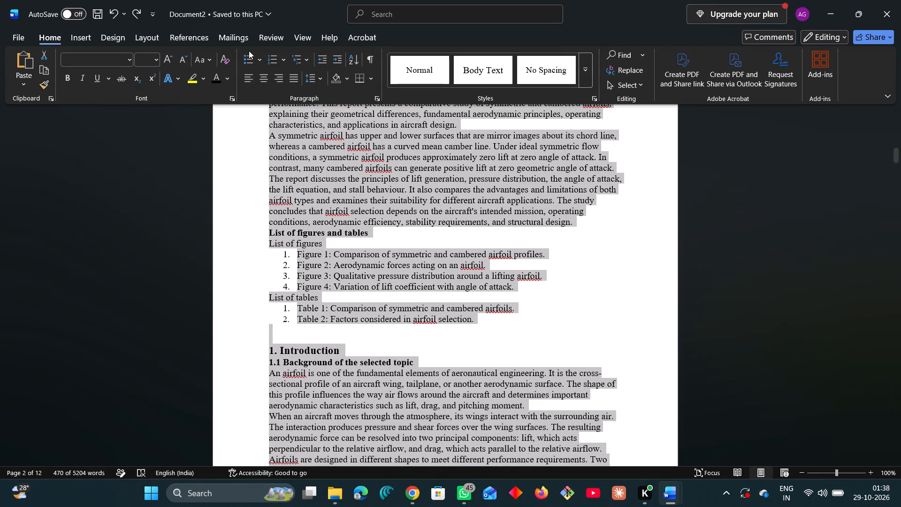
left_click(309, 82)
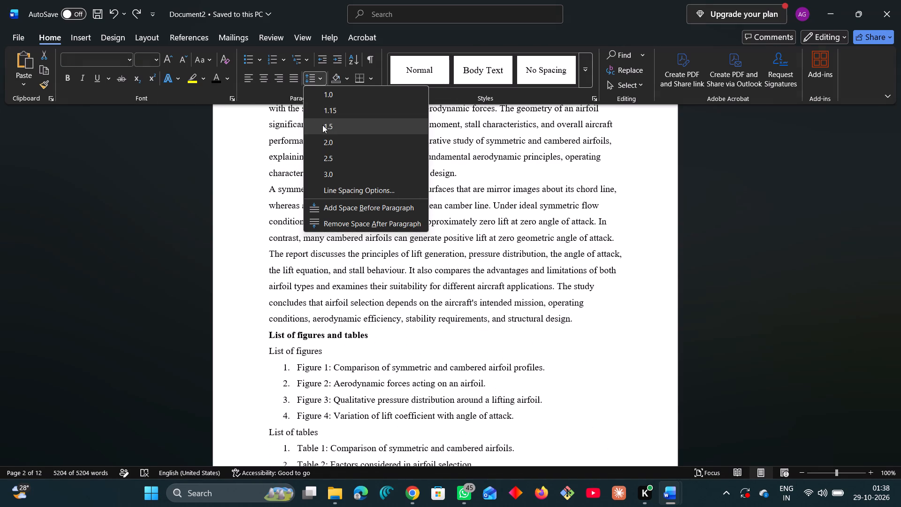
left_click(322, 125)
left_click(173, 207)
Review the line spacing from the lower cover page through the Abstract and the lists of figures and tables.
scroll(294, 248, "down", 3)
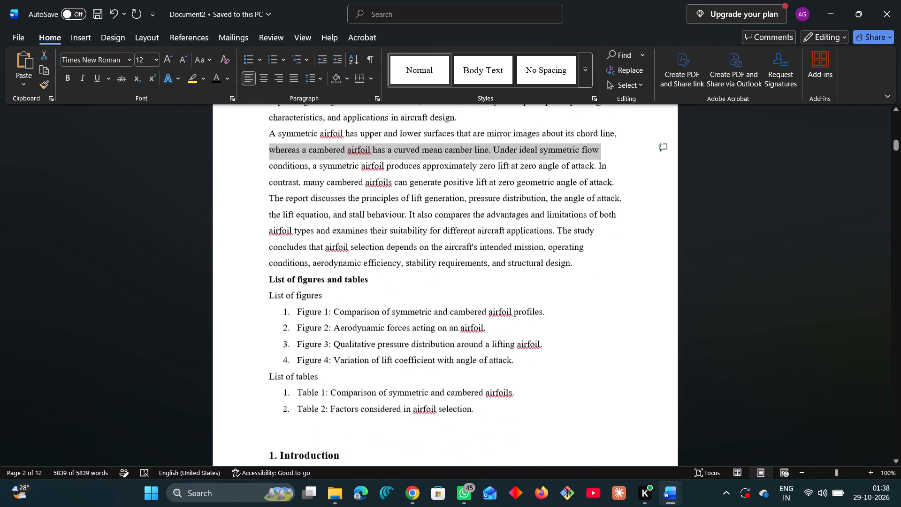
scroll(298, 253, "up", 15)
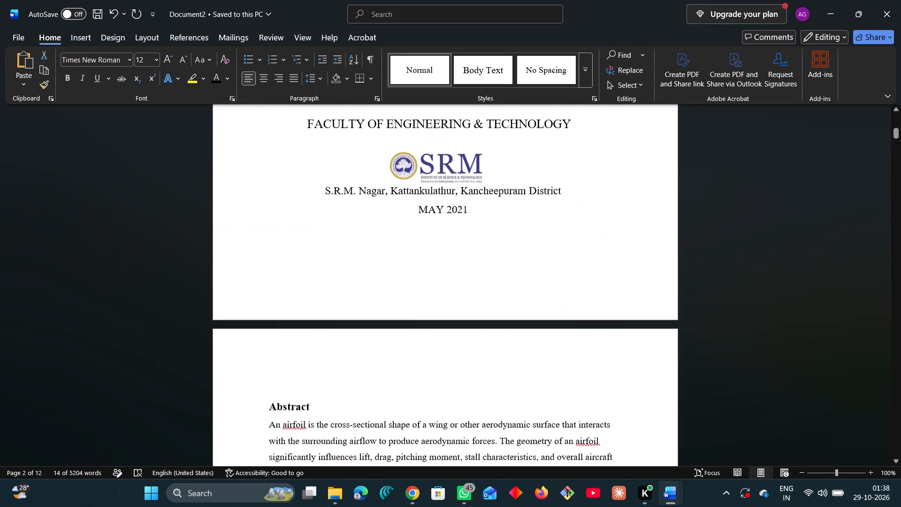
scroll(298, 253, "up", 6)
scroll(298, 253, "down", 15)
scroll(300, 253, "down", 6)
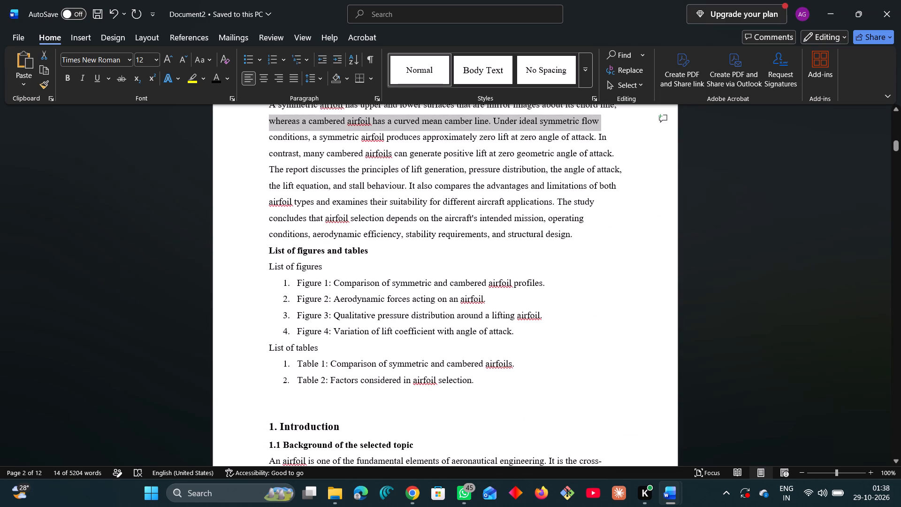
Open the spelling suggestions for the flagged word "airfoil" in the Abstract's second paragraph.
right_click(355, 119)
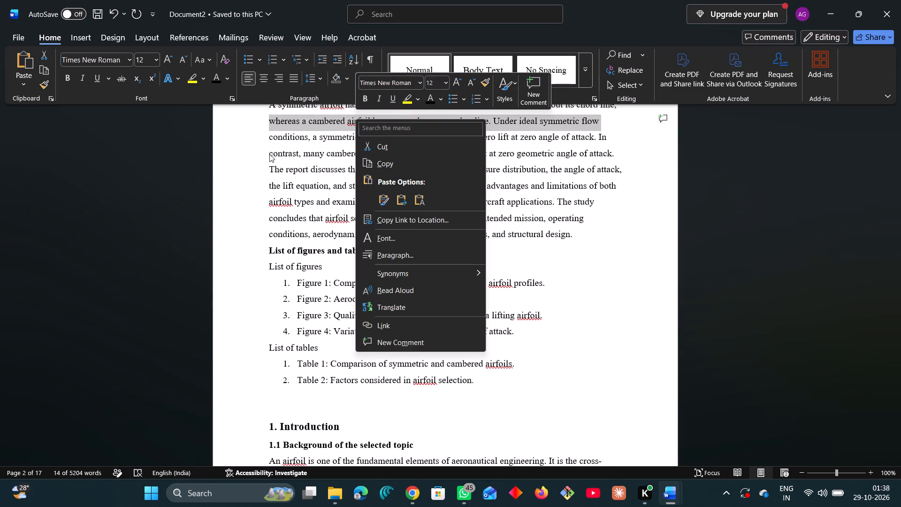
double_click(156, 163)
left_click(377, 136)
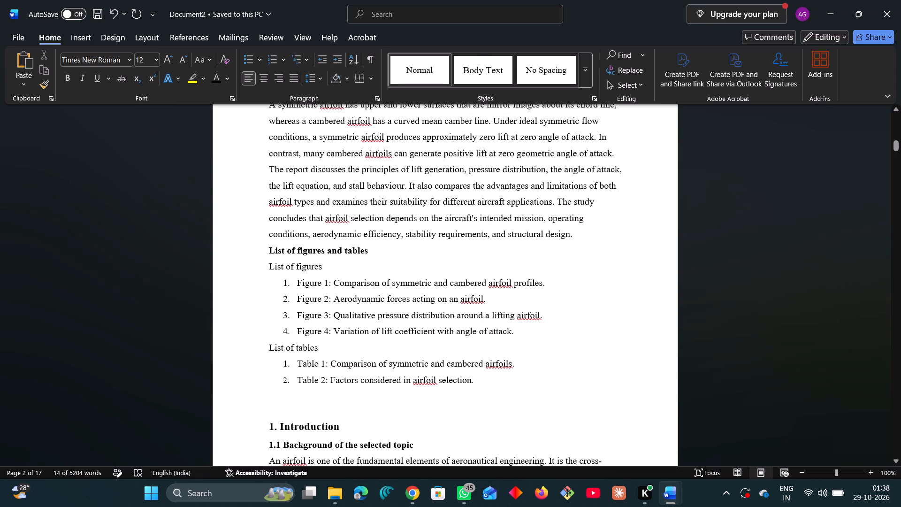
right_click(377, 136)
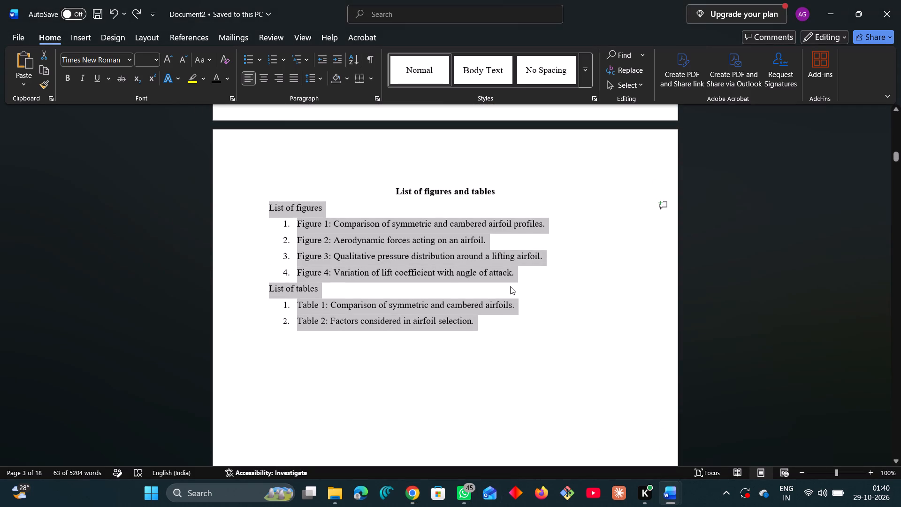
left_click(450, 191)
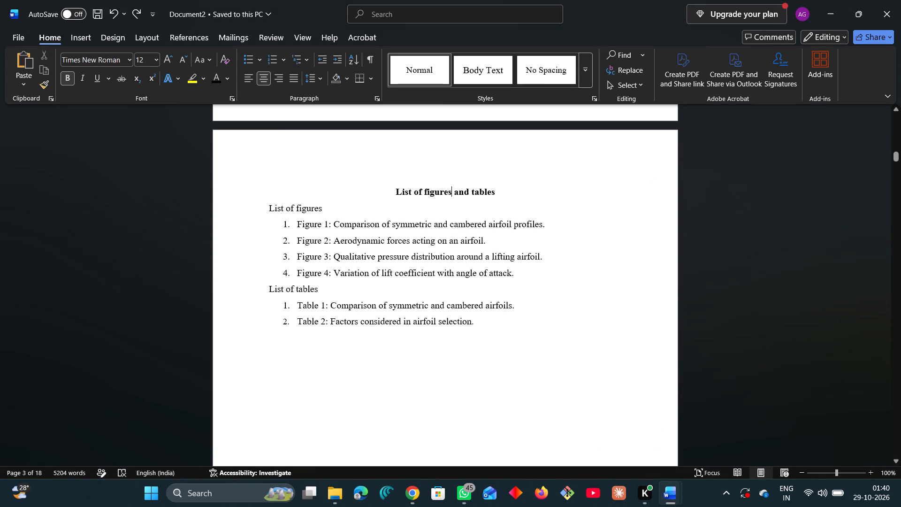
left_click_drag(500, 193, 471, 195)
left_click_drag(471, 195, 469, 196)
key("ctrl+c")
key("BackSpace")
key("BackSpace")
key("BackSpace")
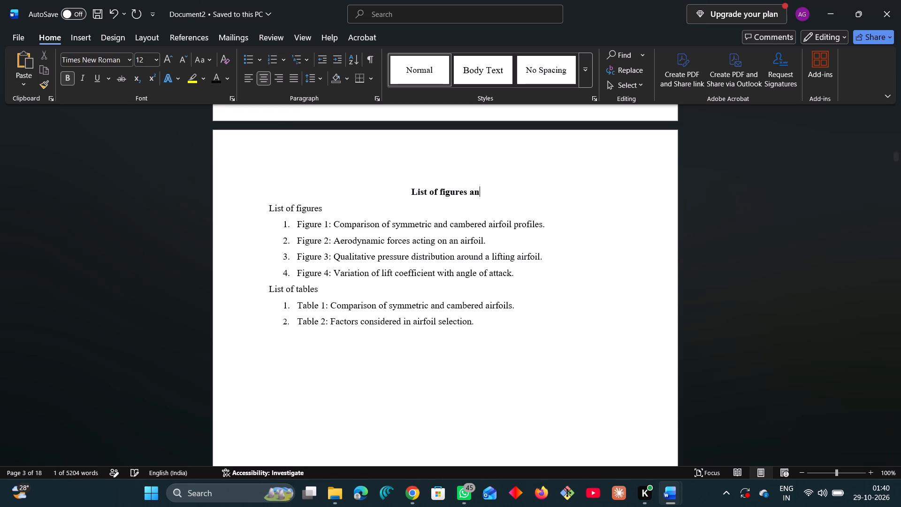
key("BackSpace")
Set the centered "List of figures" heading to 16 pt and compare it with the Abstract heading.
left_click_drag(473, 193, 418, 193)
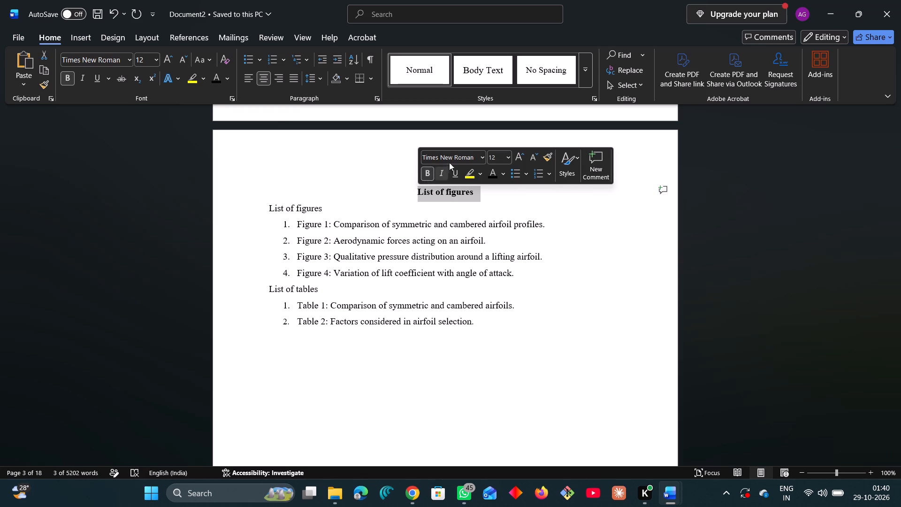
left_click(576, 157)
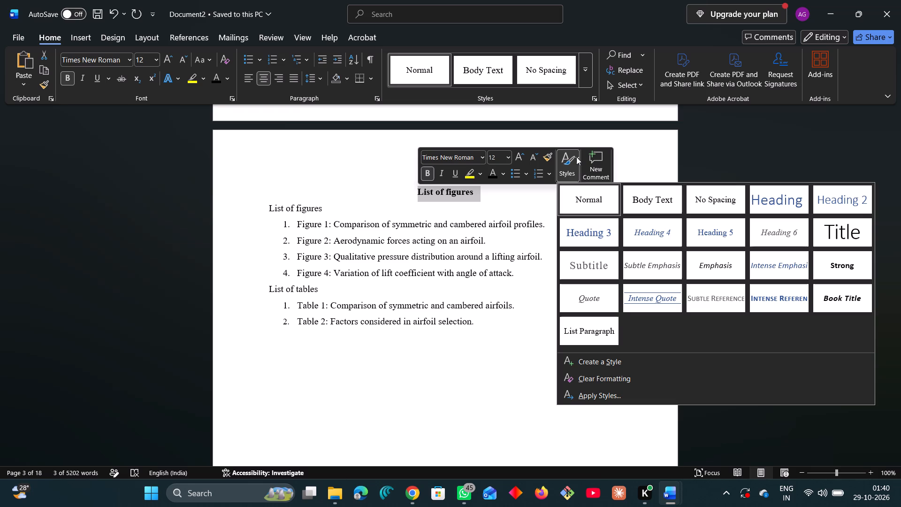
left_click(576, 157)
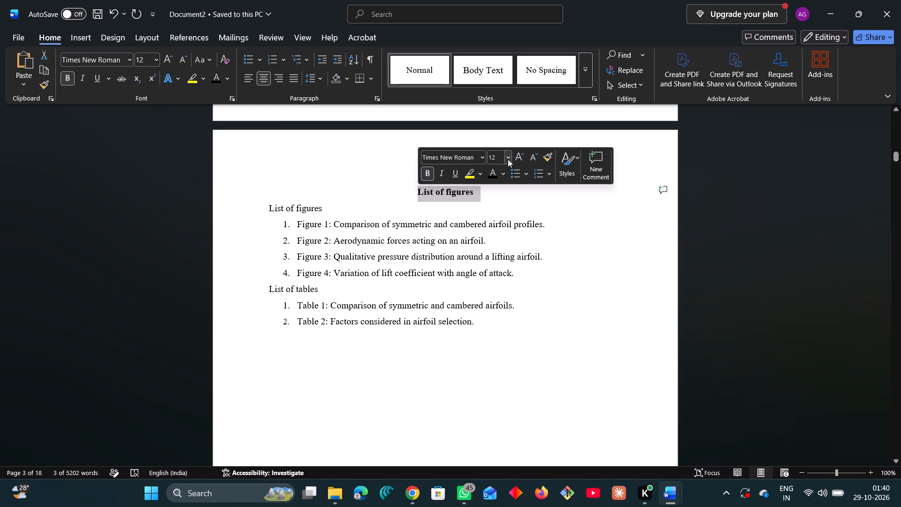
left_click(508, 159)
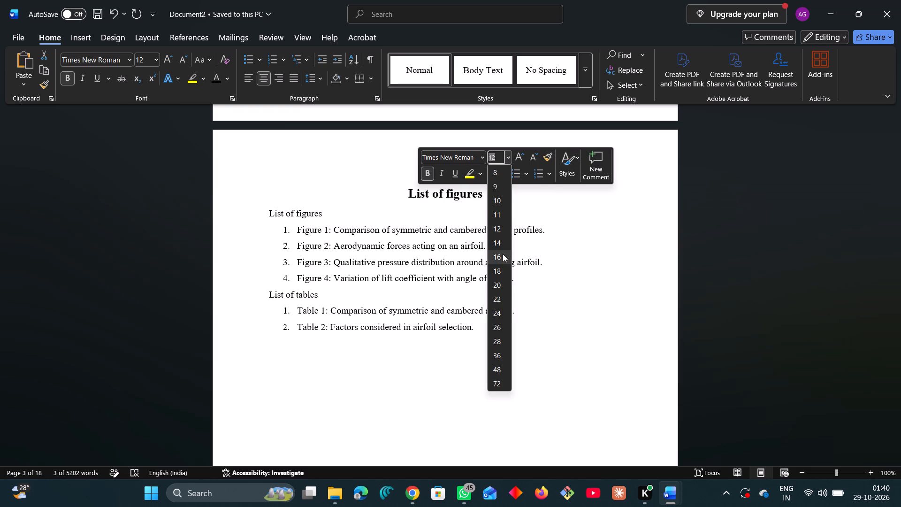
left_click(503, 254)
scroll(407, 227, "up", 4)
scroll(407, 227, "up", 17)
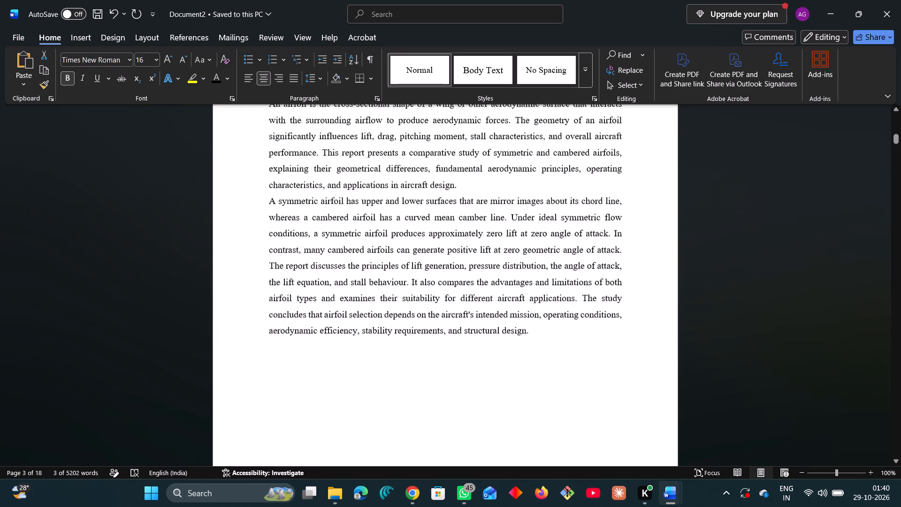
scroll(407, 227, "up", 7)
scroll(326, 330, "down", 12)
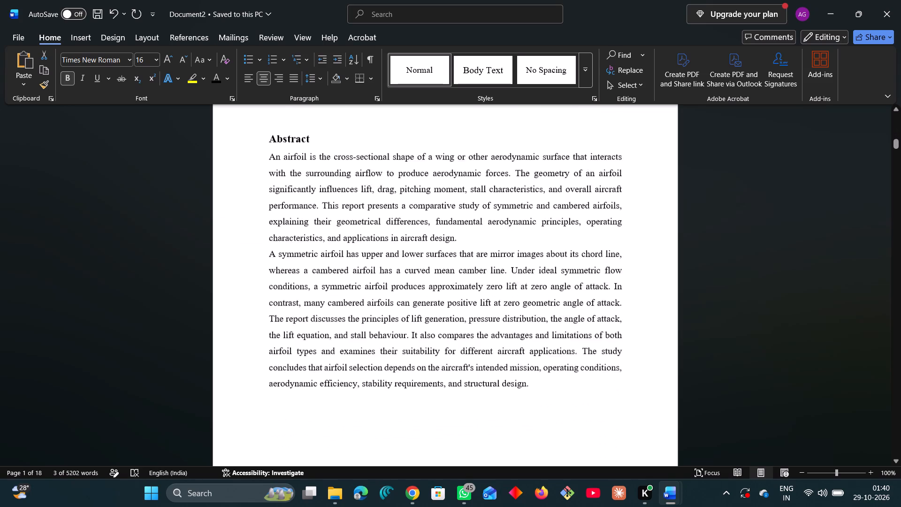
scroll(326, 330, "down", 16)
Set the centered "List of figures" heading to 14 pt.
left_click(481, 193)
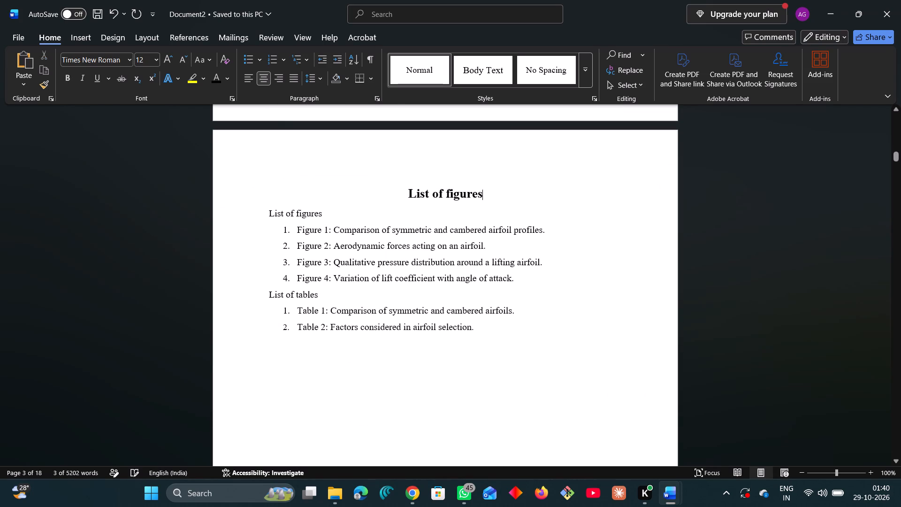
left_click_drag(483, 193, 405, 196)
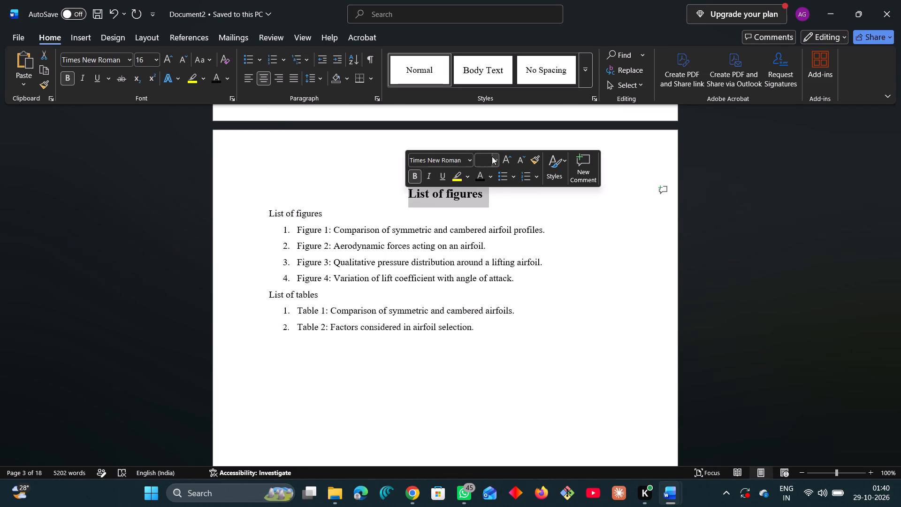
left_click(493, 158)
left_click(485, 243)
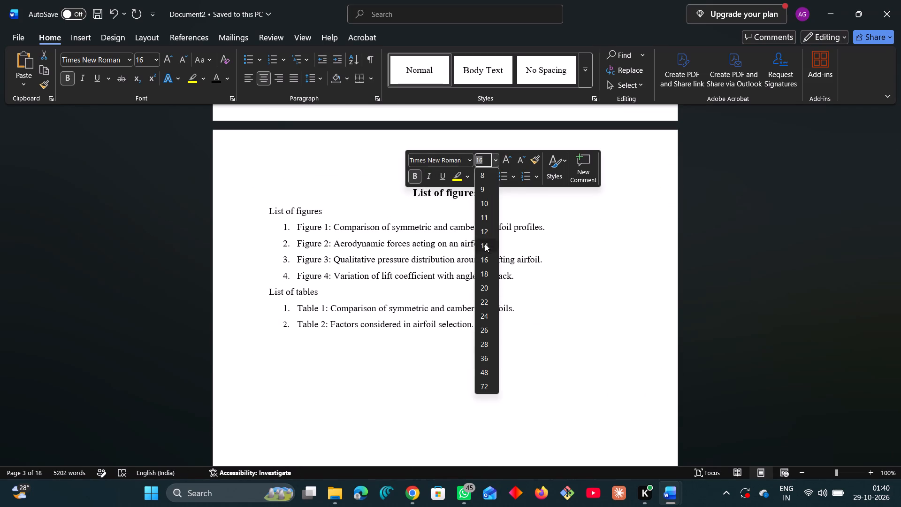
left_click(358, 202)
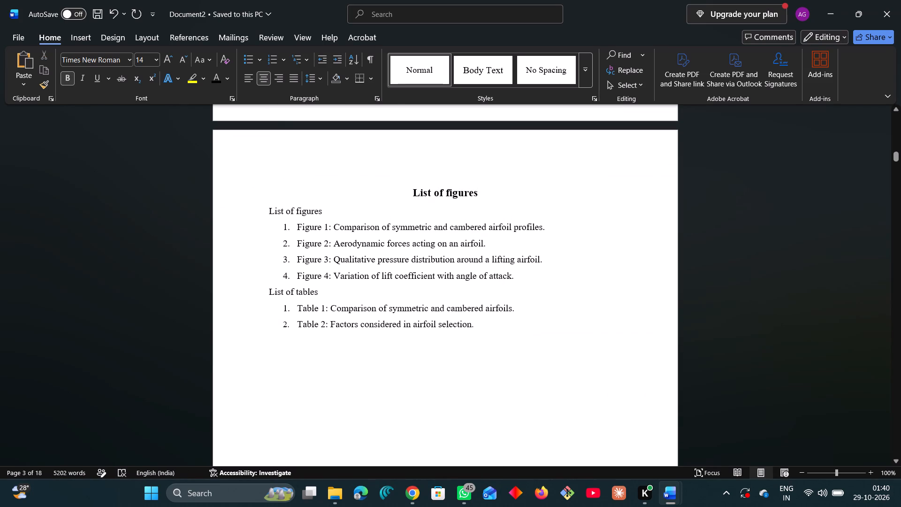
Insert a page break after the Figure 4 entry so the list of tables starts on a new page, and remove the stray list number.
left_click_drag(266, 210, 504, 274)
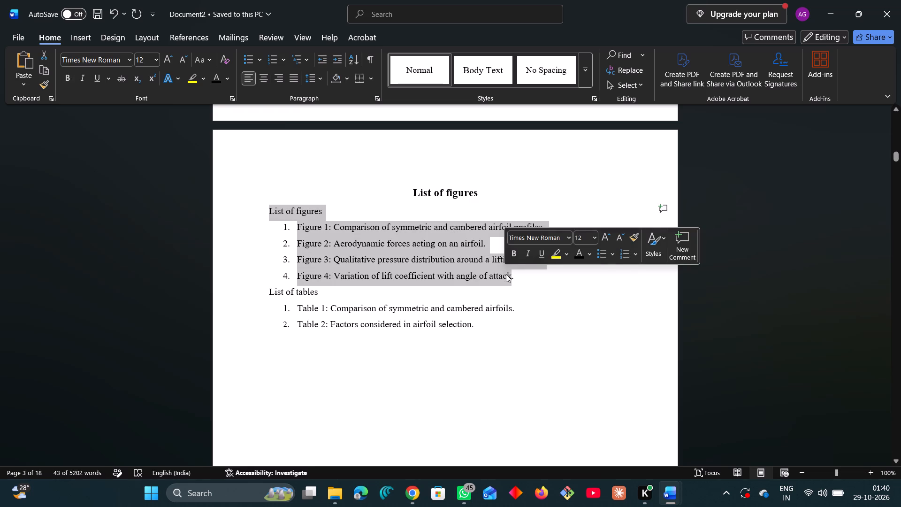
left_click(521, 278)
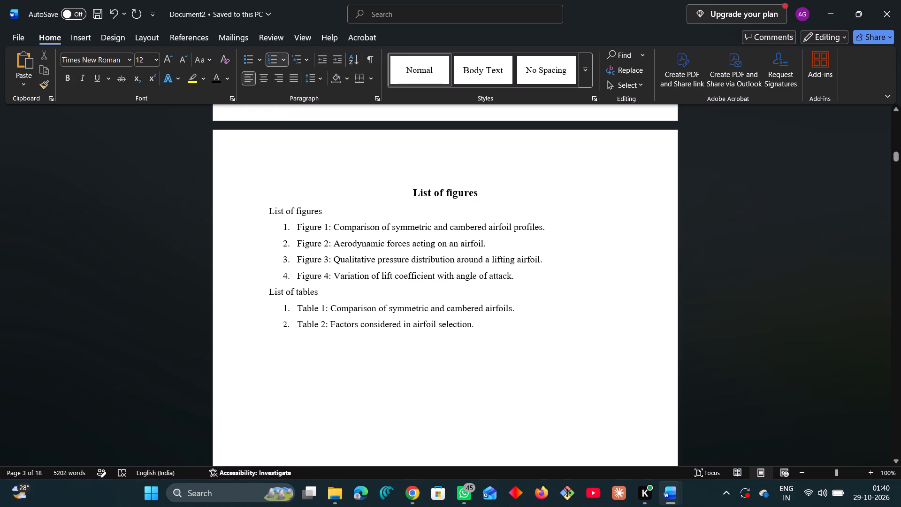
key("ctrl+Return")
scroll(521, 280, "down", 1)
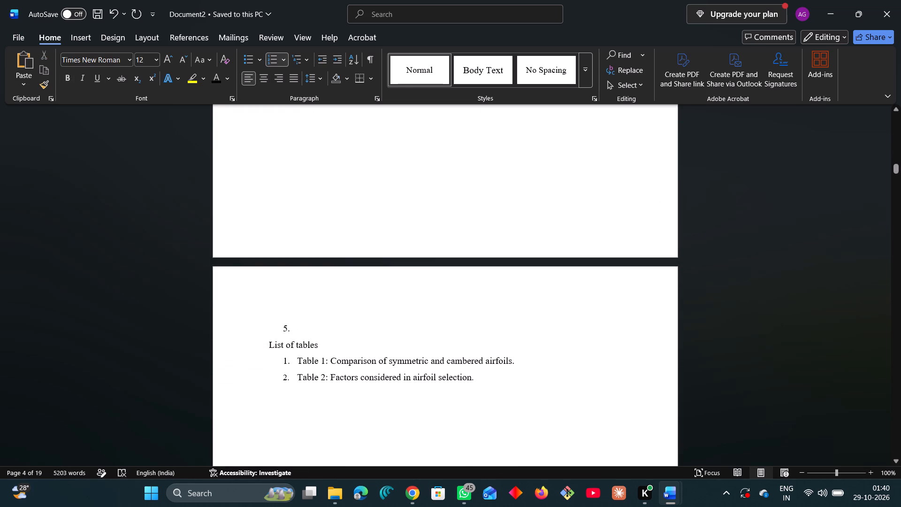
left_click(298, 330)
key("BackSpace")
key("BackSpace")
Build a bold "List of tables" heading atop the new page from the copied "tables" and "List of" copied from the figures heading.
key("ctrl+v")
left_click(271, 327)
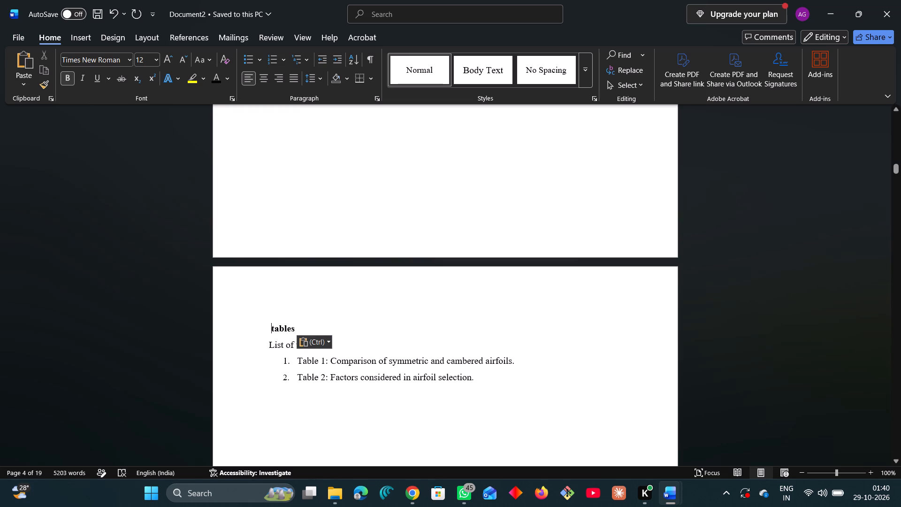
scroll(421, 256, "up", 8)
left_click_drag(445, 239, 435, 239)
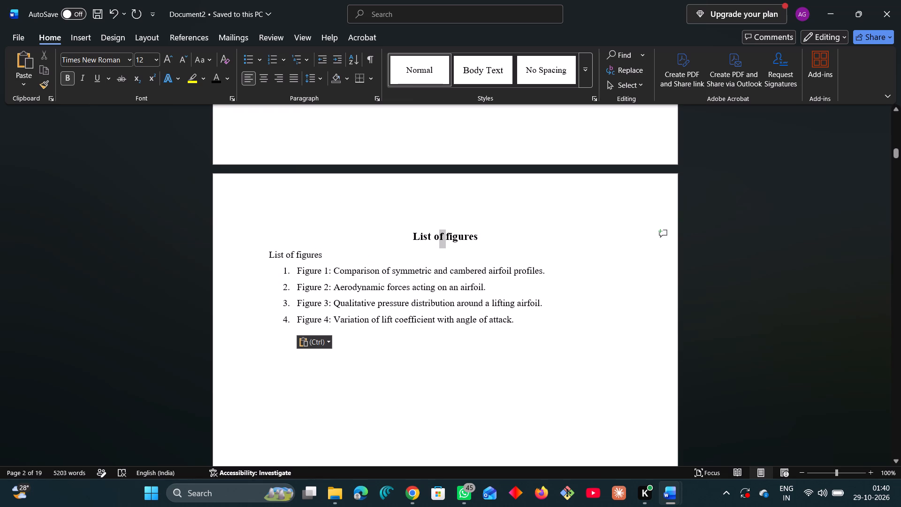
left_click_drag(435, 239, 413, 237)
key("ctrl+c")
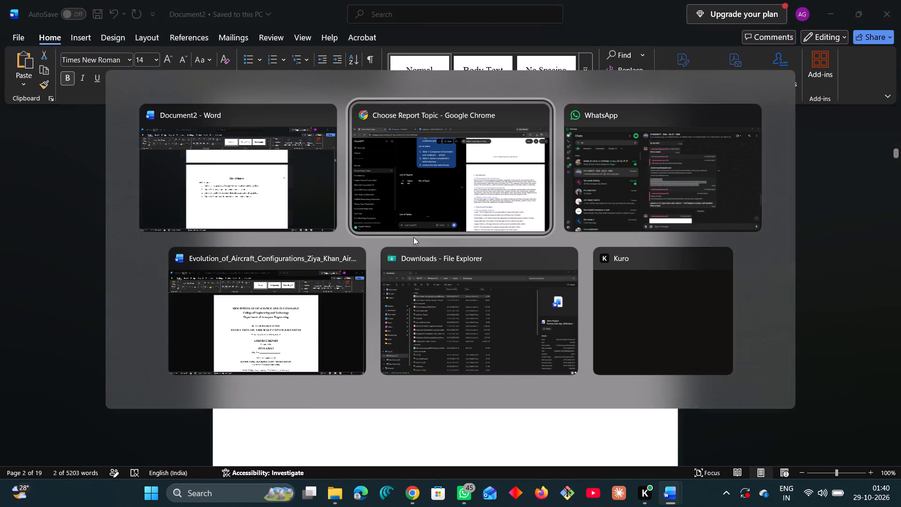
scroll(419, 236, "down", 9)
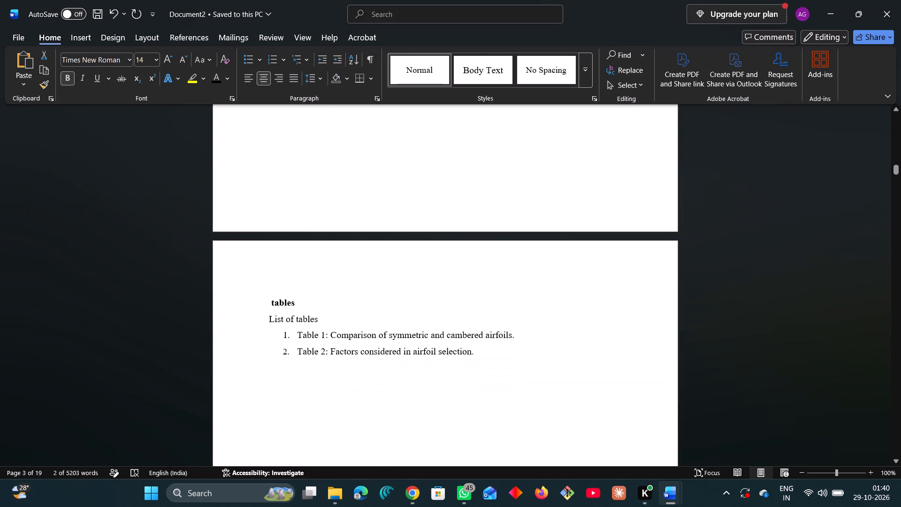
left_click(269, 303)
key("ctrl+v")
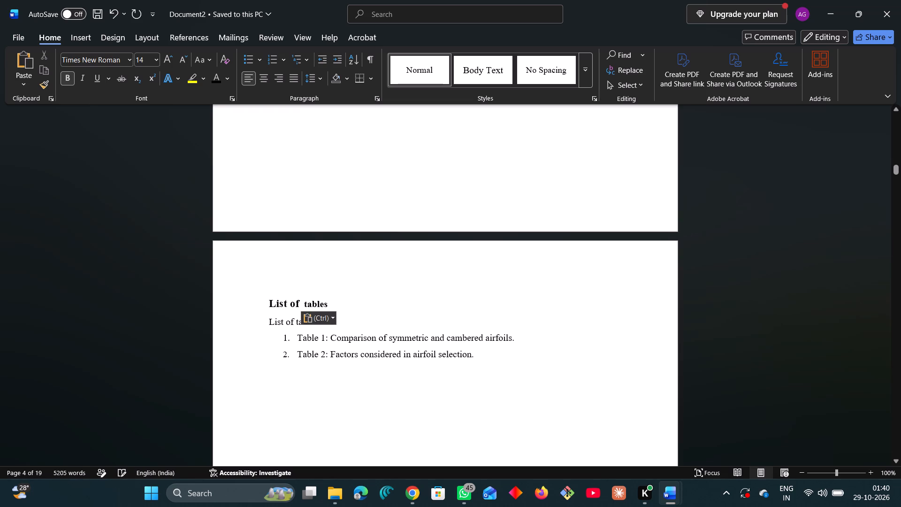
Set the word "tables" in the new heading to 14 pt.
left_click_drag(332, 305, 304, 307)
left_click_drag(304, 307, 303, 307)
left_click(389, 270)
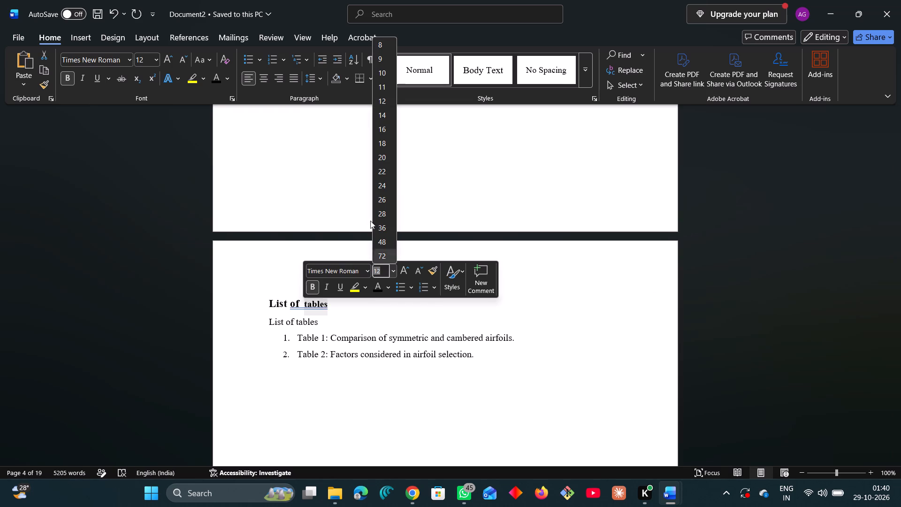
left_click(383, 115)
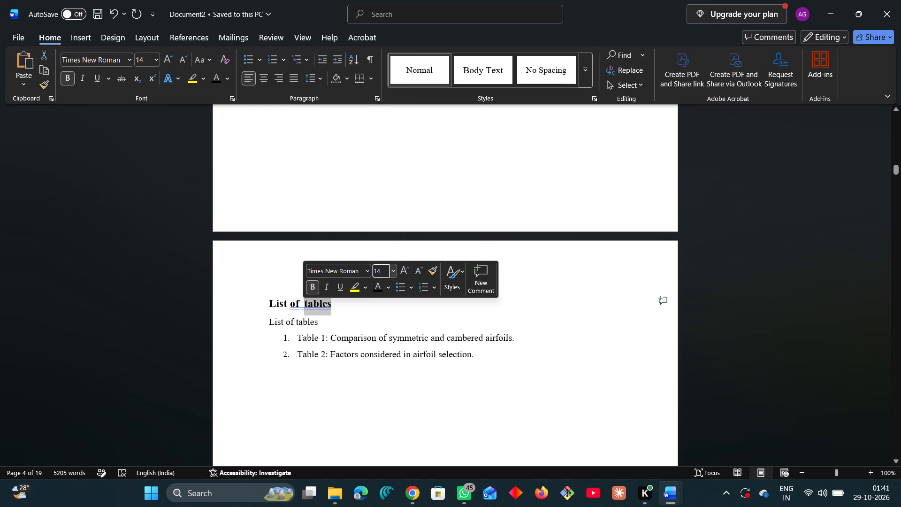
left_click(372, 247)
Apply the suggested grammar correction "of tables" to remove the extra space in the new heading.
left_click(307, 304)
right_click(307, 304)
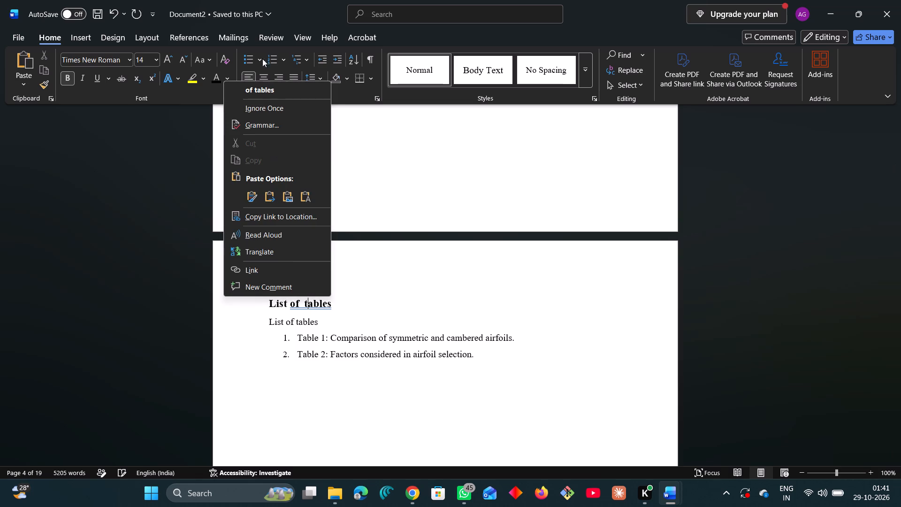
left_click(270, 86)
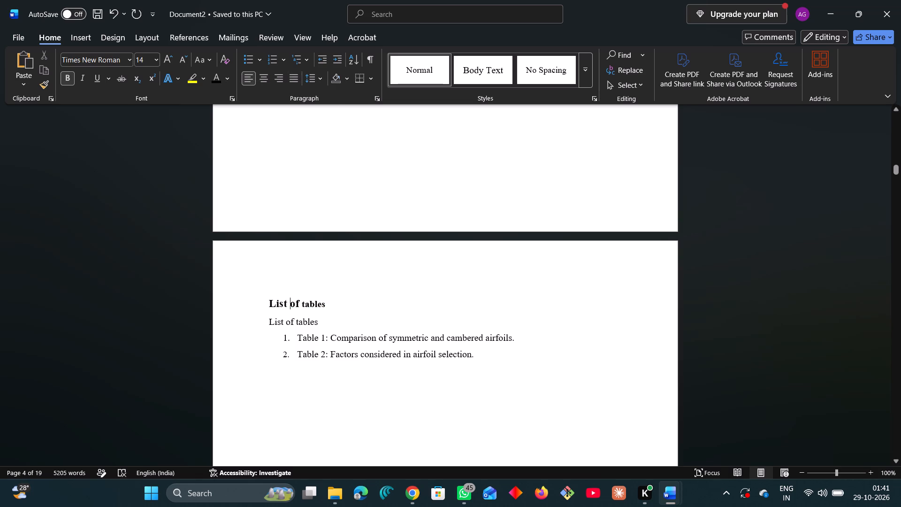
Set the word "tables" in the corrected "List of tables" heading to 14 pt.
left_click_drag(332, 310, 299, 305)
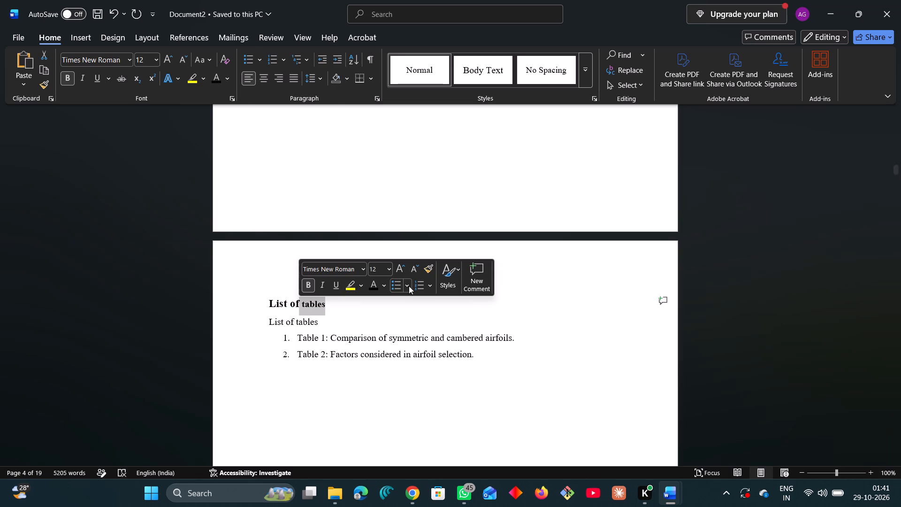
left_click(372, 298)
left_click_drag(331, 307, 310, 304)
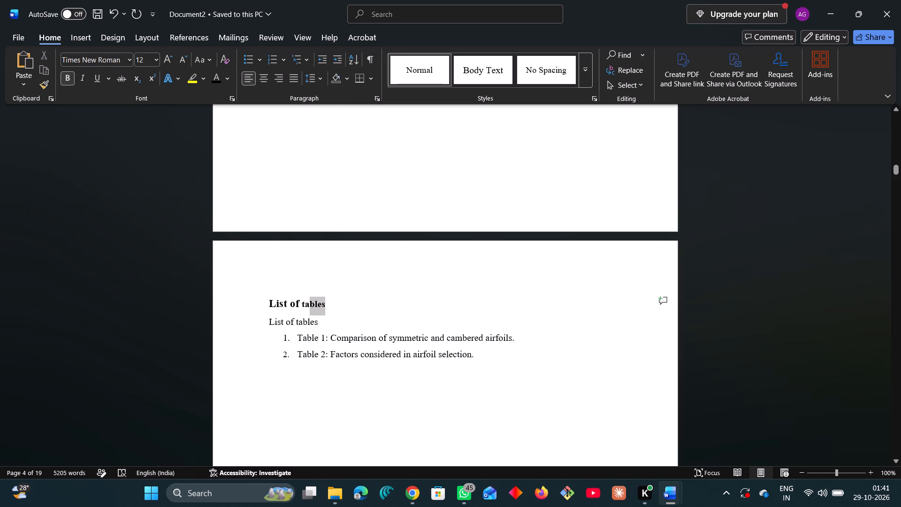
left_click_drag(310, 304, 303, 303)
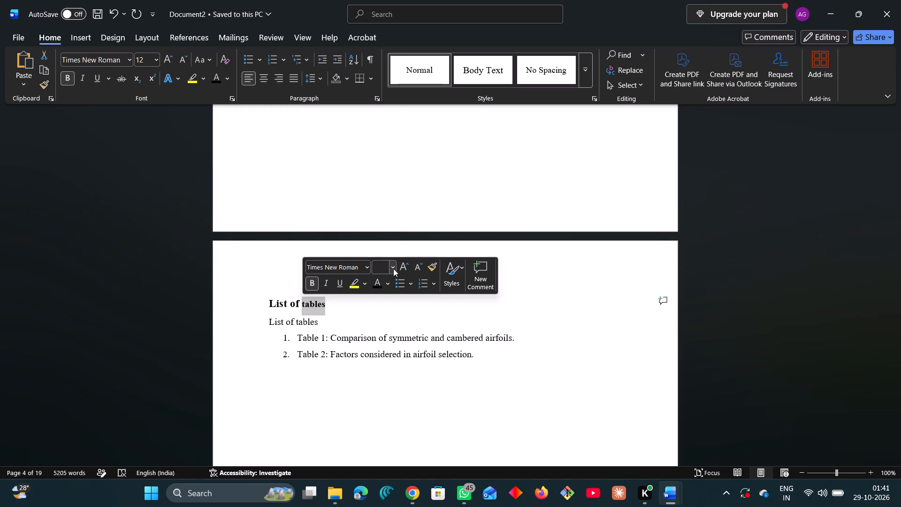
left_click(395, 268)
left_click(387, 110)
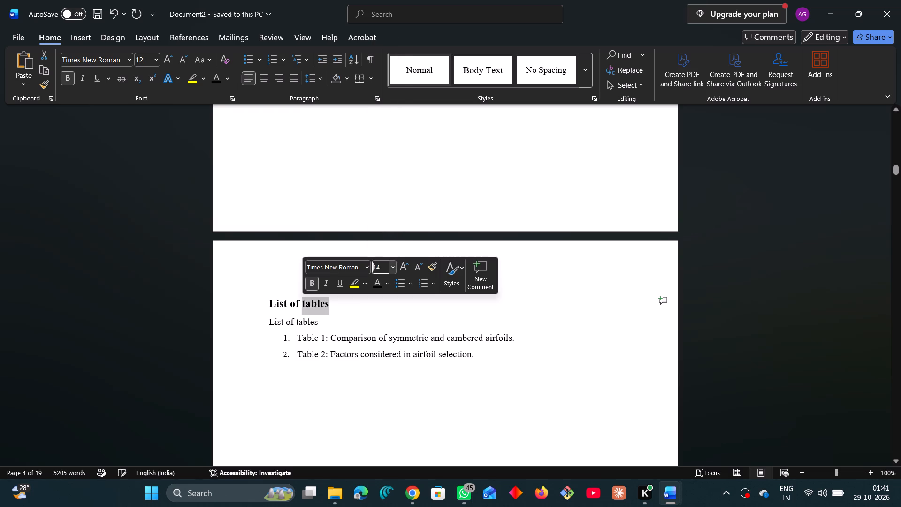
left_click(515, 263)
left_click_drag(268, 301, 335, 299)
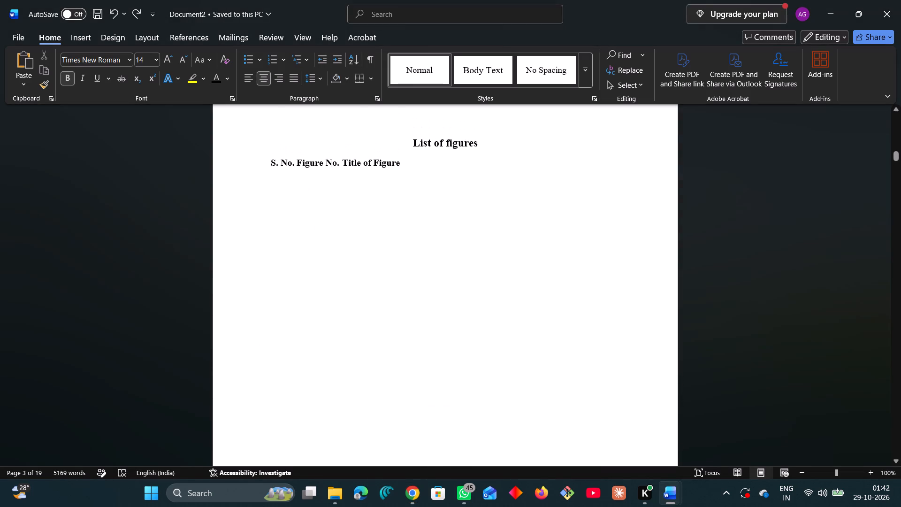
key("Return")
key("ctrl+v")
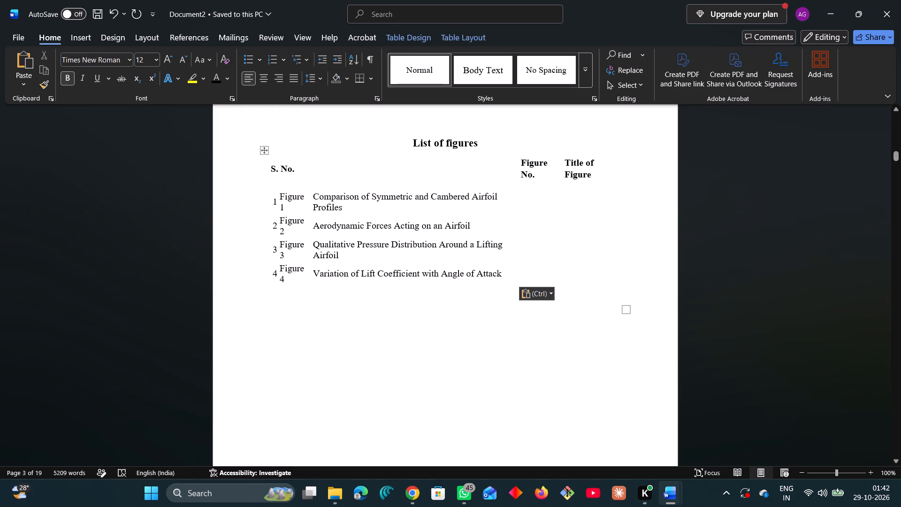
Remove the full stop at the end of the "S. No." header cell.
left_click(518, 164)
key("BackSpace")
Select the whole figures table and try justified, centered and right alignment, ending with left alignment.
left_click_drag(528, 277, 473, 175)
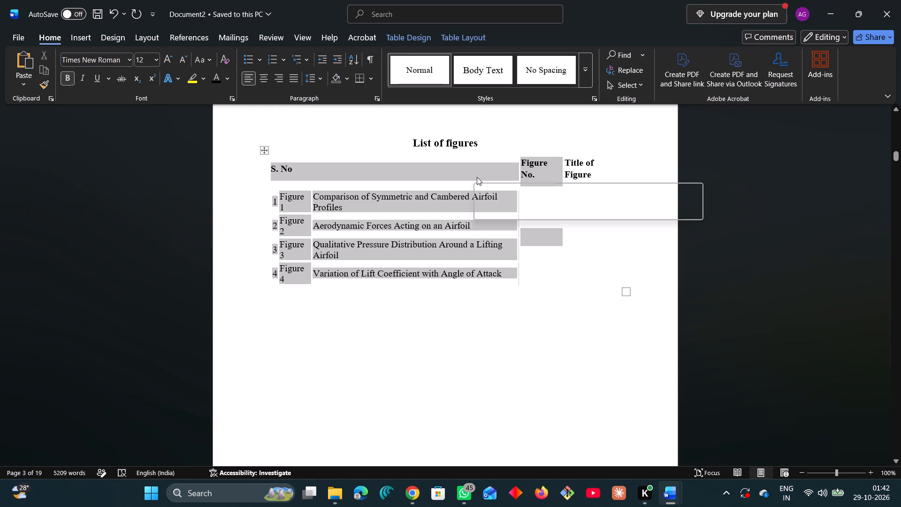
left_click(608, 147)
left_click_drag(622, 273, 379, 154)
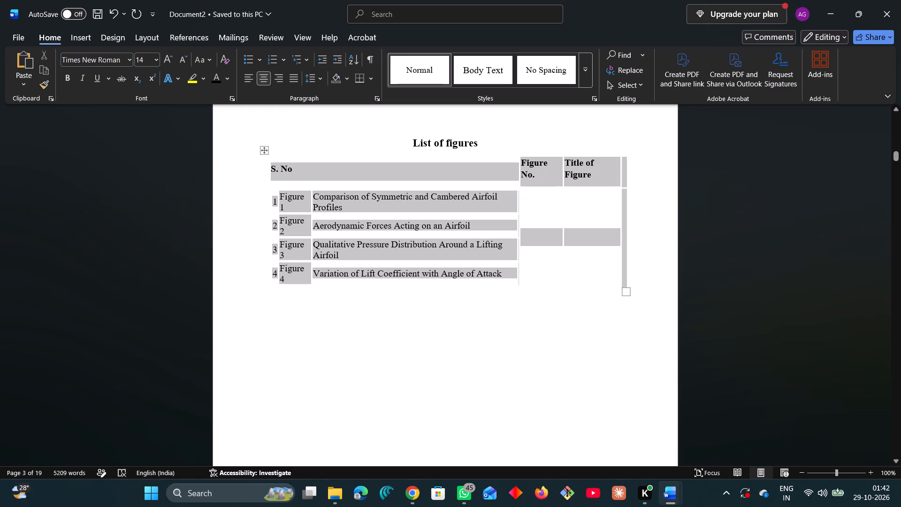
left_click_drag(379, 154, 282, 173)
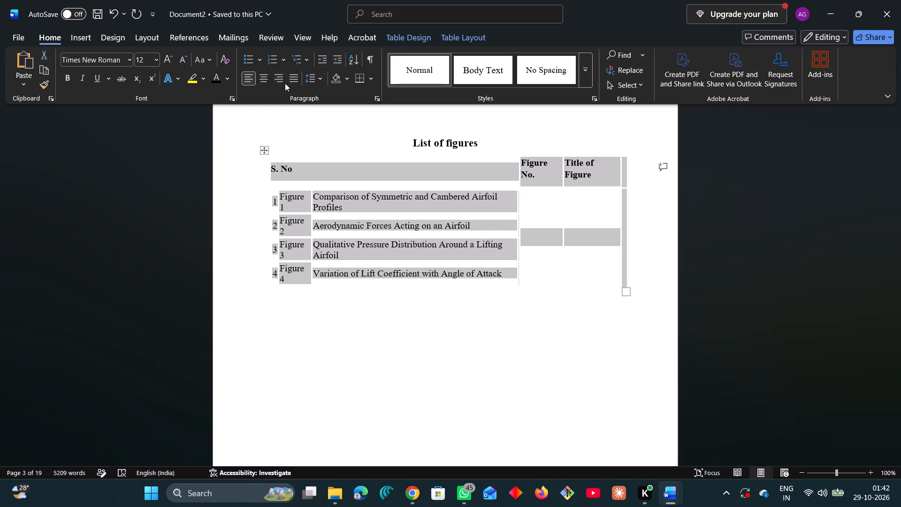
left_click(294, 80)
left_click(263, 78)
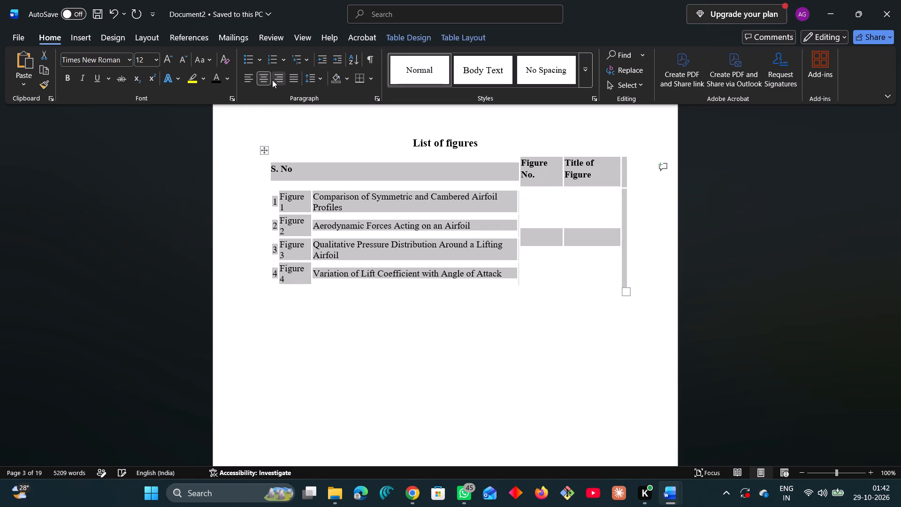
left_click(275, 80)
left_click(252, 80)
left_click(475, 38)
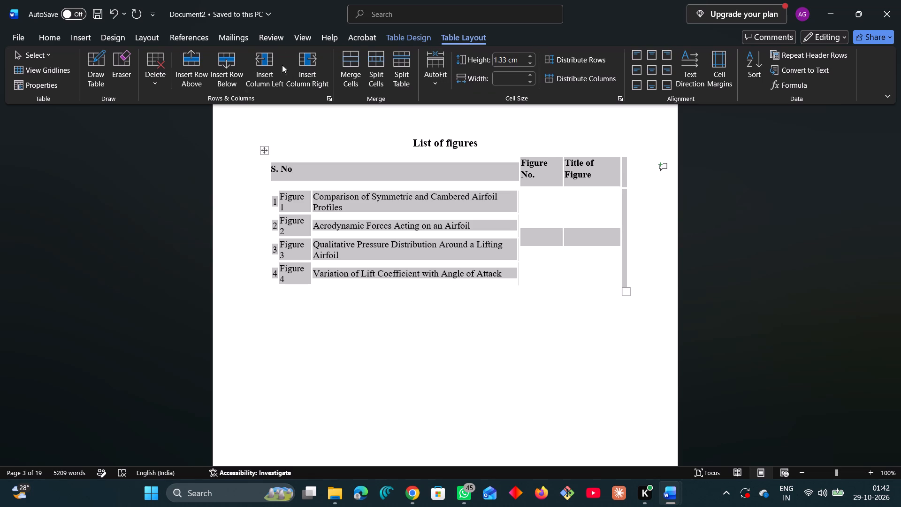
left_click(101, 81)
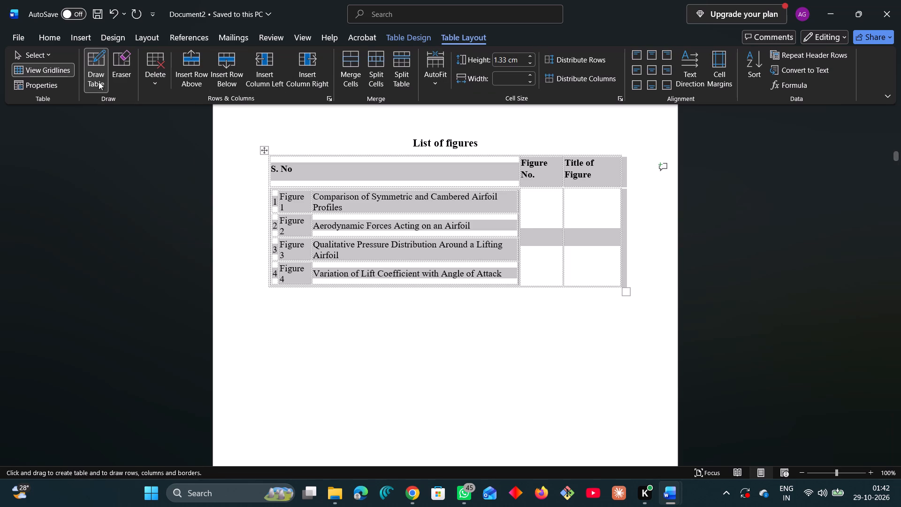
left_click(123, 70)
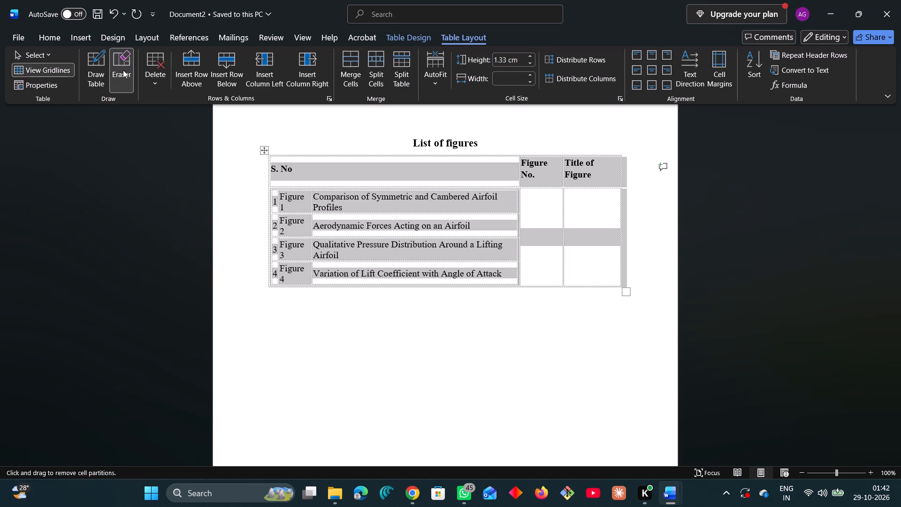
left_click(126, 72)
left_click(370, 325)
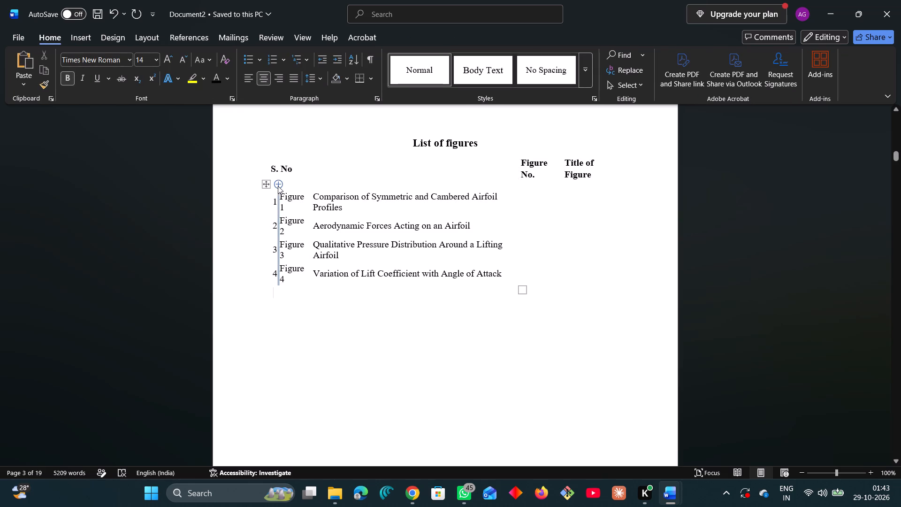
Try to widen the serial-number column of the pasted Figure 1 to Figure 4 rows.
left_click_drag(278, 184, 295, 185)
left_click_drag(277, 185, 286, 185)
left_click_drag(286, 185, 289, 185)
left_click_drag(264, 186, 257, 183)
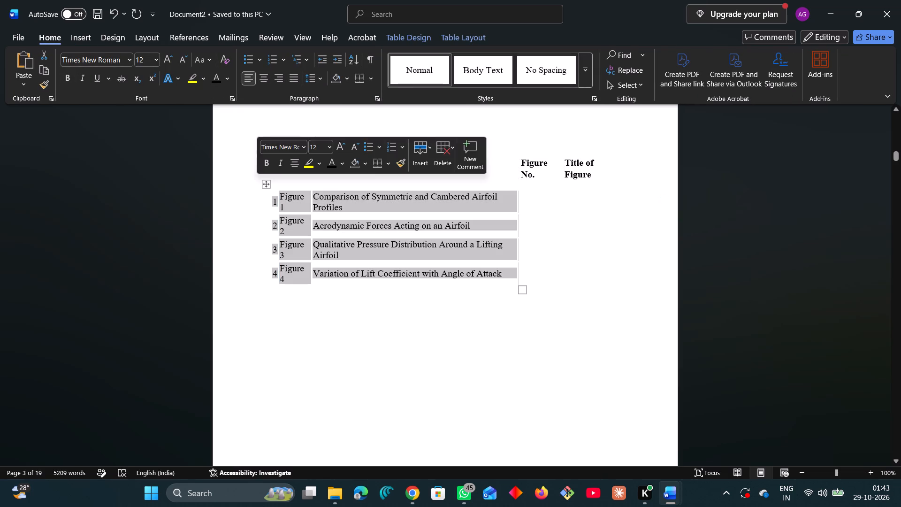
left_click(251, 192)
Apply the plain table style with light grey borders and shaded banded rows to the figures table.
left_click(286, 169)
left_click(296, 166)
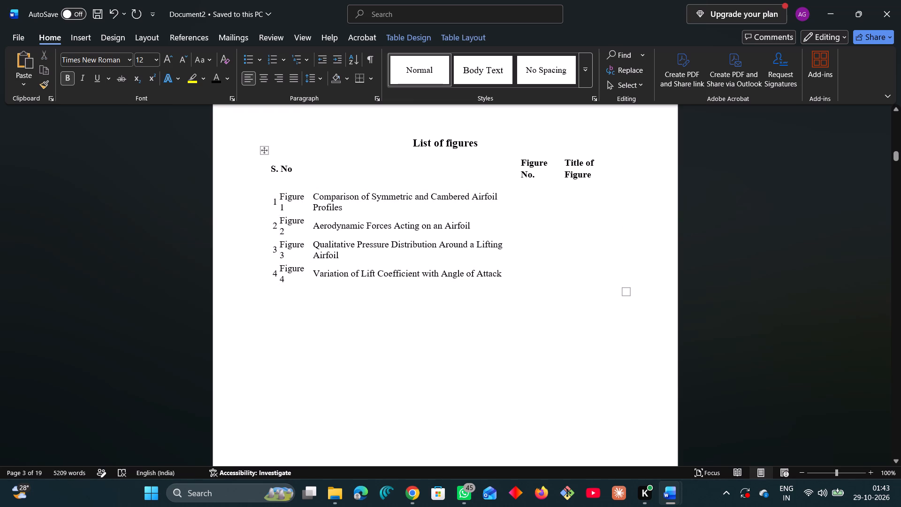
left_click(416, 36)
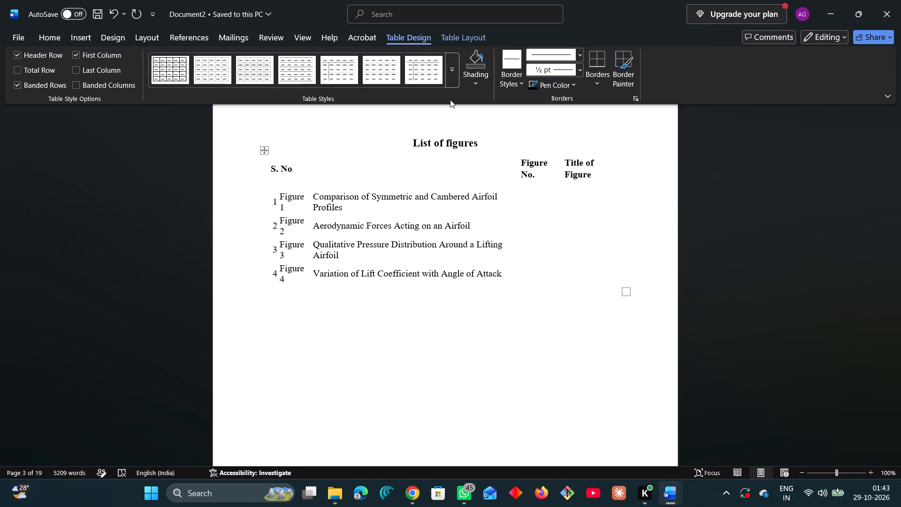
left_click(263, 68)
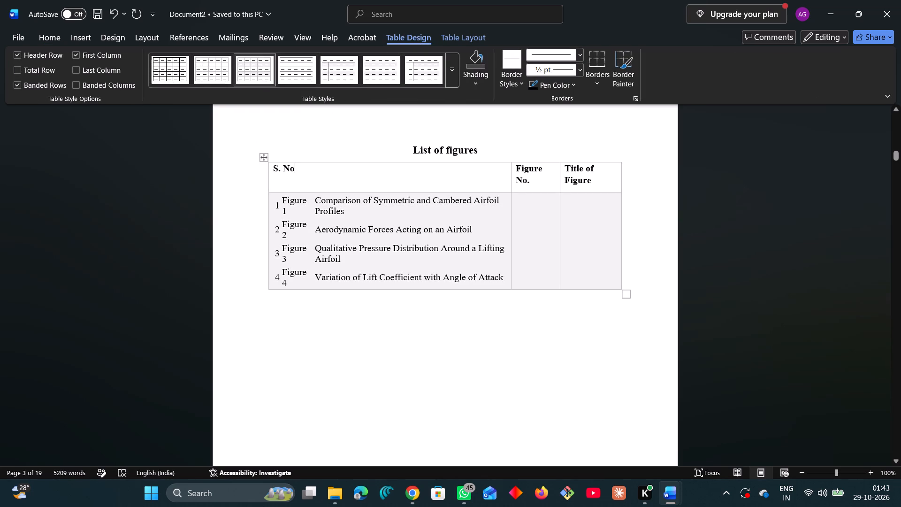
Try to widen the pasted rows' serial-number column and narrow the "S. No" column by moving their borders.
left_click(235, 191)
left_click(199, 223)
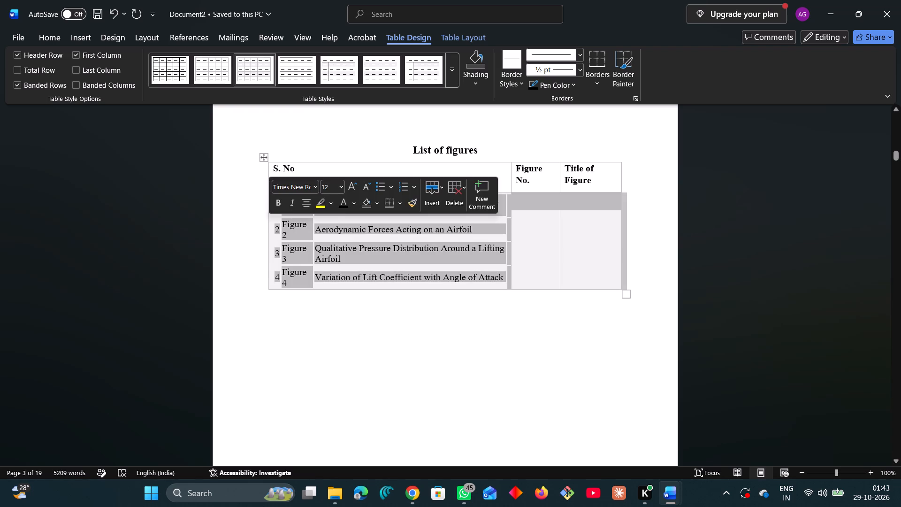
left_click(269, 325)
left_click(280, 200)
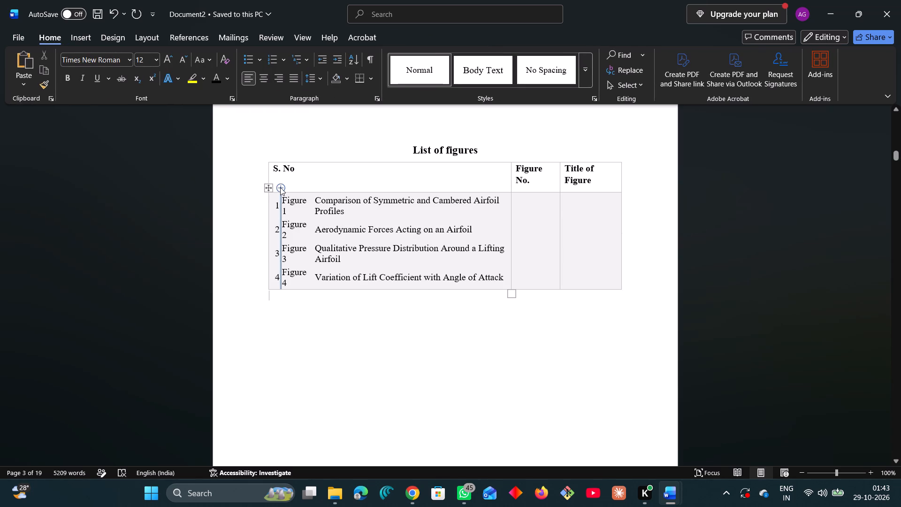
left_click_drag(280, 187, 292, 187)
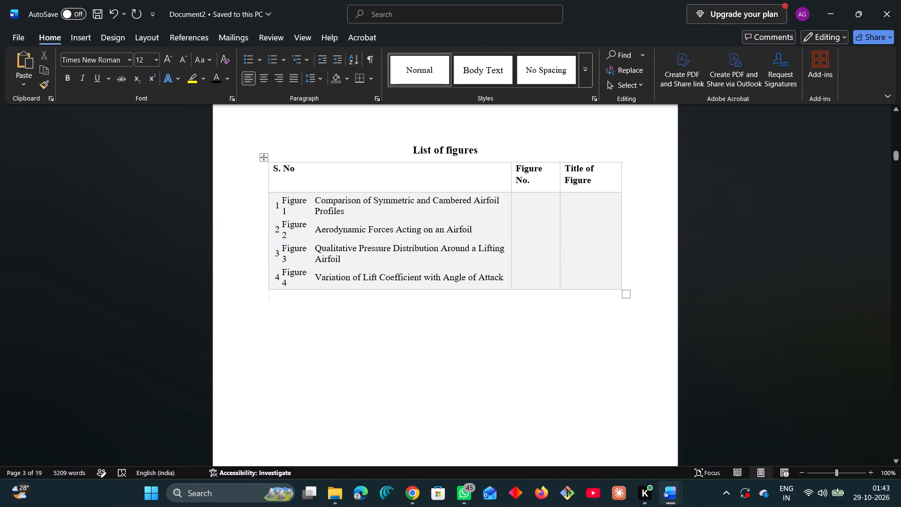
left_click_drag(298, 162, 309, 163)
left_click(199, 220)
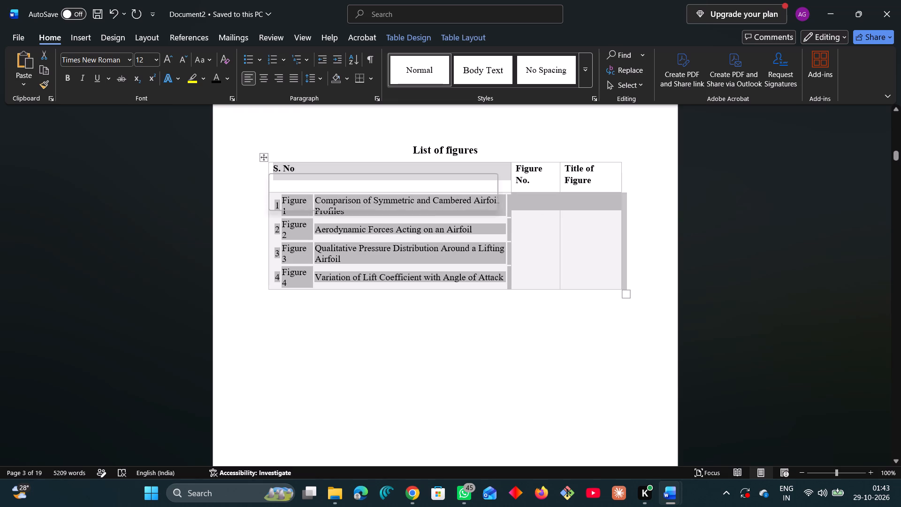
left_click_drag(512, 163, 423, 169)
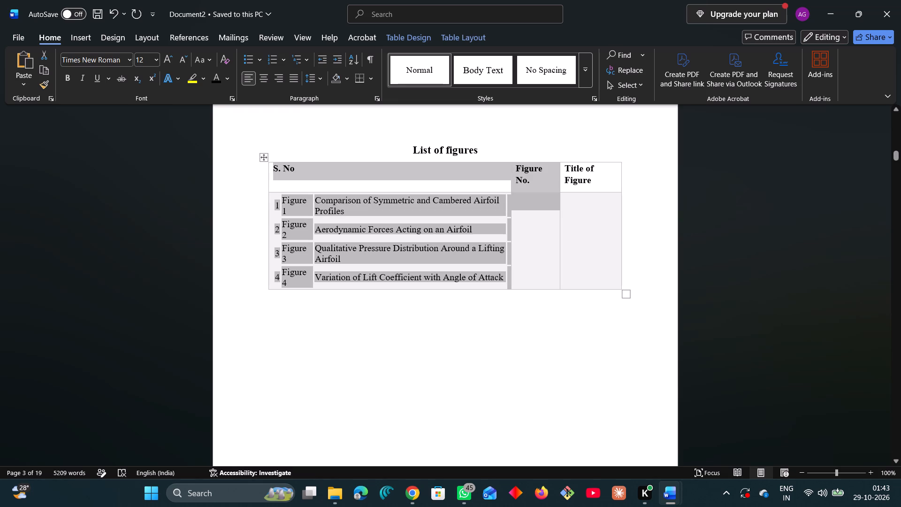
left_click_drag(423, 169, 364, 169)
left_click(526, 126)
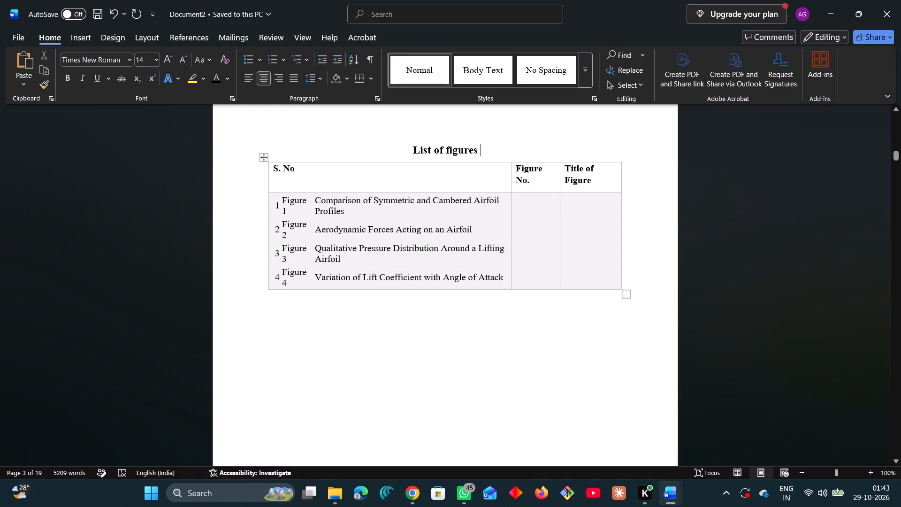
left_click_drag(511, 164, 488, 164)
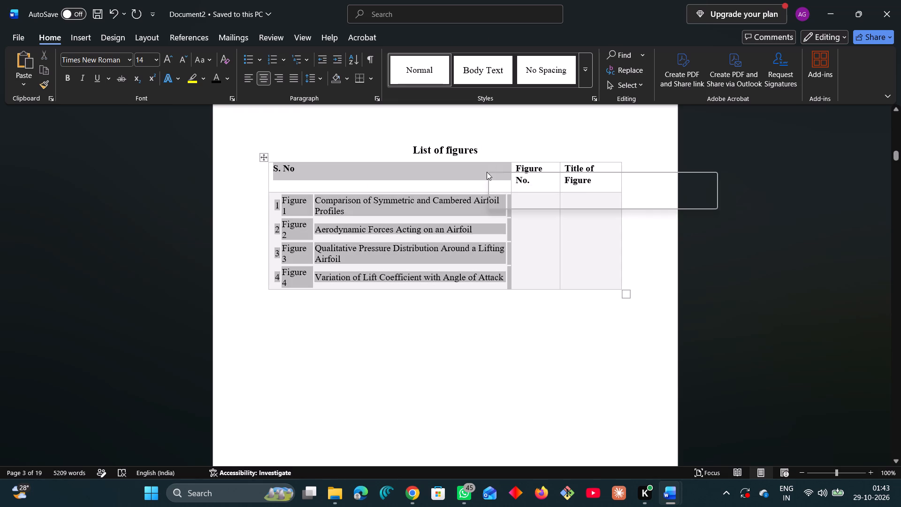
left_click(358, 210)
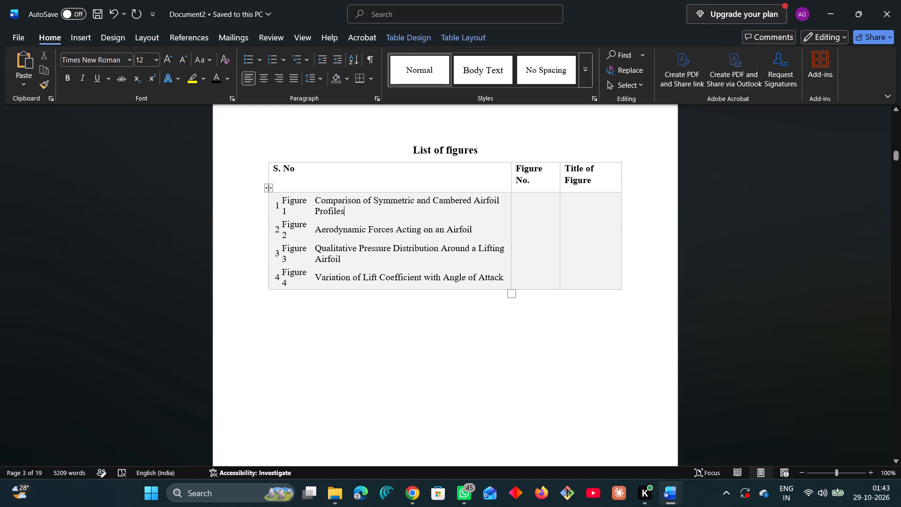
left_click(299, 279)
Move the "Figure 1" label from the pasted rows into the empty cell under "Figure No.".
left_click_drag(296, 208, 284, 200)
left_click_drag(284, 200, 283, 199)
key("ctrl+c")
key("BackSpace")
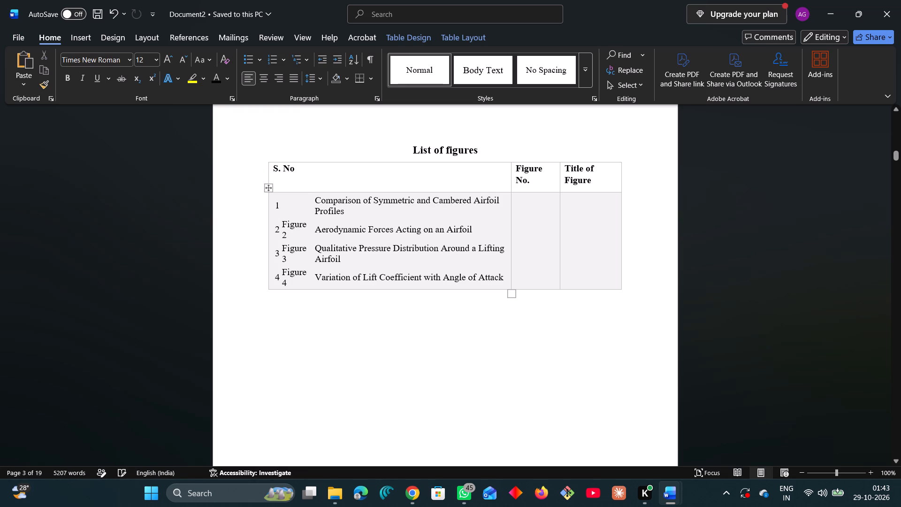
left_click(526, 201)
key("ctrl+v")
Move the "Figure 2" label into the "Figure No." column, below "Figure 1" with a blank line between them.
left_click_drag(298, 237, 283, 226)
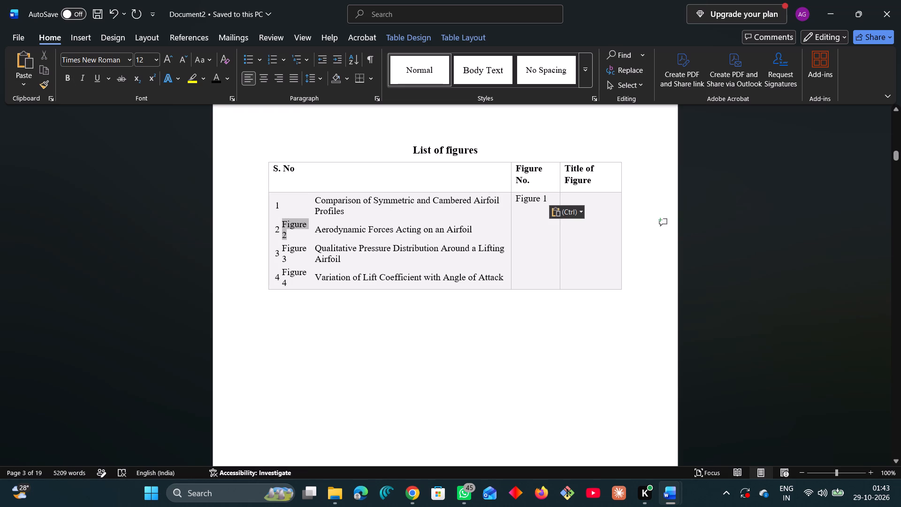
left_click_drag(283, 226, 283, 227)
key("ctrl+c")
key("ctrl+BackSpace")
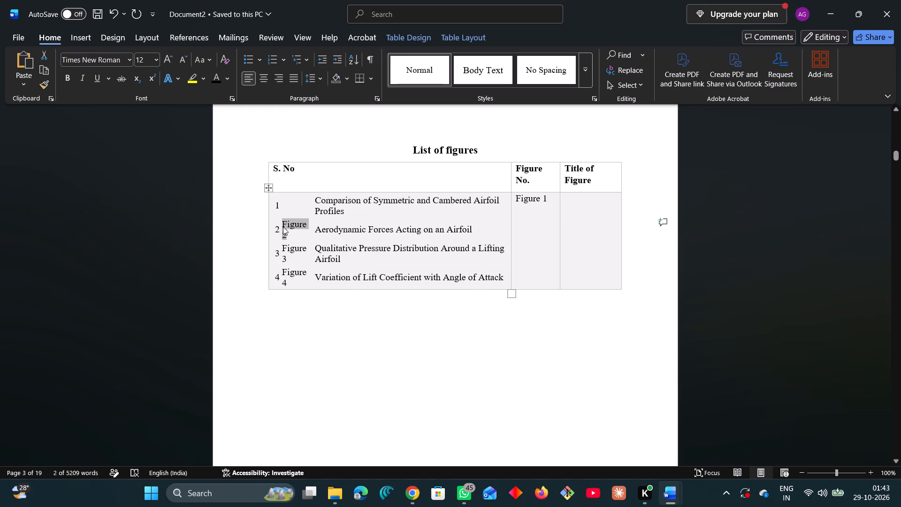
key("BackSpace")
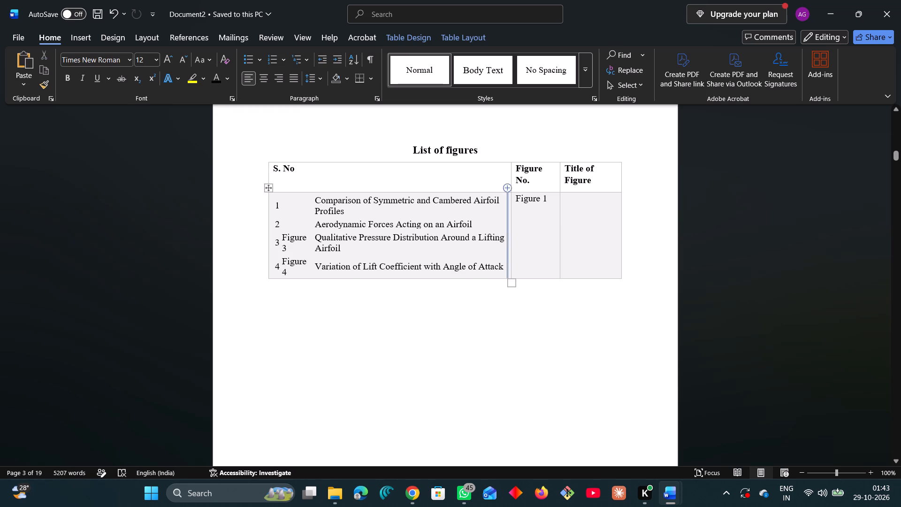
left_click(523, 222)
left_click(520, 222)
left_click(517, 223)
left_click(552, 200)
key("shift+Return")
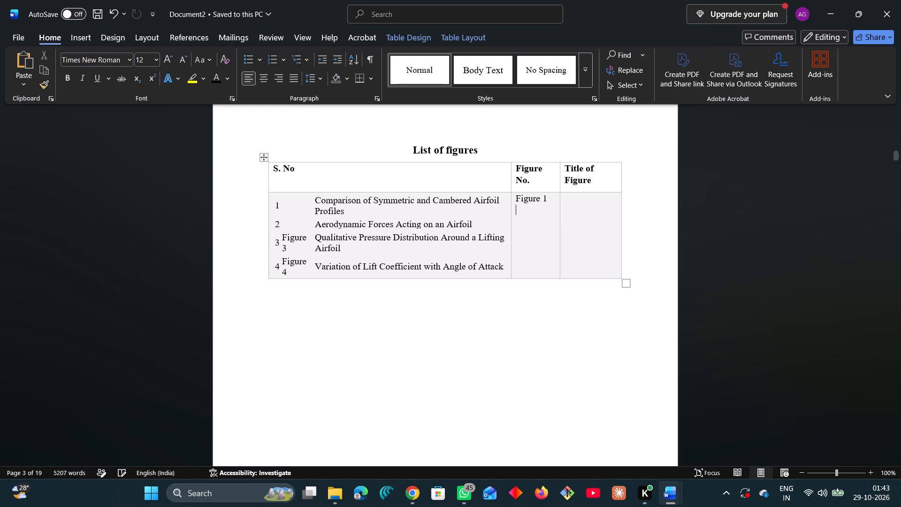
key("Return")
key("ctrl+v")
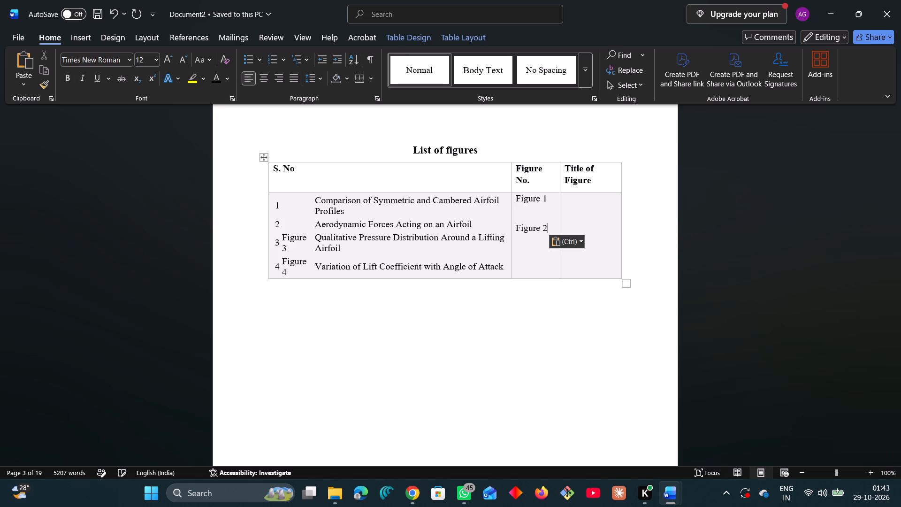
Move the "Figure 3" label from the pasted rows to a new line below "Figure 2" in the "Figure No." column.
left_click_drag(300, 246, 285, 237)
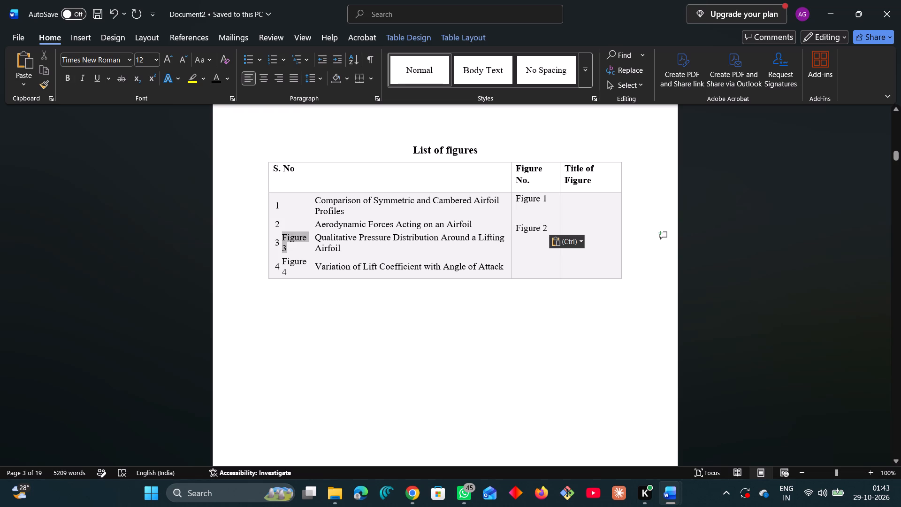
left_click_drag(285, 237, 286, 237)
key("ctrl+c")
key("BackSpace")
key("BackSpace")
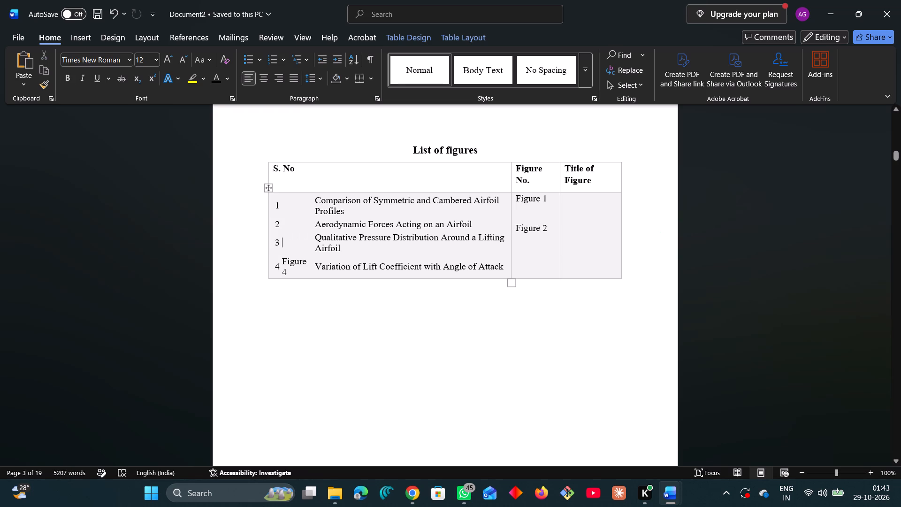
left_click(554, 229)
key("Return")
key("ctrl+v")
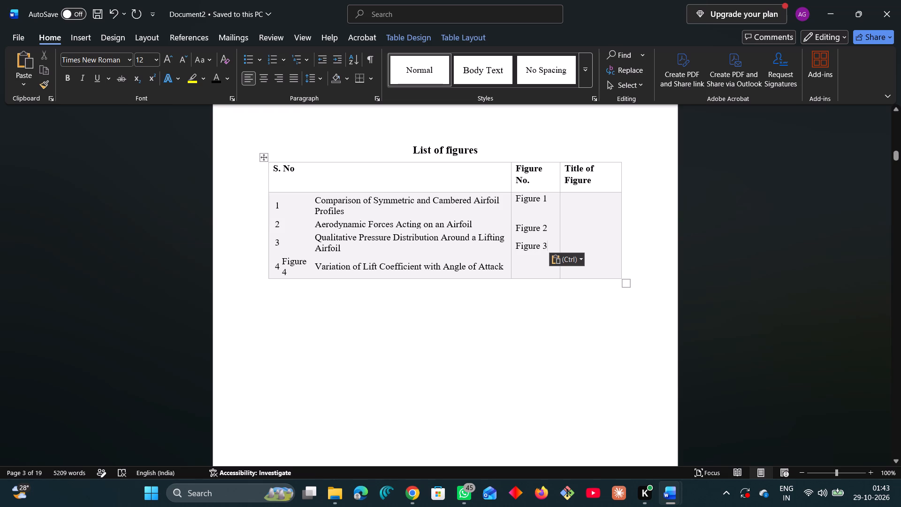
Move the "Figure 4" label from the pasted rows to a new line below "Figure 3" in the "Figure No." column.
left_click_drag(301, 269, 285, 261)
key("ctrl+c")
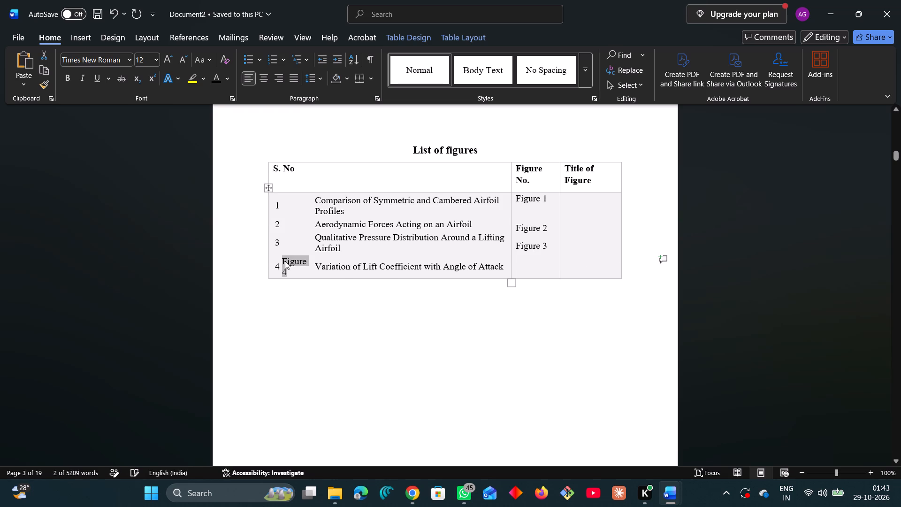
key("BackSpace")
left_click(525, 260)
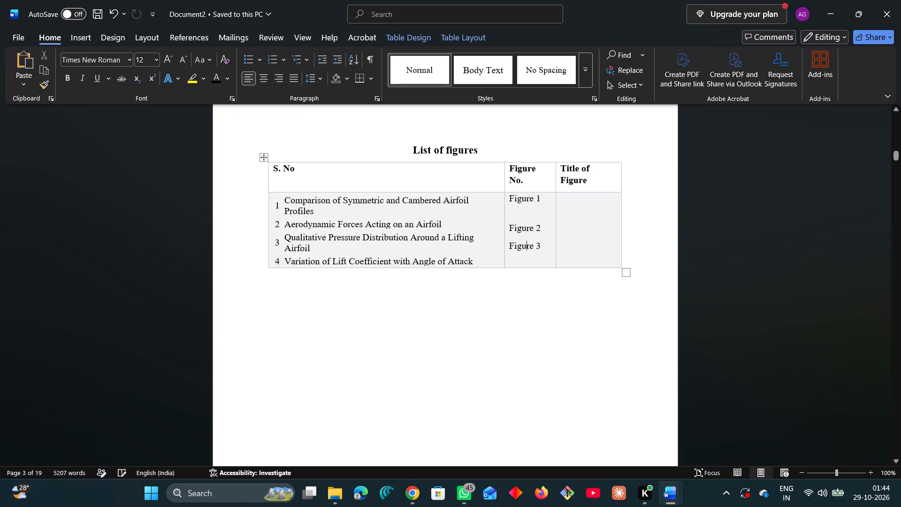
left_click(545, 247)
key("Return")
key("ctrl+v")
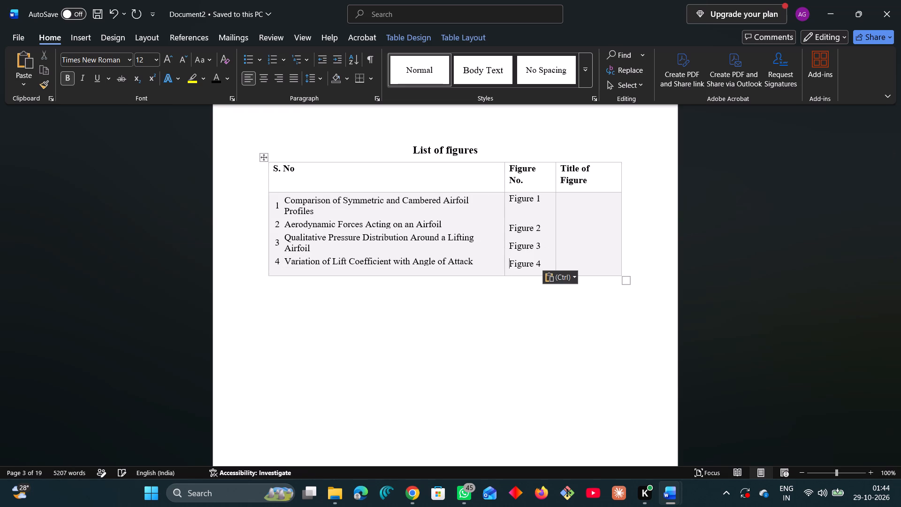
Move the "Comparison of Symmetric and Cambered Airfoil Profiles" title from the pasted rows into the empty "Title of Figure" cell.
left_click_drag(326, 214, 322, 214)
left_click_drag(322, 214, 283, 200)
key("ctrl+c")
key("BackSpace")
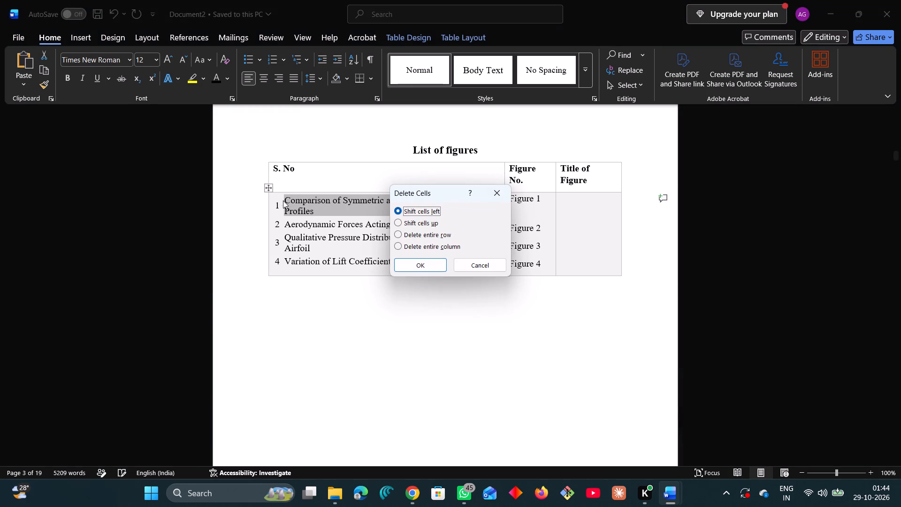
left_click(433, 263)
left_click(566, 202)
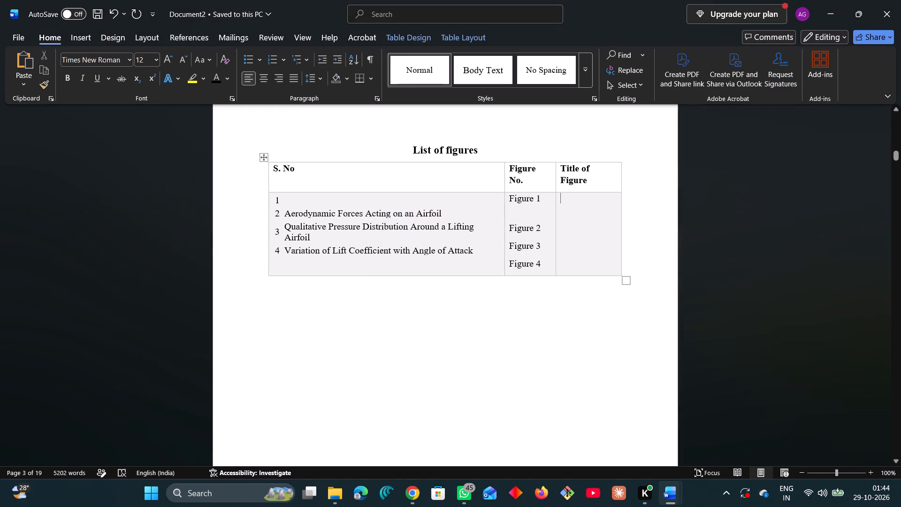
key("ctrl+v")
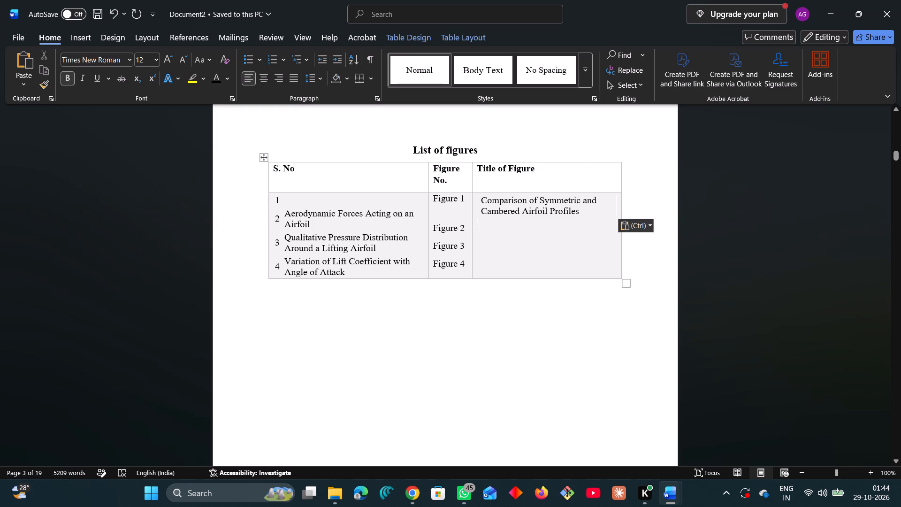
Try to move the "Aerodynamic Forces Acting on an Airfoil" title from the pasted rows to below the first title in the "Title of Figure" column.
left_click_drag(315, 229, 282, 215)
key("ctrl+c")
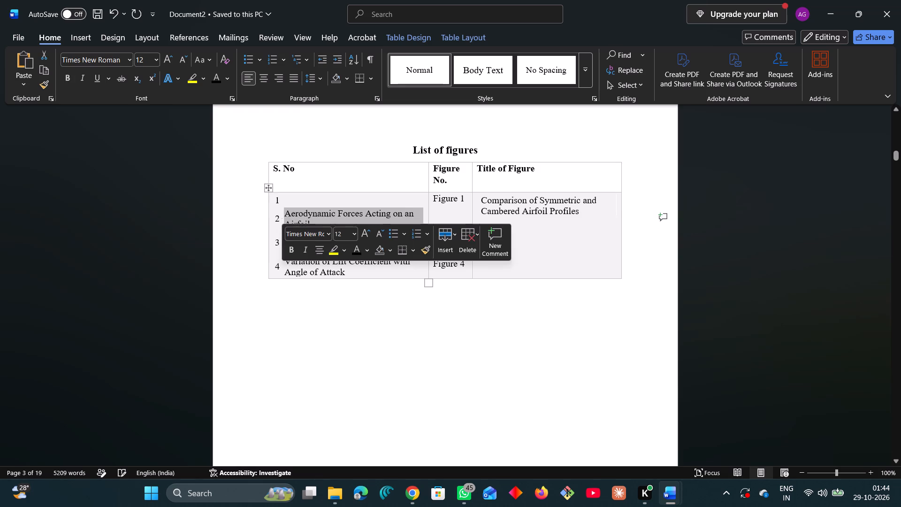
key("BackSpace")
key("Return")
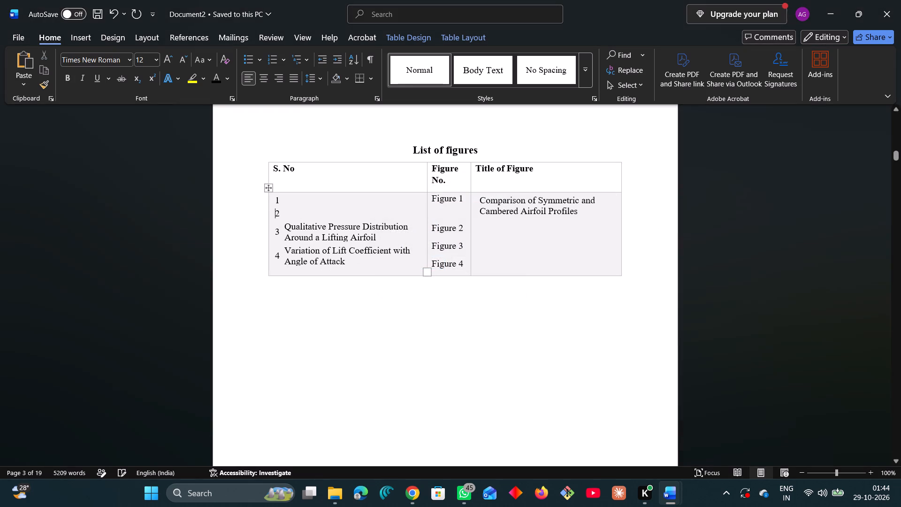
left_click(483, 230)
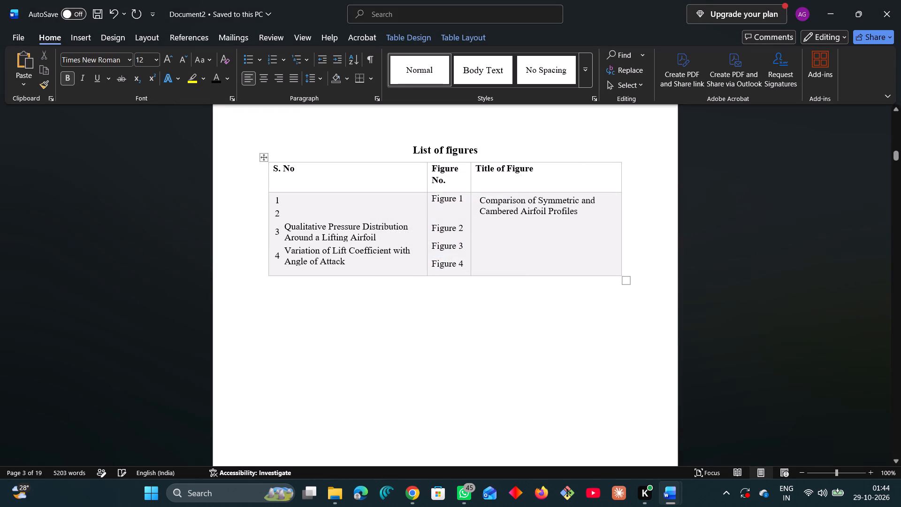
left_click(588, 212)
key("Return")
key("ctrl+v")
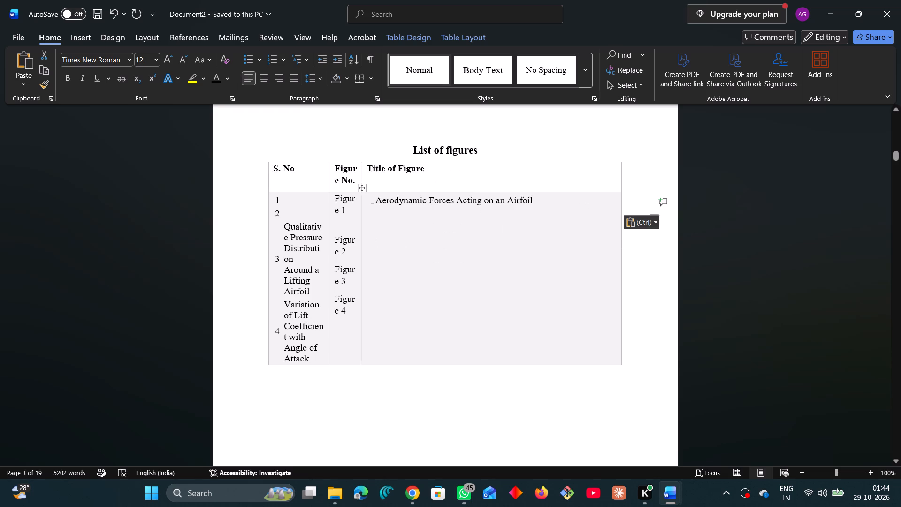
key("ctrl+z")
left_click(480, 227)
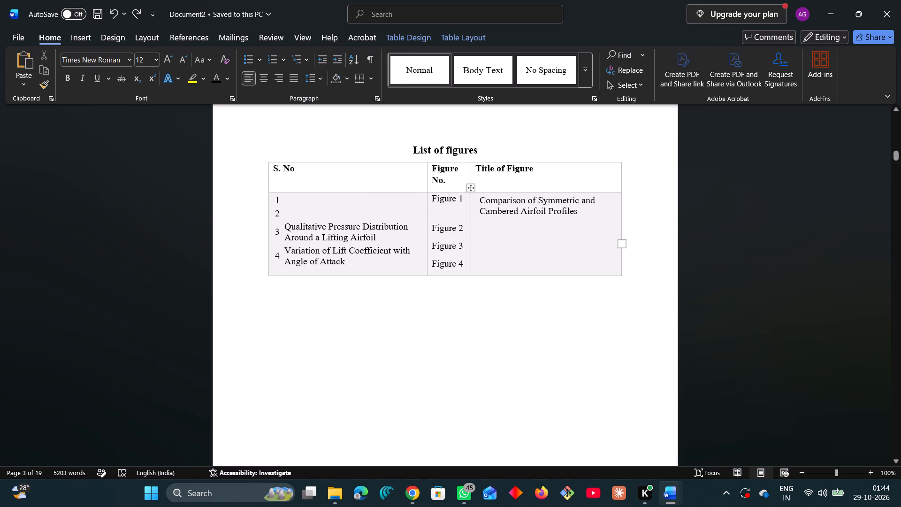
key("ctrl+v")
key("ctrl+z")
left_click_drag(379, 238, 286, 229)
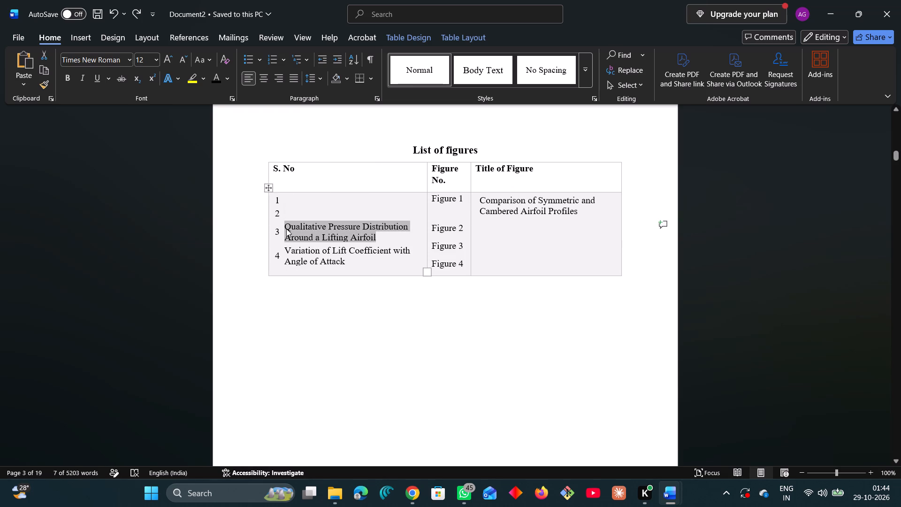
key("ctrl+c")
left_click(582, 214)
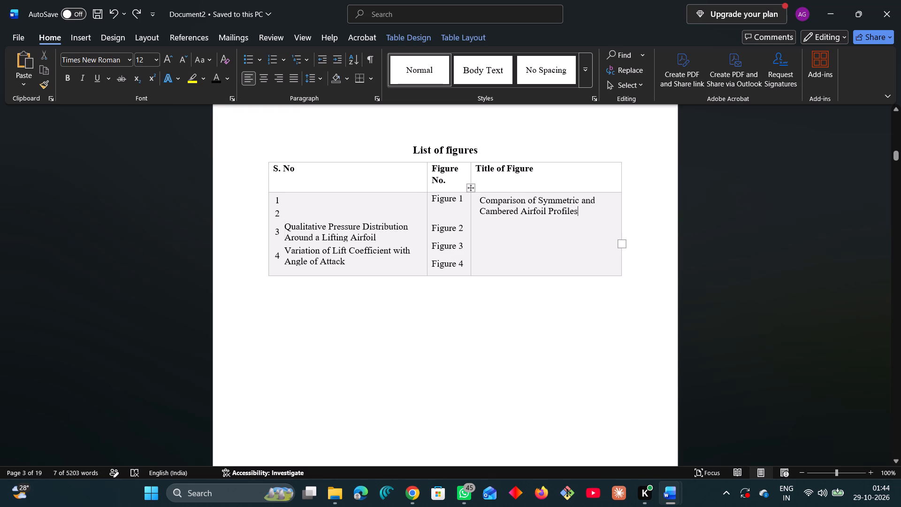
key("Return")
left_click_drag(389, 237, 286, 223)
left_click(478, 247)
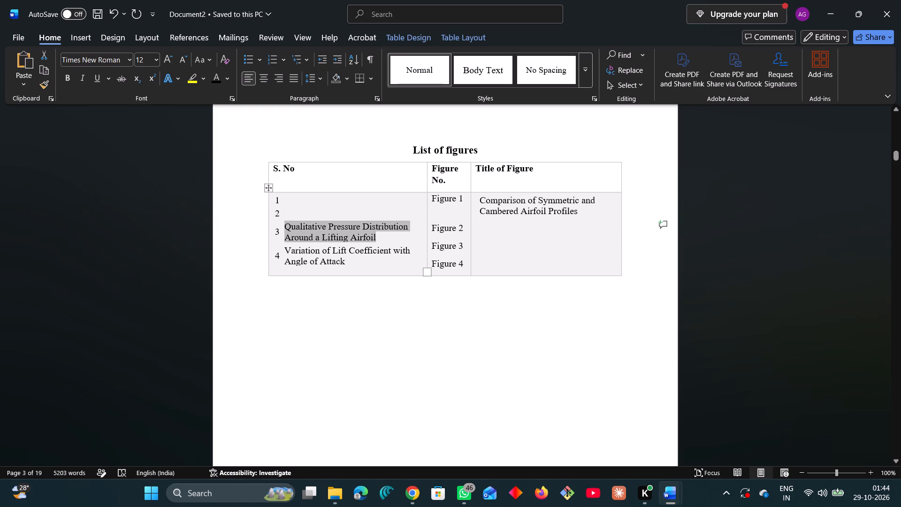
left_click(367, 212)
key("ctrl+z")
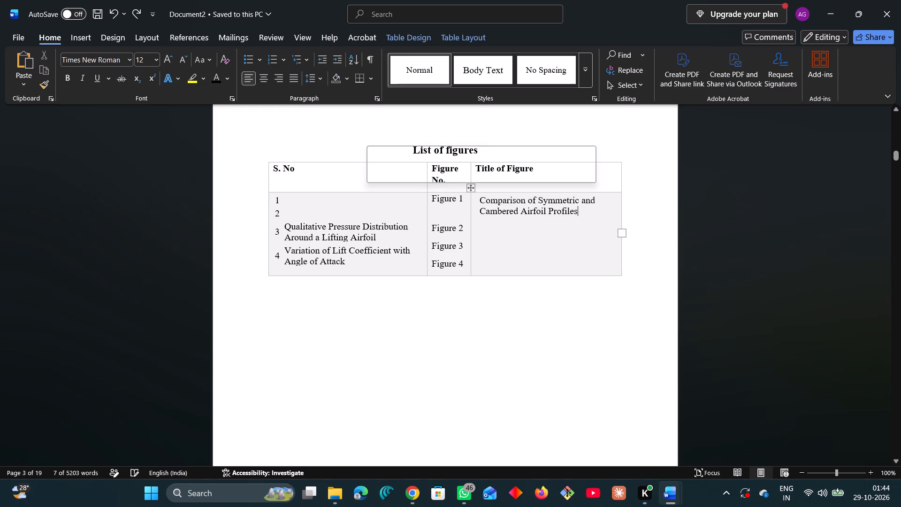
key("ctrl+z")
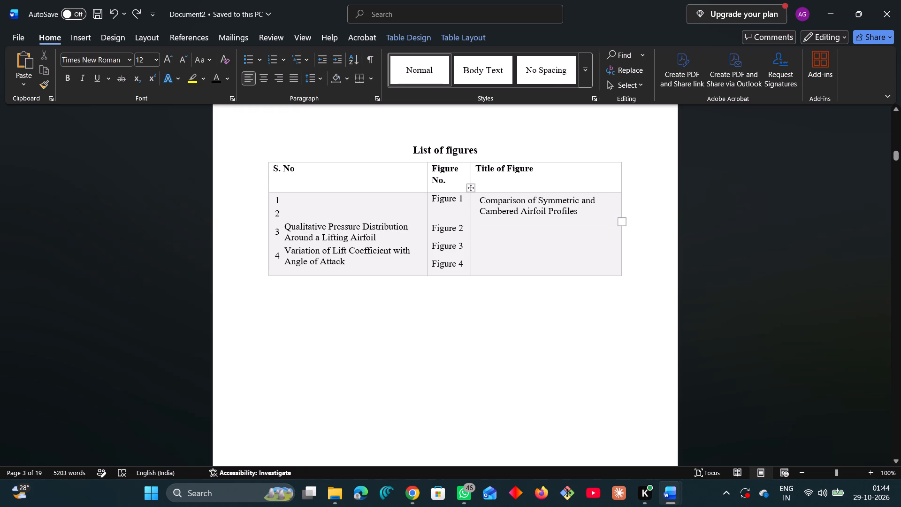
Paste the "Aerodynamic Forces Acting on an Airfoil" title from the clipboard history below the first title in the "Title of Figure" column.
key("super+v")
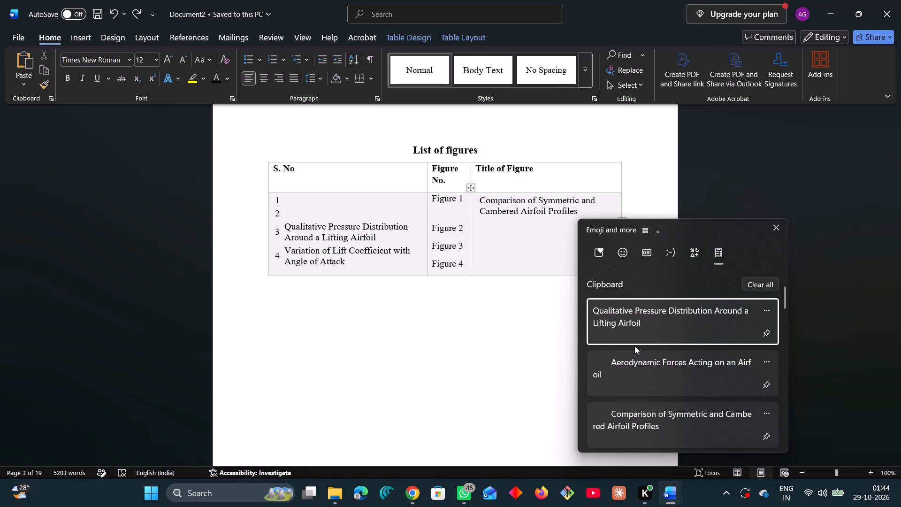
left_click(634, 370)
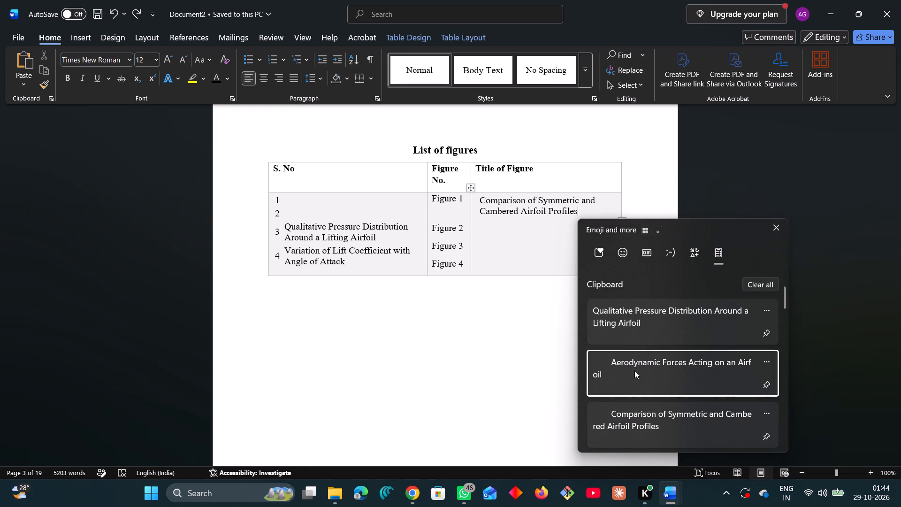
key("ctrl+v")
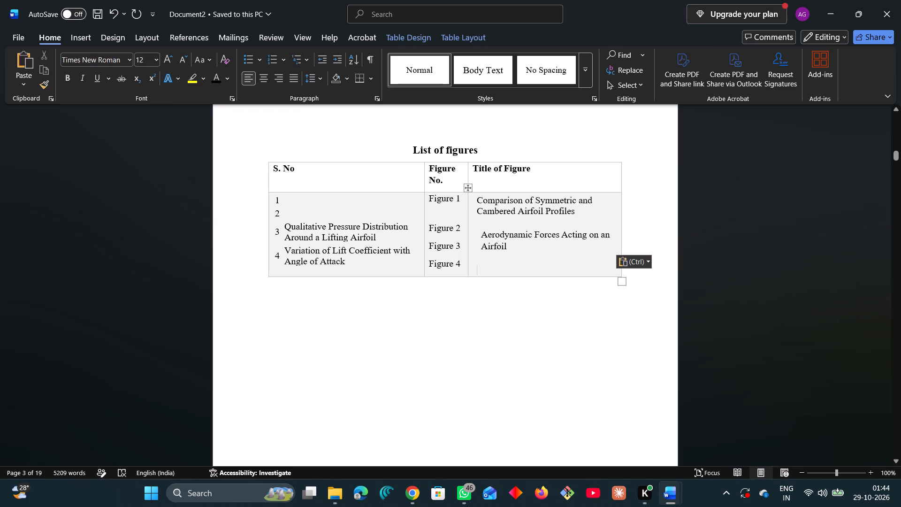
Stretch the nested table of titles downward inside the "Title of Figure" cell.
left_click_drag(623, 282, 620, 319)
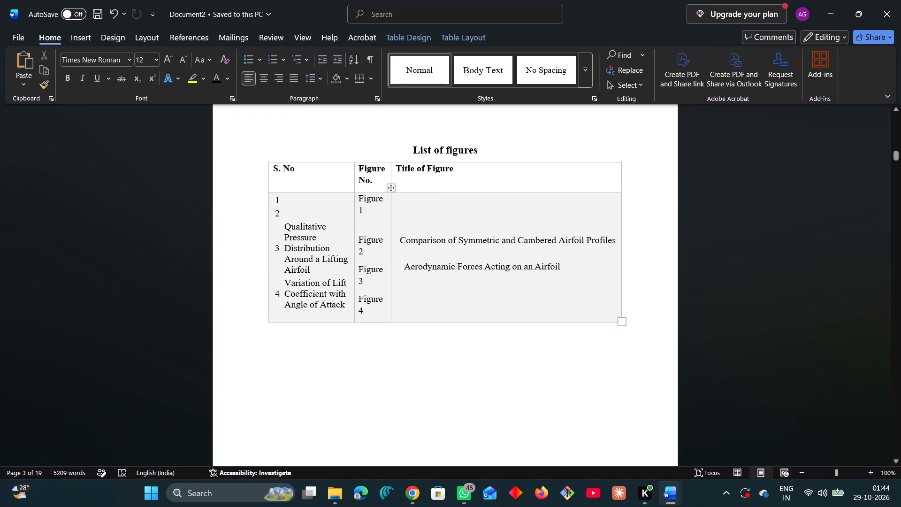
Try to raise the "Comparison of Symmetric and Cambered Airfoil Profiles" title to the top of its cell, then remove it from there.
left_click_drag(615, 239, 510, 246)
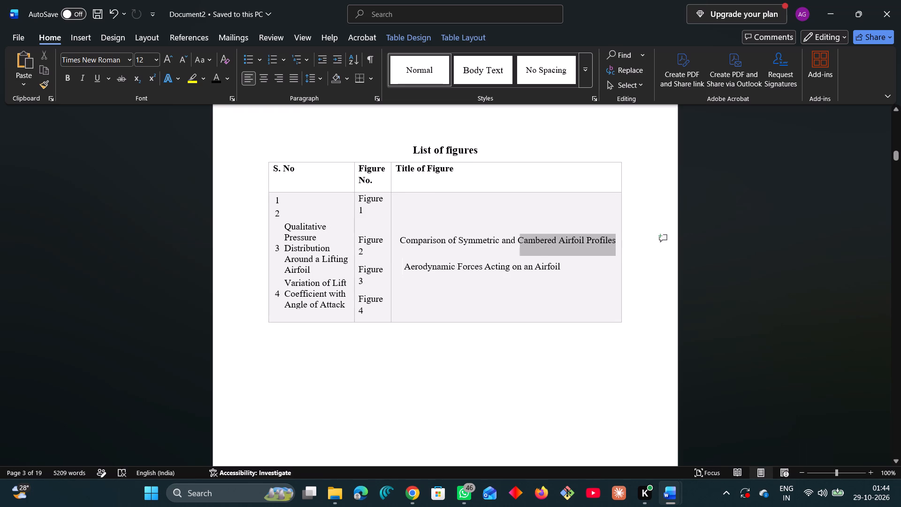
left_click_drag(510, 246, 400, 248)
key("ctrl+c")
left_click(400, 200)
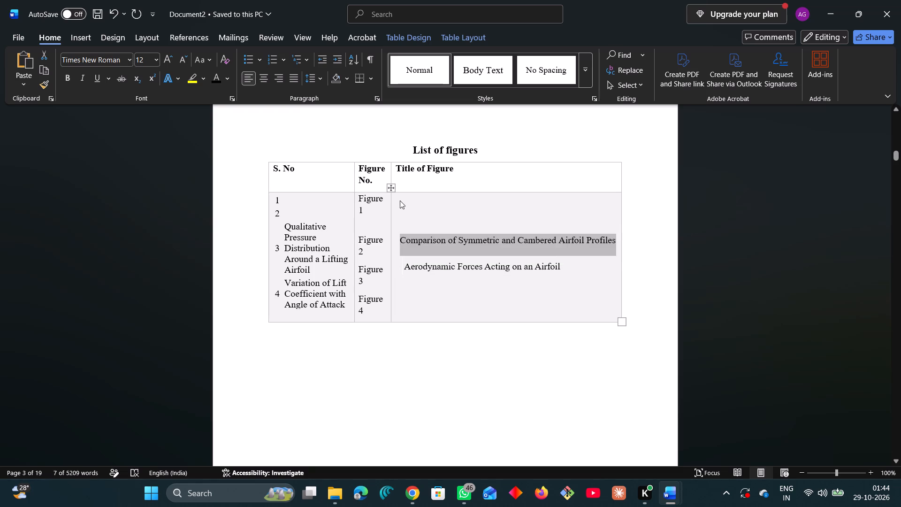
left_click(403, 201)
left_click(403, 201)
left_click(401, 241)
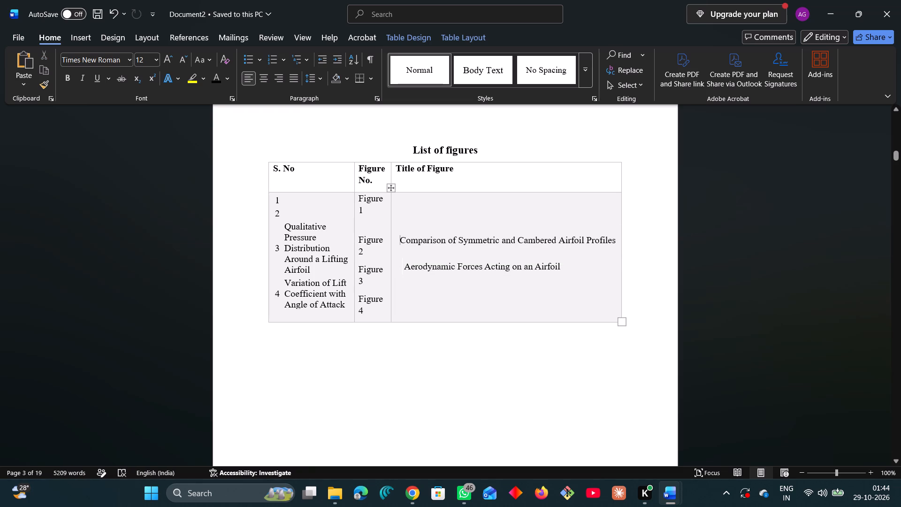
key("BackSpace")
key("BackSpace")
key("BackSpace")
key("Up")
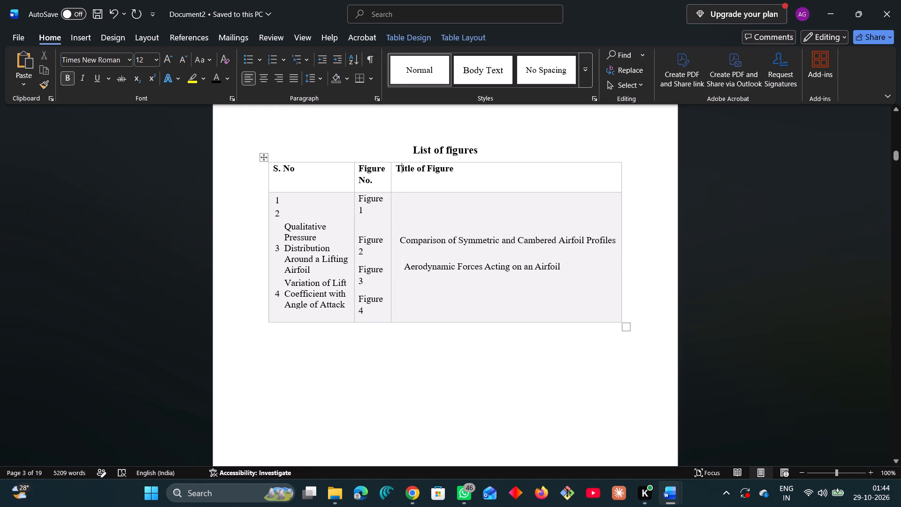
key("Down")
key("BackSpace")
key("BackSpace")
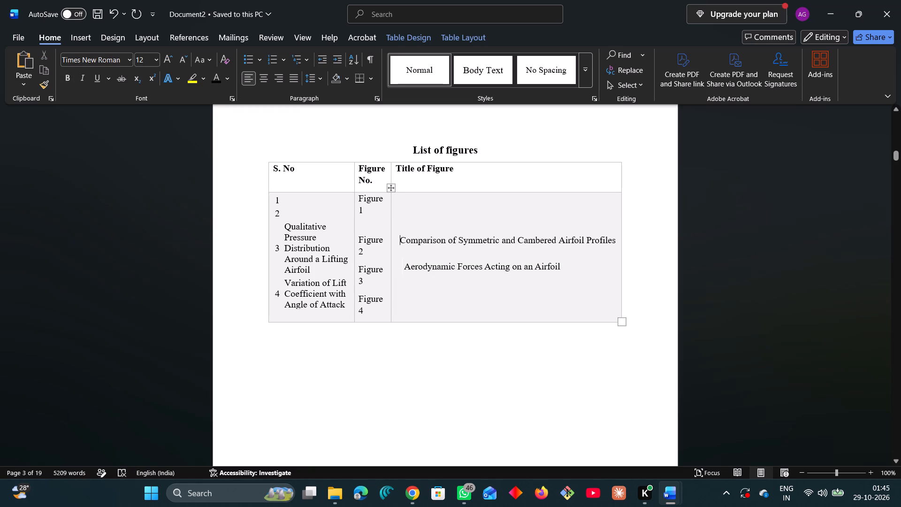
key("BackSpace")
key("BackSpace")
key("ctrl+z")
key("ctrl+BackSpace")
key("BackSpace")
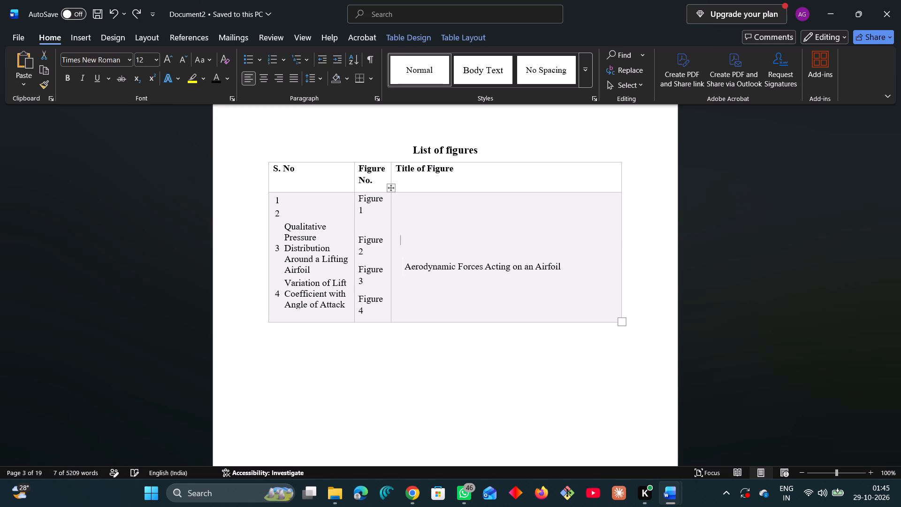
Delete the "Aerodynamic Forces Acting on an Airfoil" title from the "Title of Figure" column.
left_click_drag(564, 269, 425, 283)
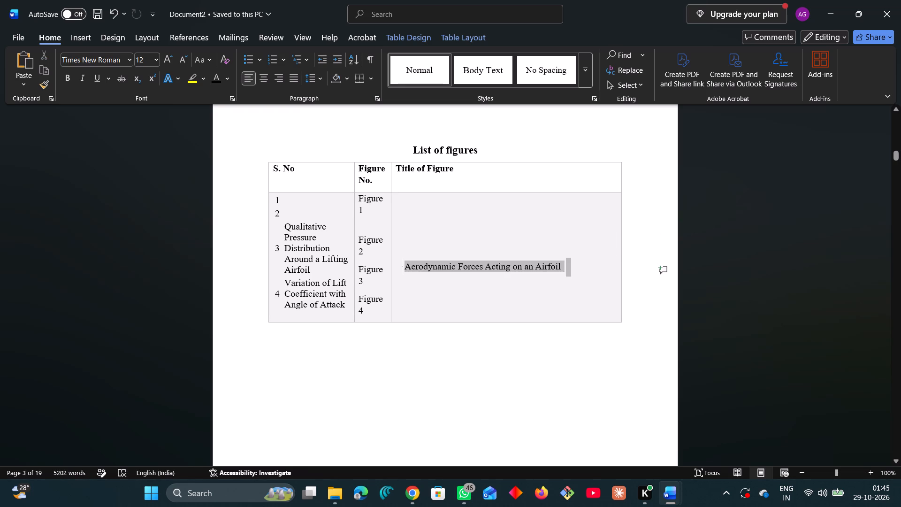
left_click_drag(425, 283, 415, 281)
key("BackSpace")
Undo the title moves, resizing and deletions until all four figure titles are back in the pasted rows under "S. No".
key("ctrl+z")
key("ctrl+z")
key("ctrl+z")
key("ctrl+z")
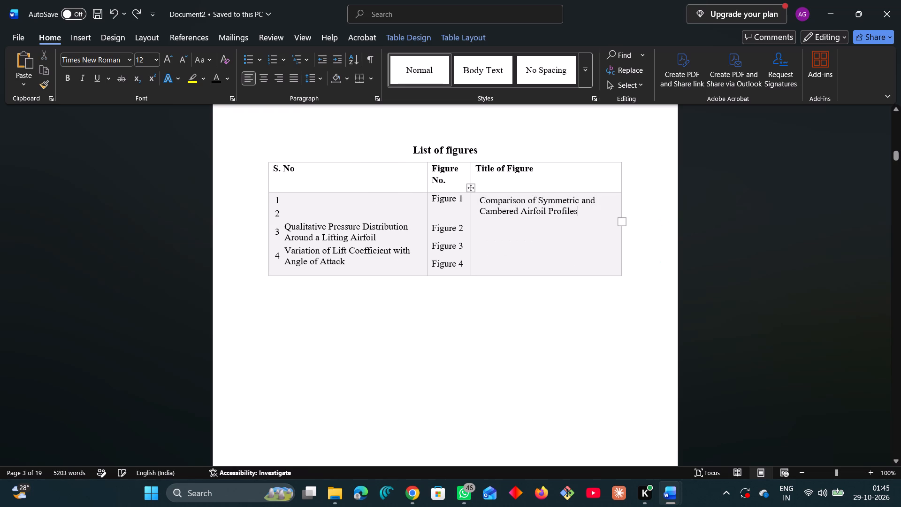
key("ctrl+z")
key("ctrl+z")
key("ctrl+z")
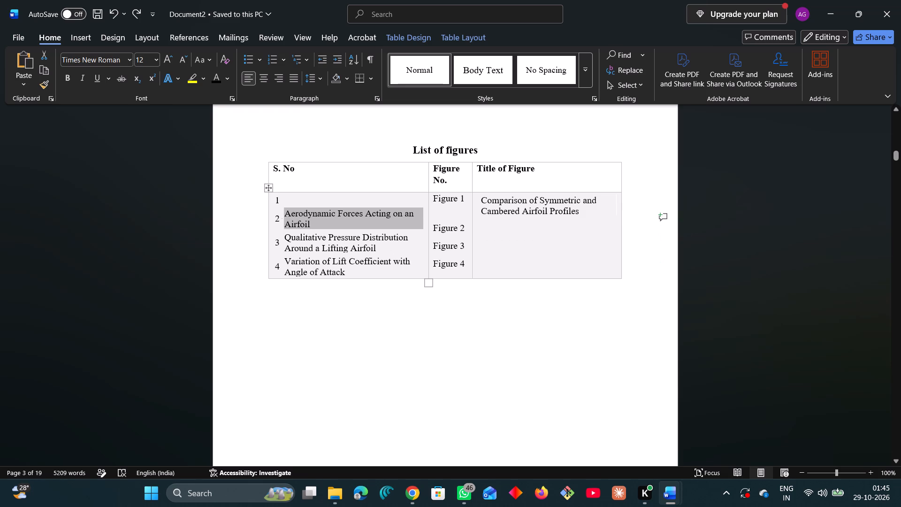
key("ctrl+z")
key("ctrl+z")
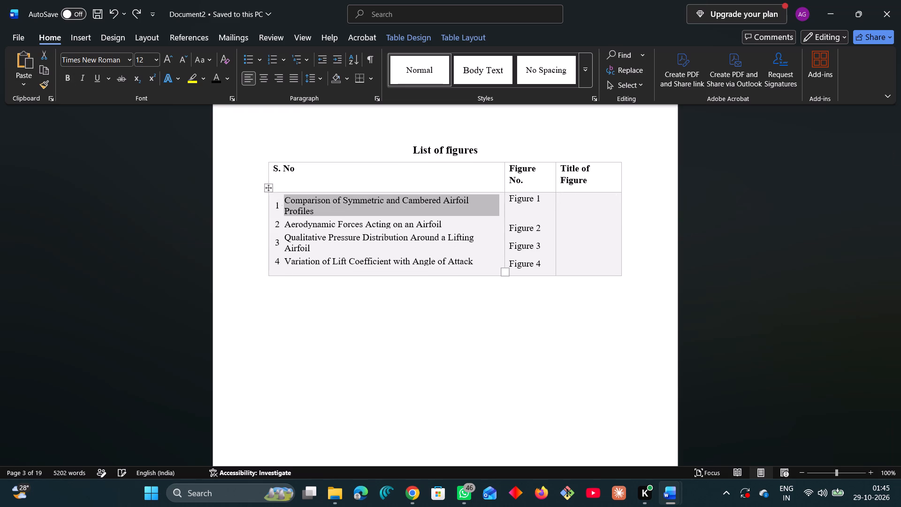
Delete the "Variation of Lift Coefficient with Angle of Attack" title beside number 4 in the "S. No" column.
left_click(374, 422)
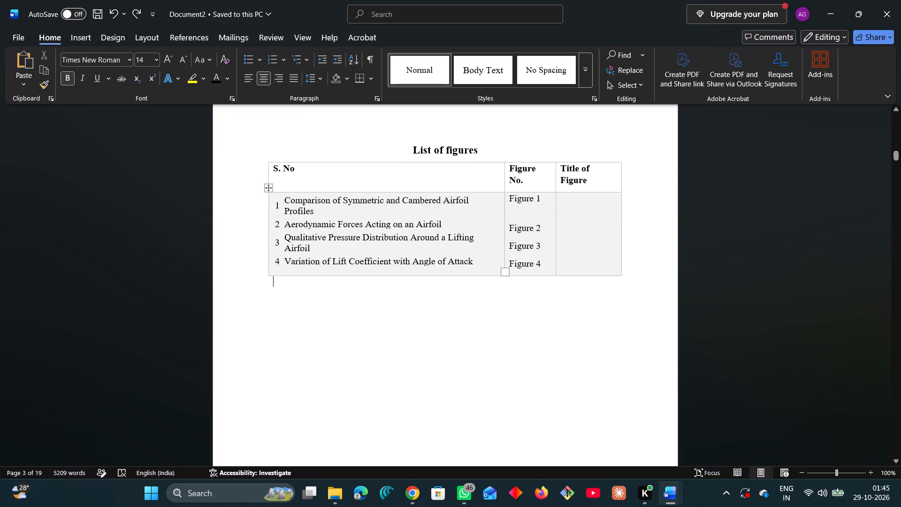
left_click_drag(480, 266, 450, 259)
left_click_drag(475, 263, 288, 262)
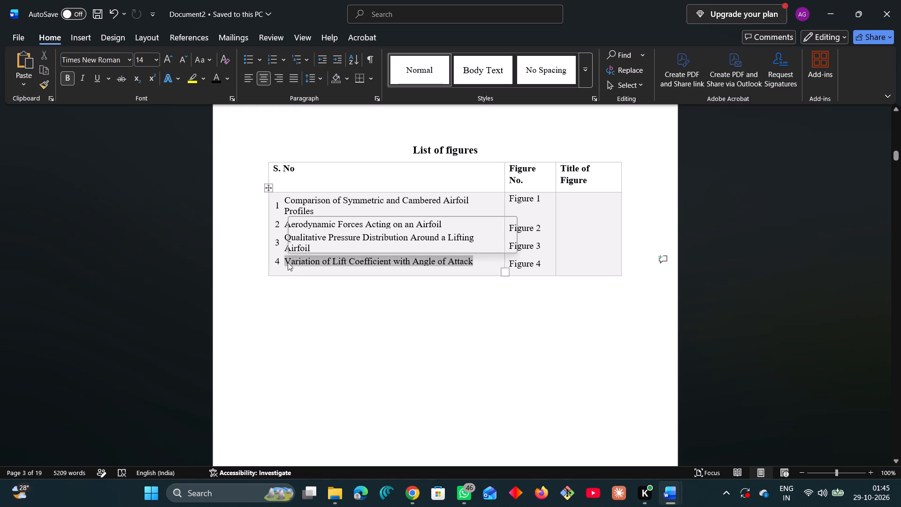
key("BackSpace")
Delete the entire column of figure titles beside the serial numbers under "S. No" in the List of figures table.
left_click_drag(318, 250, 283, 240)
key("BackSpace")
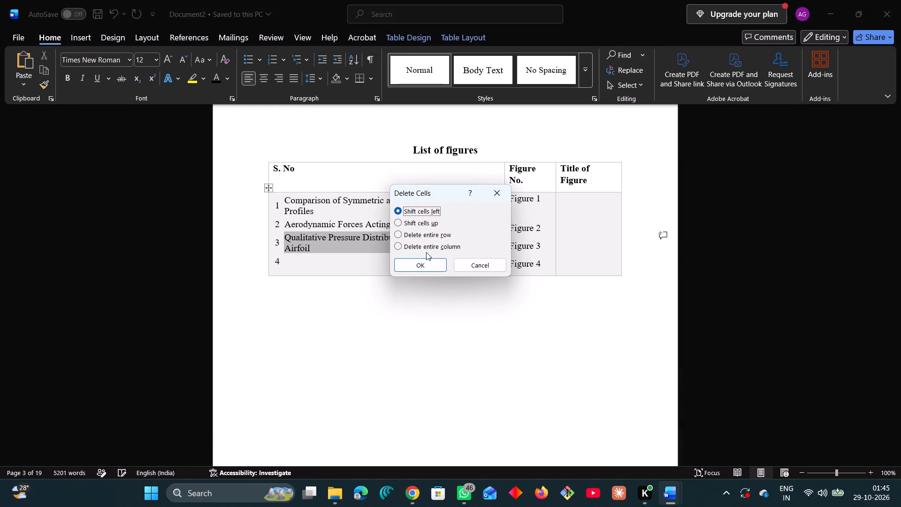
left_click(449, 247)
left_click(433, 263)
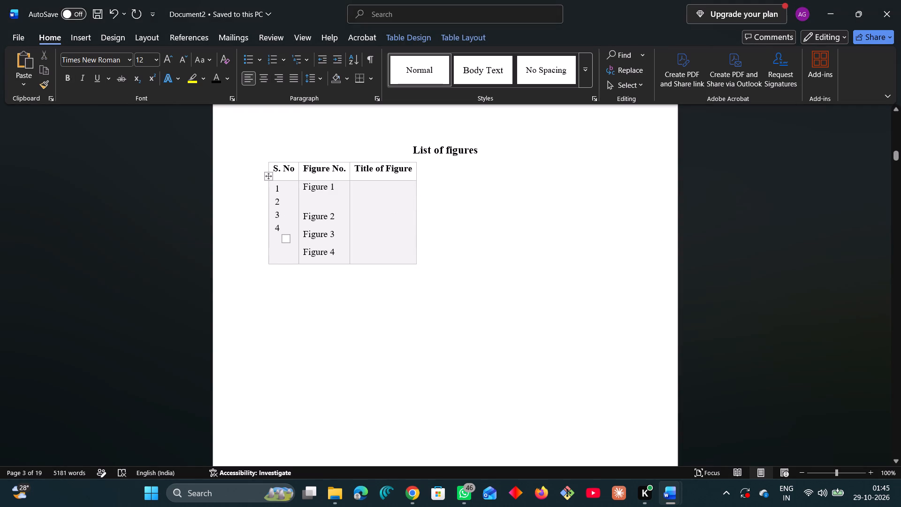
Remove the blank line between "Figure 1" and "Figure 2" in the "Figure No." column.
left_click(359, 189)
left_click(336, 205)
key("BackSpace")
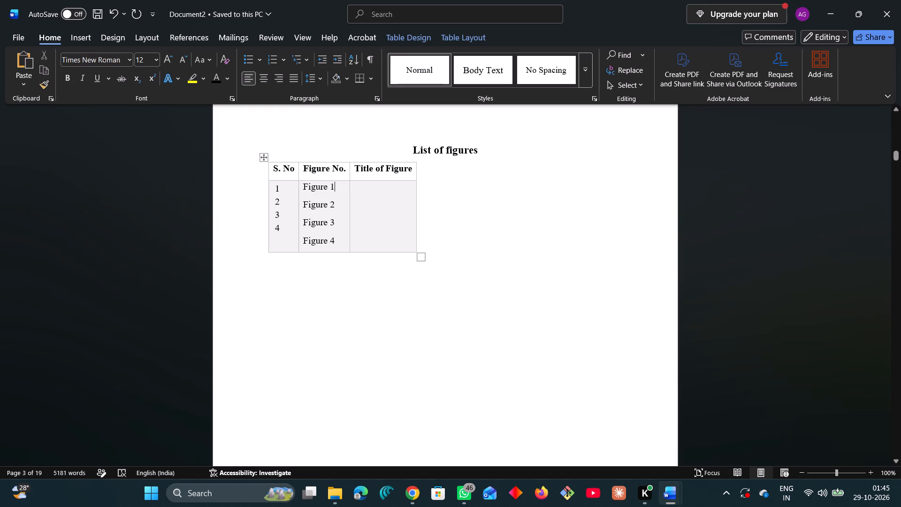
Copy "Comparison of Symmetric and Cambered Airfoil Profiles" from the ChatGPT list into the "Title of Figure" column beside Figure 1 in Word.
left_click(356, 187)
key("alt+Tab")
left_click(375, 269)
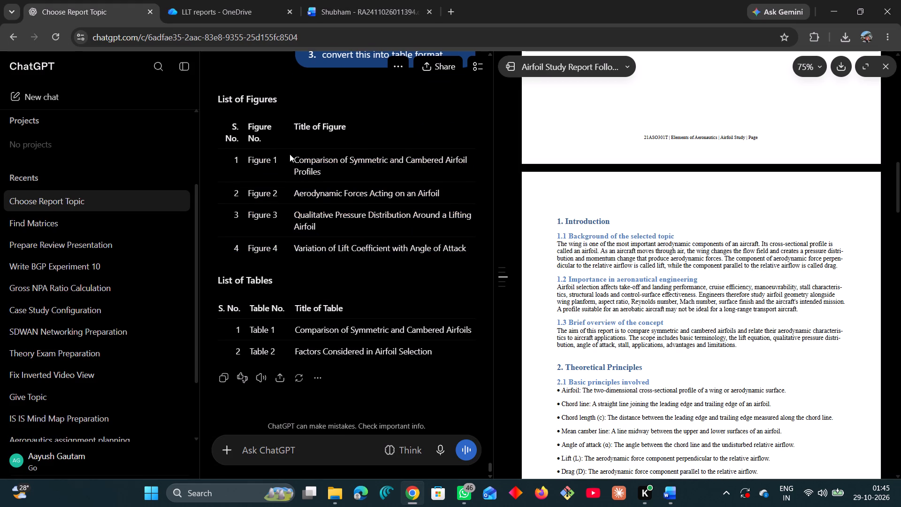
left_click_drag(292, 153, 325, 167)
key("ctrl+c")
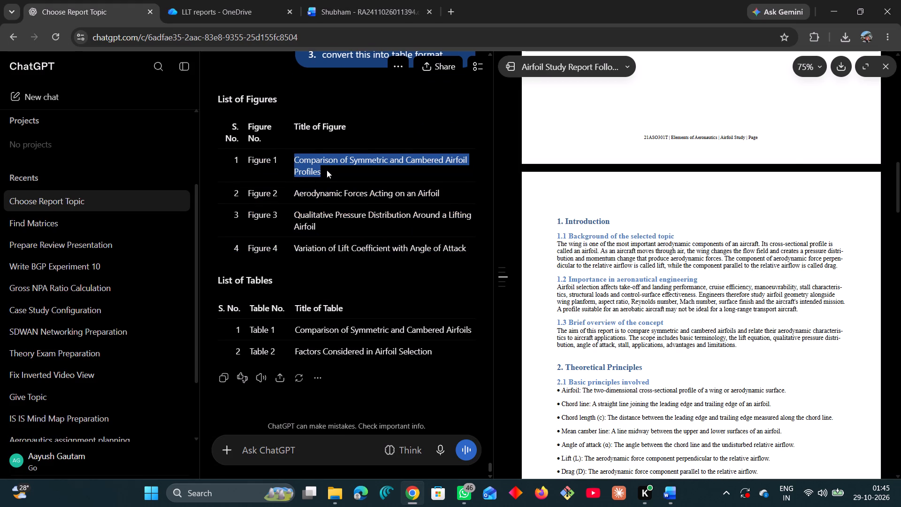
key("alt+Tab")
key("ctrl+v")
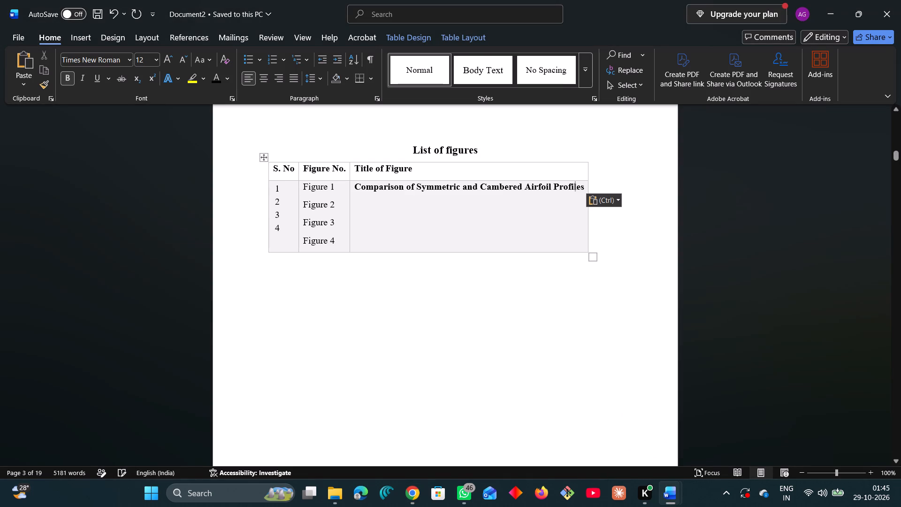
Copy "Aerodynamic Forces Acting on an Airfoil" from ChatGPT onto a new line under the first title in the Word table.
key("alt+Tab")
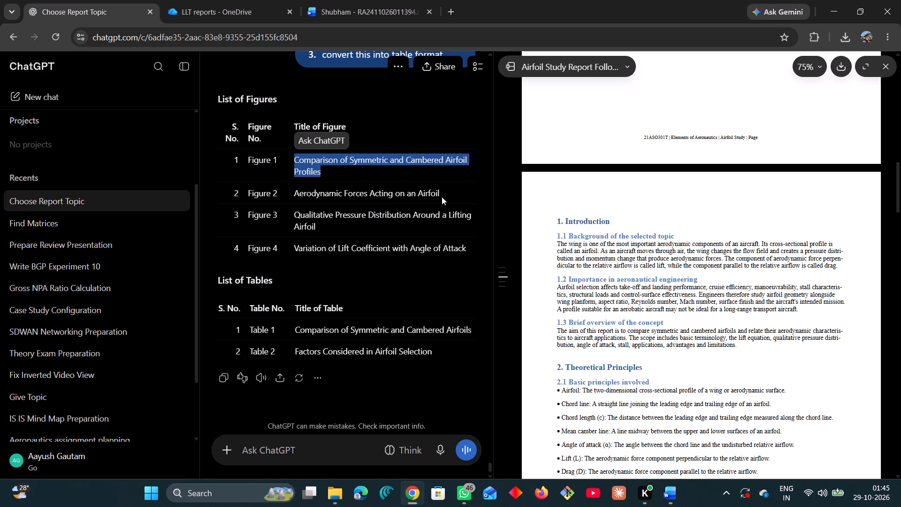
left_click_drag(442, 192, 292, 198)
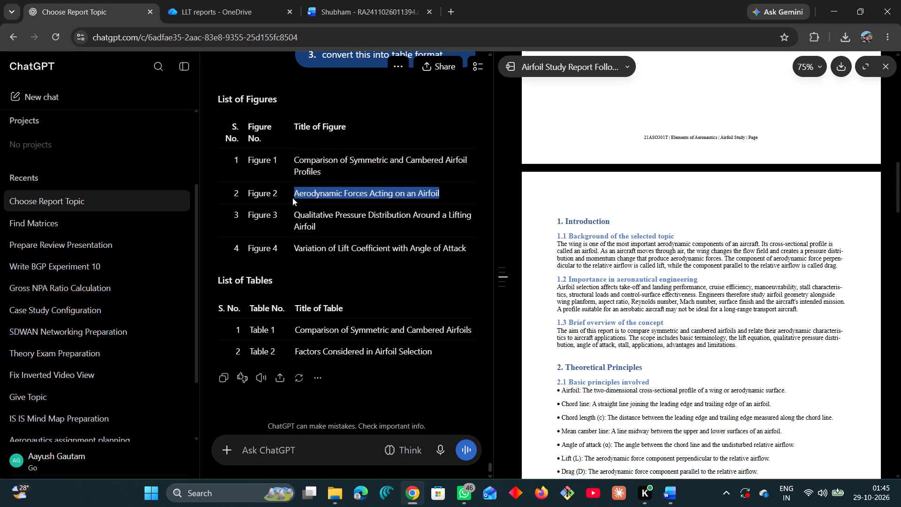
key("ctrl+c")
key("alt+Tab")
left_click(363, 209, "ctrl")
left_click(362, 205, "ctrl")
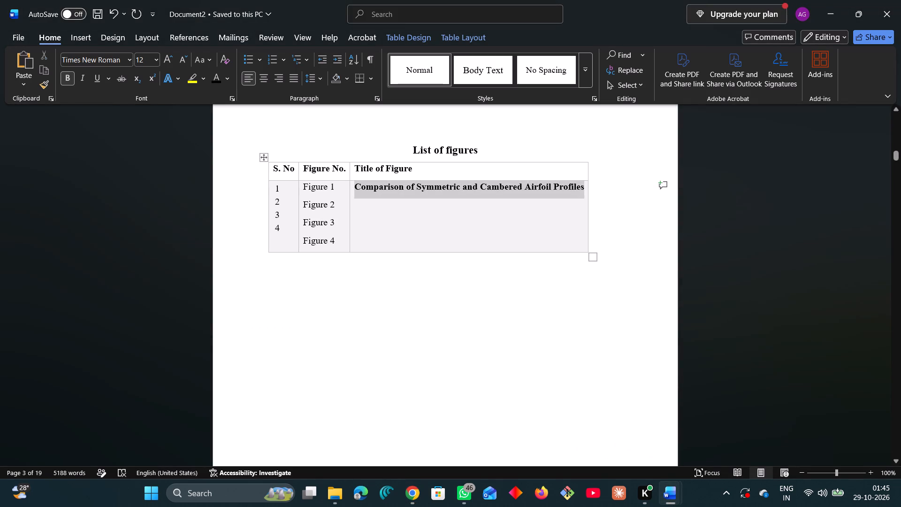
left_click(359, 204)
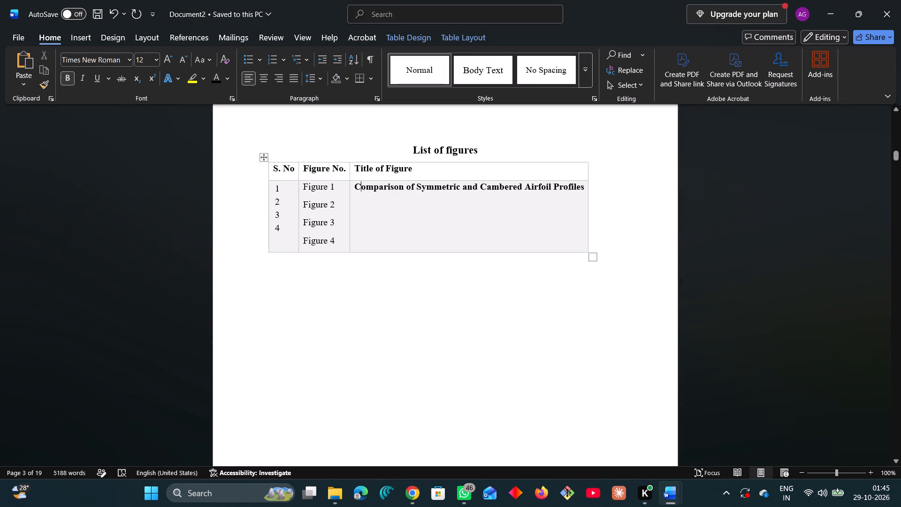
left_click(586, 185)
key("Return")
key("ctrl+v")
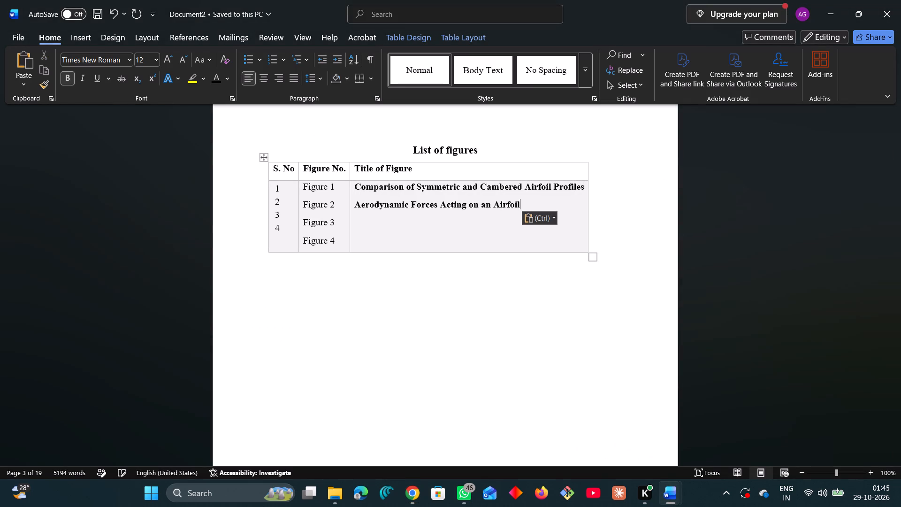
Copy "Qualitative Pressure Distribution Around a Lifting Airfoil" from ChatGPT onto a new line beside Figure 3 in the Word table.
key("alt+Tab")
left_click_drag(317, 226, 289, 216)
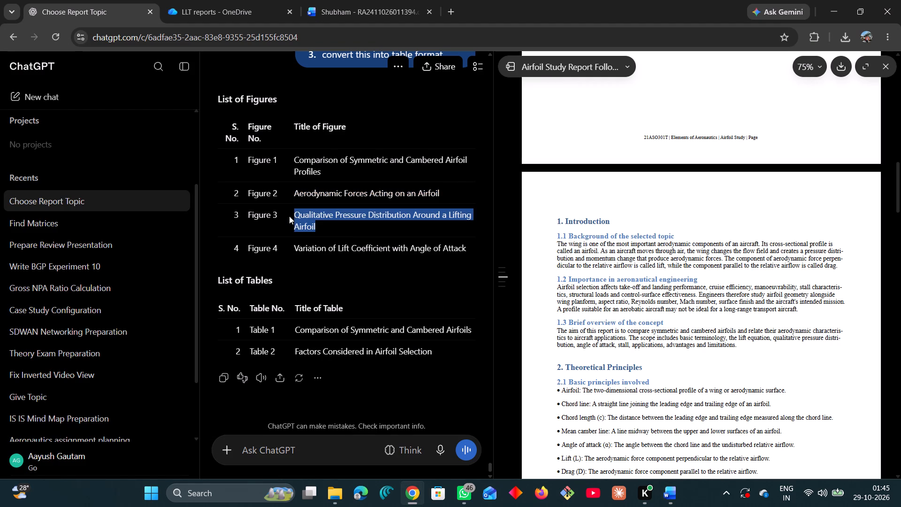
left_click_drag(289, 216, 289, 215)
key("ctrl+c")
key("alt+Tab")
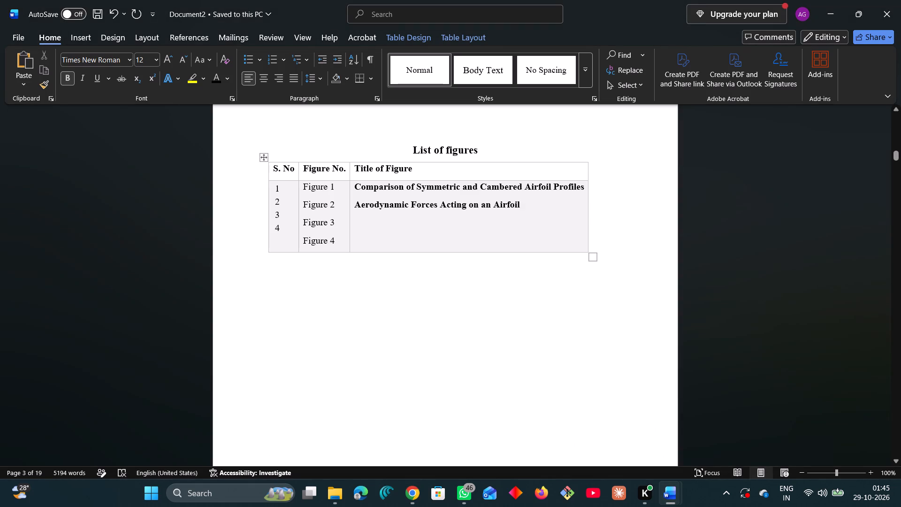
key("Return")
key("ctrl+v")
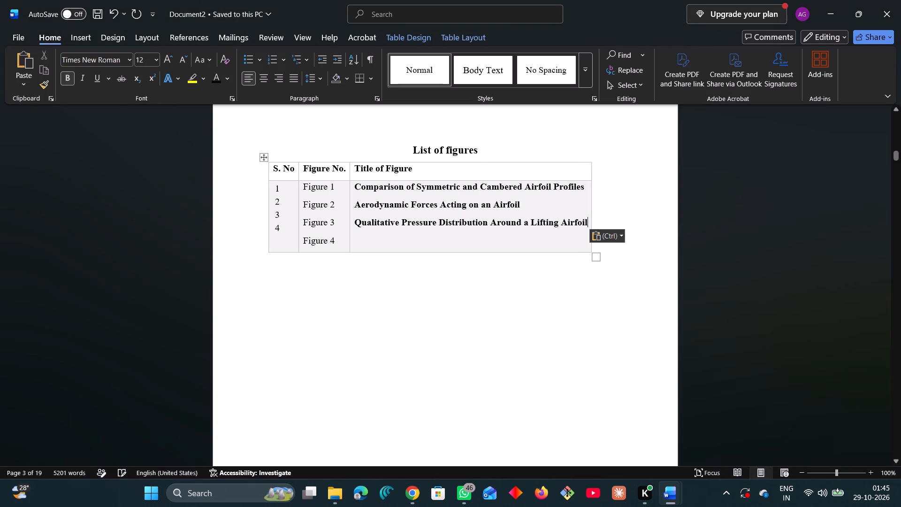
Copy "Variation of Lift Coefficient with Angle of Attack" from ChatGPT onto a new line beside Figure 4 in the Word table.
key("alt+Tab")
left_click_drag(468, 247, 337, 246)
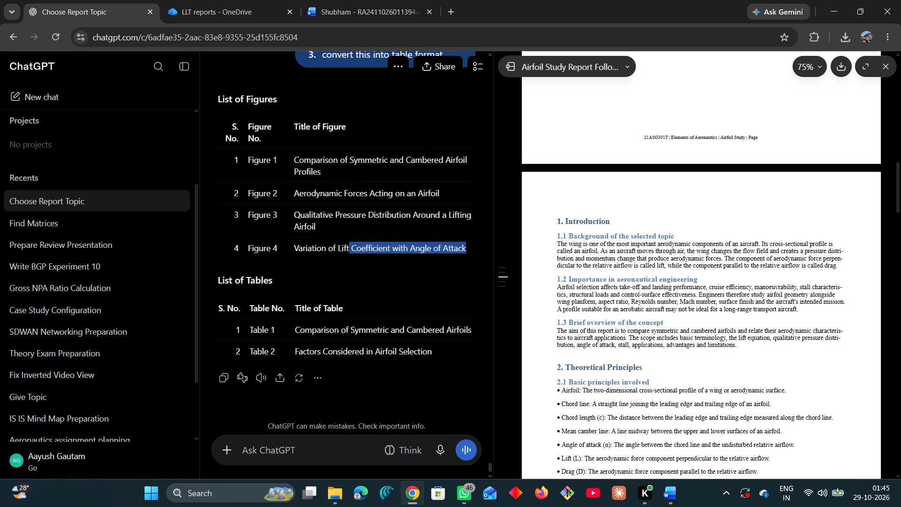
left_click_drag(337, 246, 295, 252)
key("ctrl+c")
key("alt+Tab")
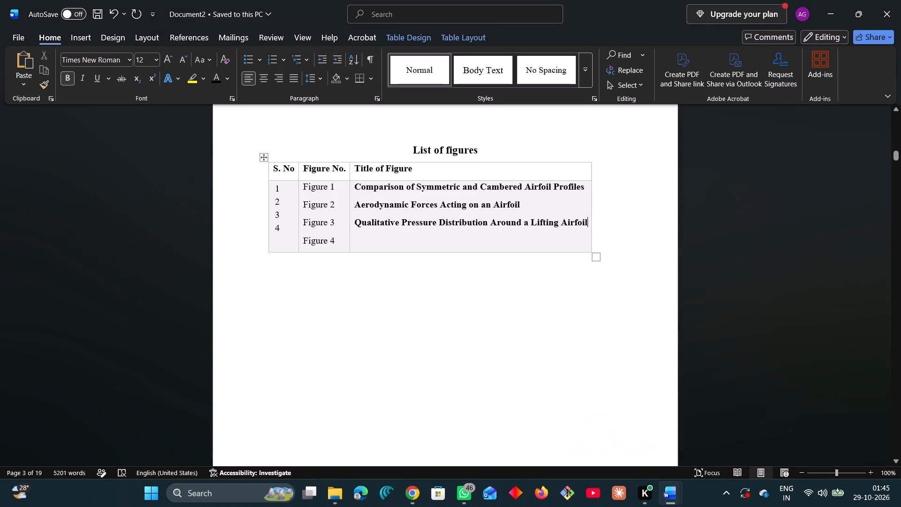
left_click(371, 241)
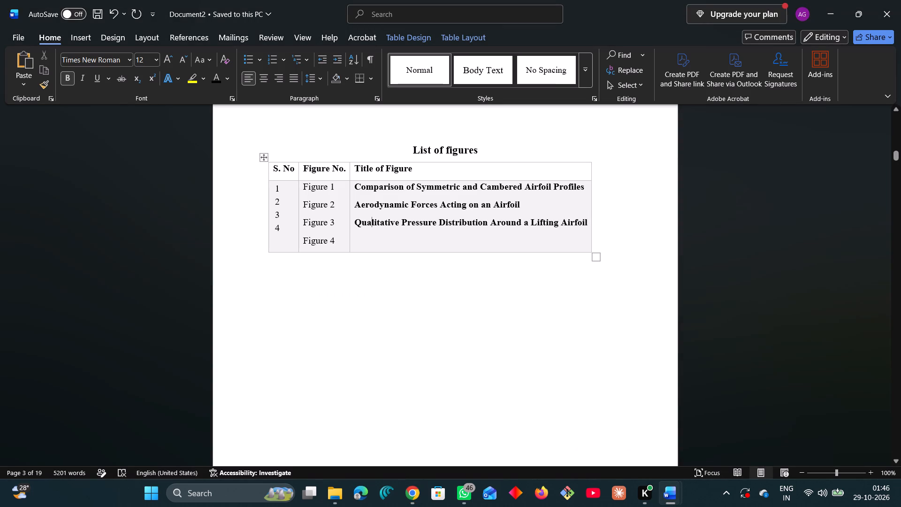
left_click(590, 223)
key("Return")
key("ctrl+v")
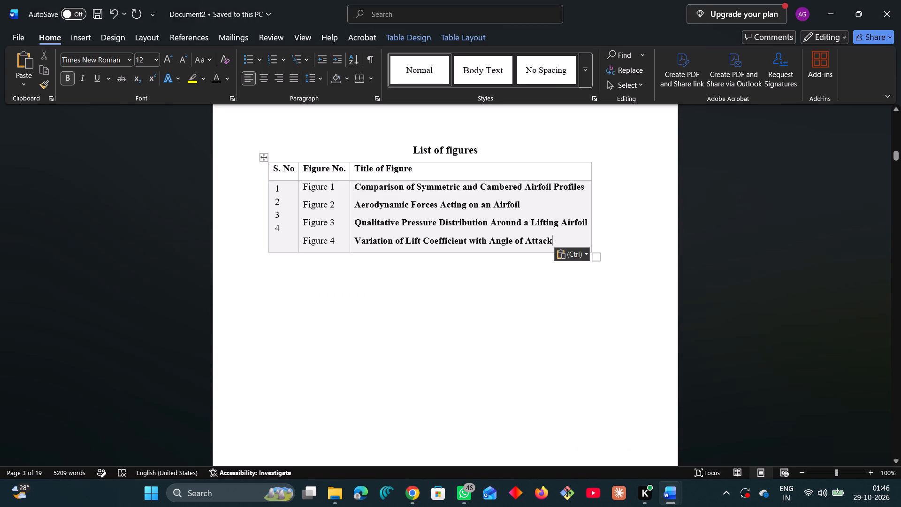
Insert a fourth column after "Title of Figure" and give it the heading "Page no.".
left_click(592, 160)
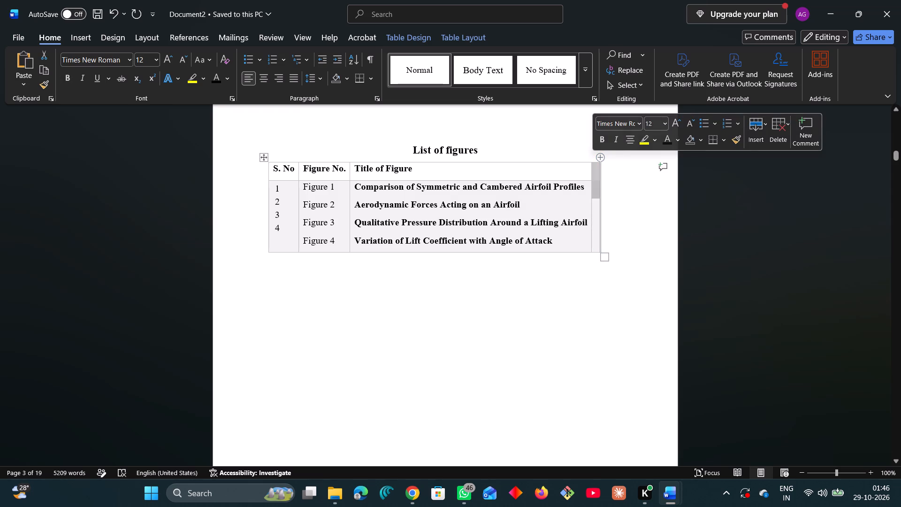
left_click_drag(600, 162, 623, 162)
left_click(595, 173)
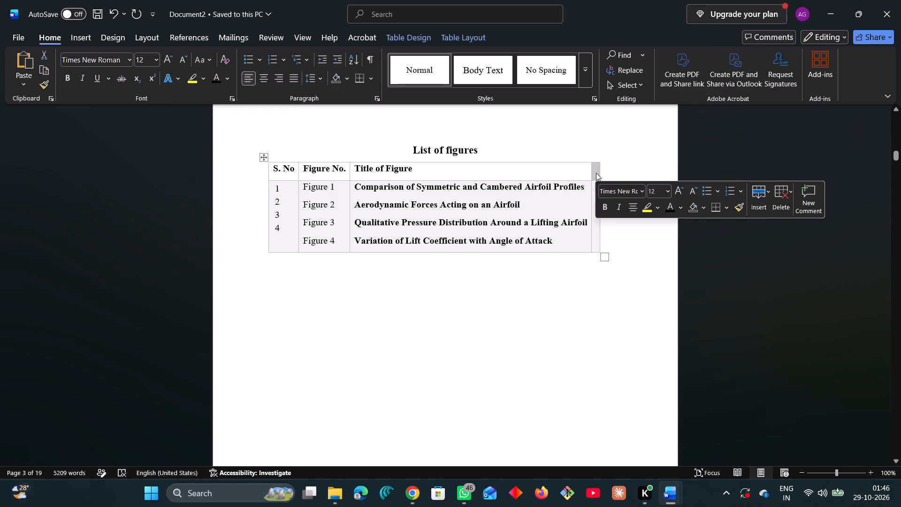
type("PAge")
key("BackSpace")
key("BackSpace")
key("equal")
key("BackSpace")
key("a")
key("BackSpace")
key("BackSpace")
key("a")
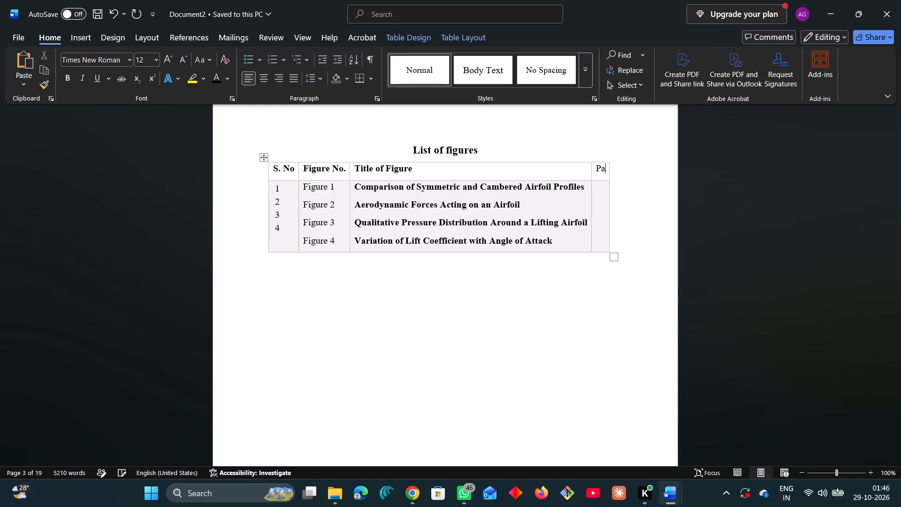
type("ge no")
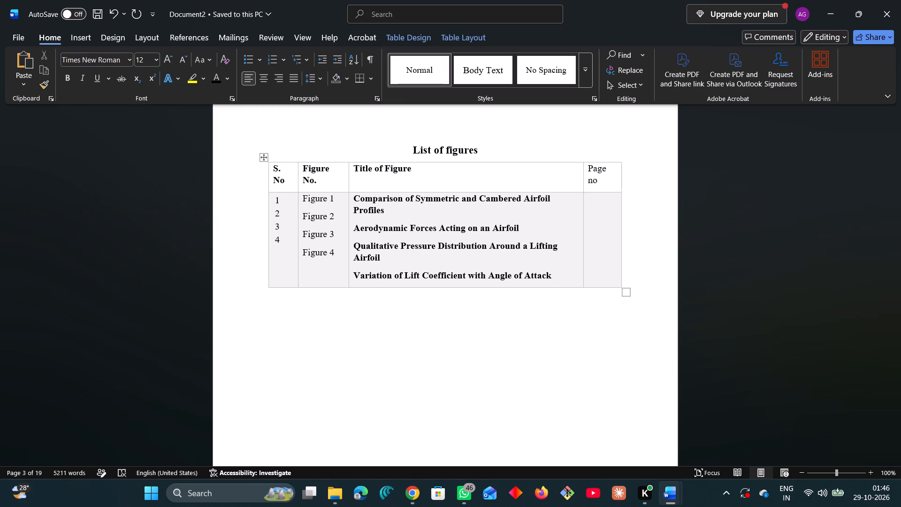
key("period")
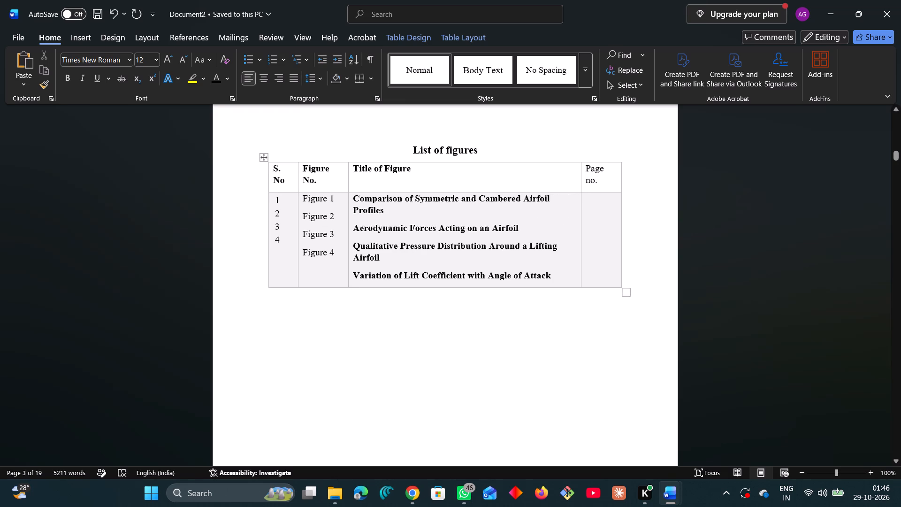
Adjust both borders of the "Page no." column so its heading fits on one line with little spare width.
left_click_drag(621, 177, 628, 177)
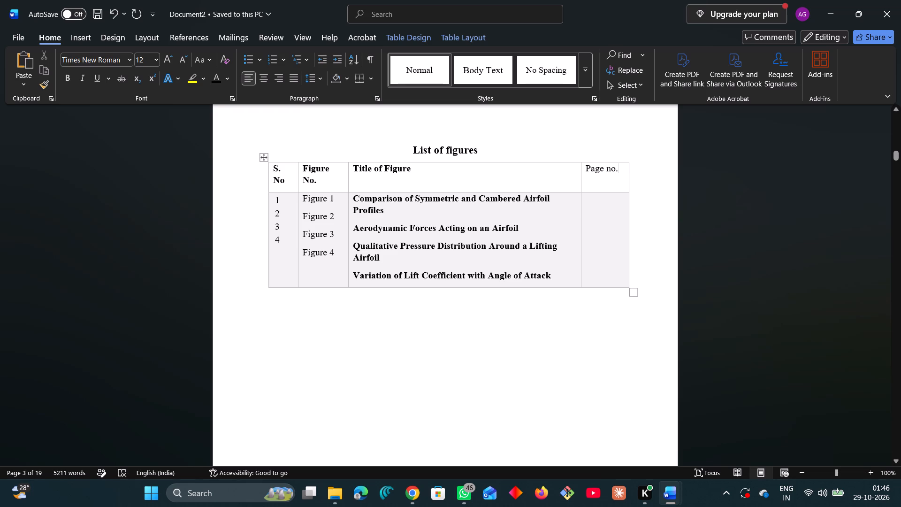
left_click_drag(580, 175, 566, 175)
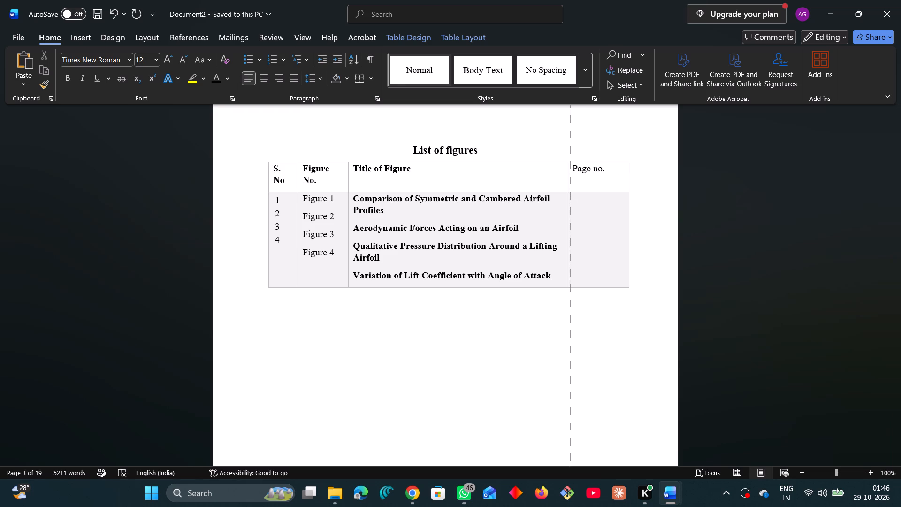
left_click_drag(566, 175, 565, 175)
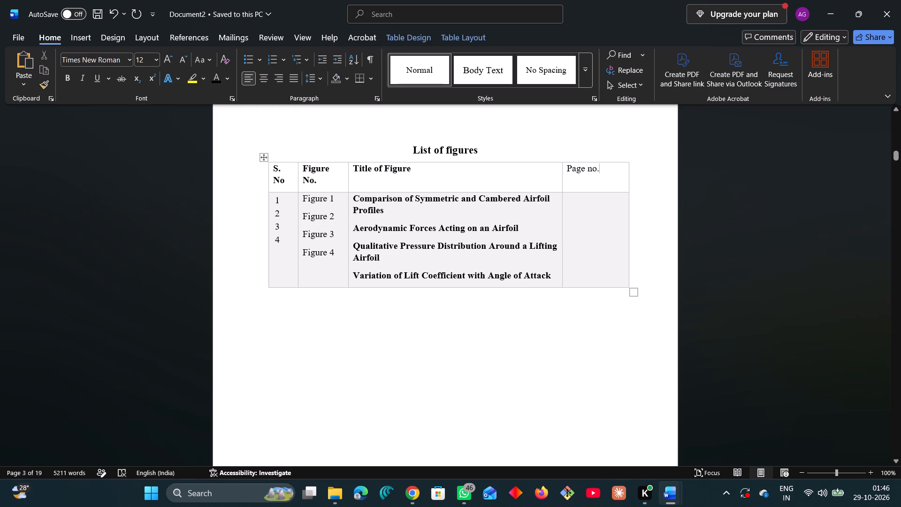
left_click_drag(628, 180, 605, 180)
right_click(606, 180)
Centre the text of all four column headings in the List of figures table.
left_click_drag(273, 167, 585, 167)
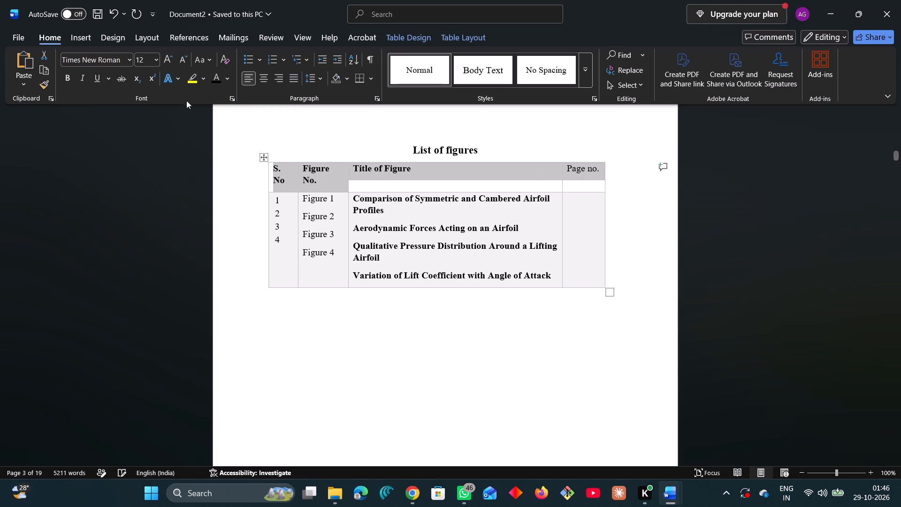
left_click(259, 75)
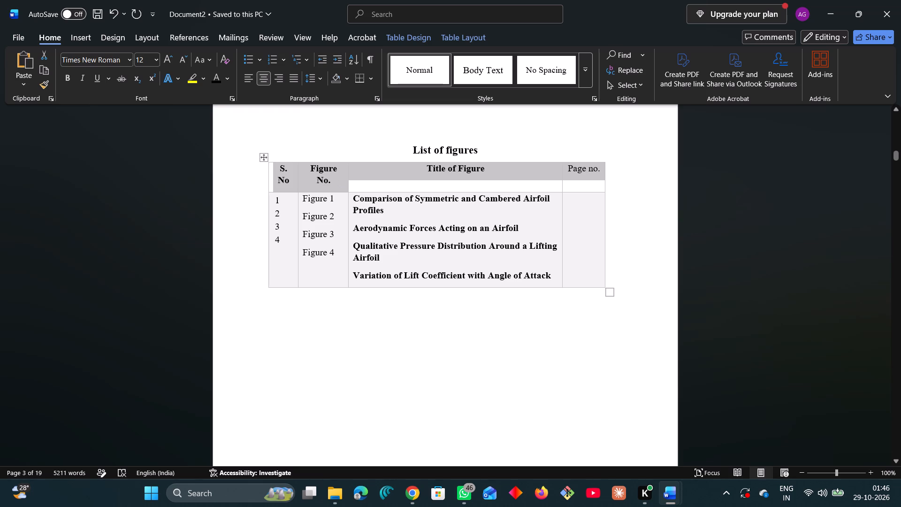
Adjust the borders around the "Figure No." column so its heading fits on one line and the "S. No" column is slightly narrower.
left_click(347, 169)
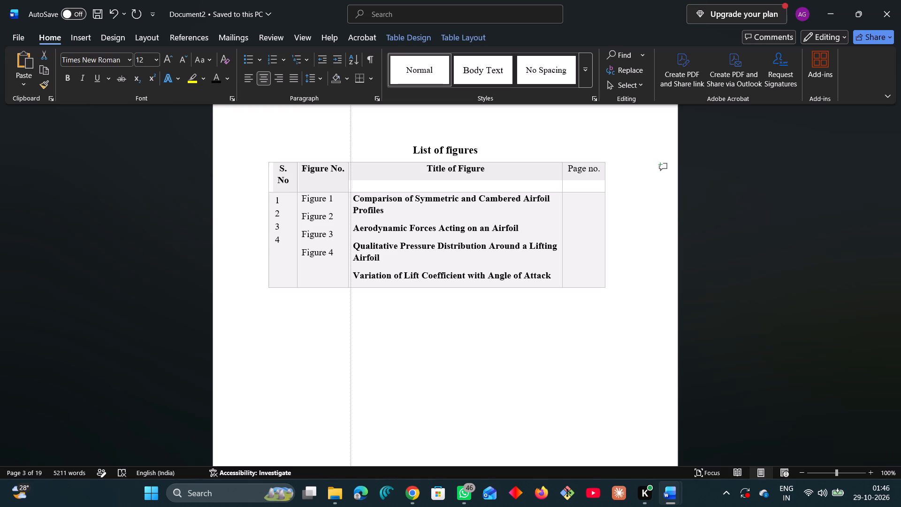
left_click(295, 168)
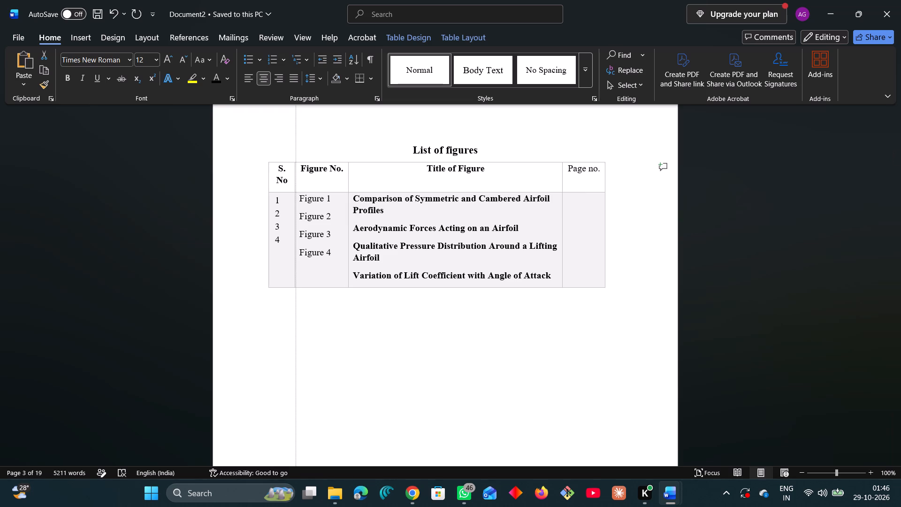
left_click_drag(275, 200, 276, 200)
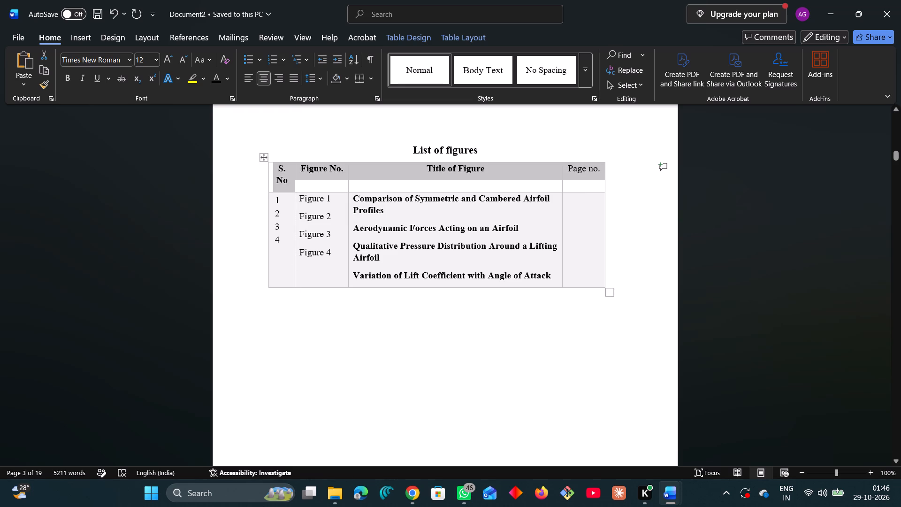
Centre the text of the figure numbers and figure titles in the body row of the List of figures table.
left_click_drag(276, 200, 526, 272)
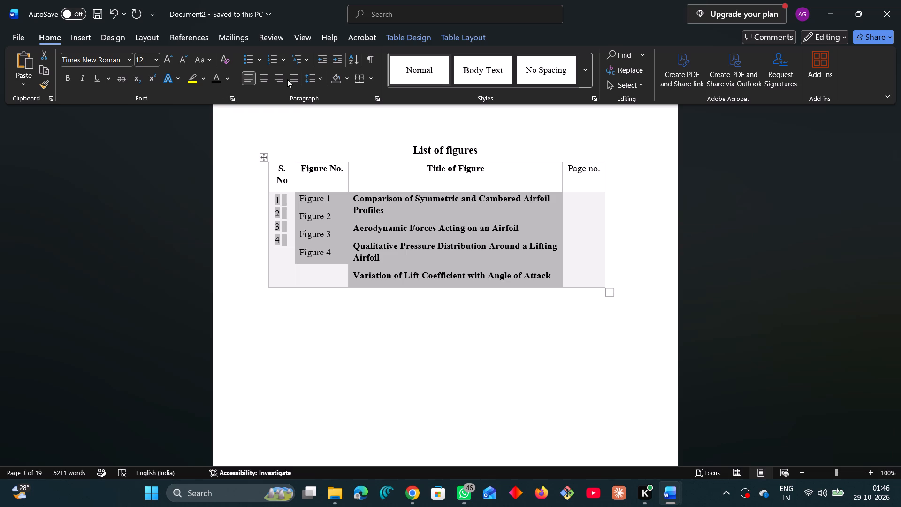
left_click(265, 79)
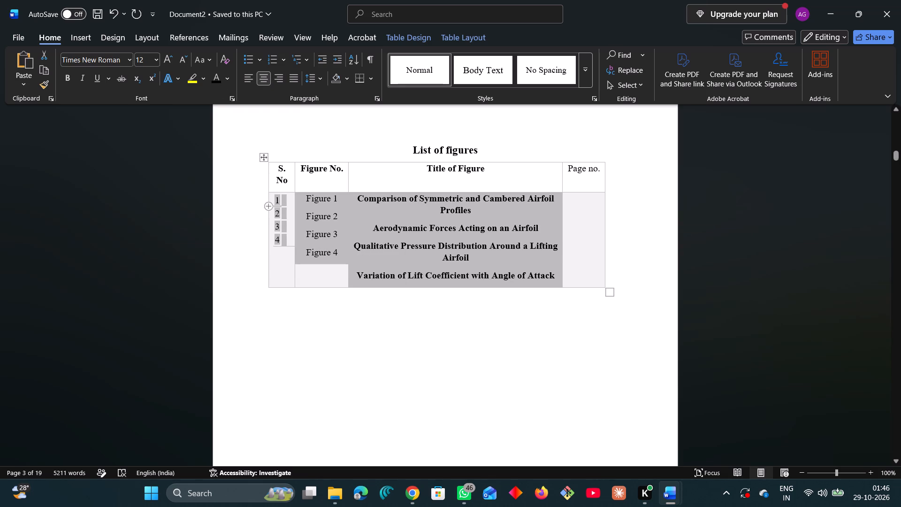
left_click(316, 310)
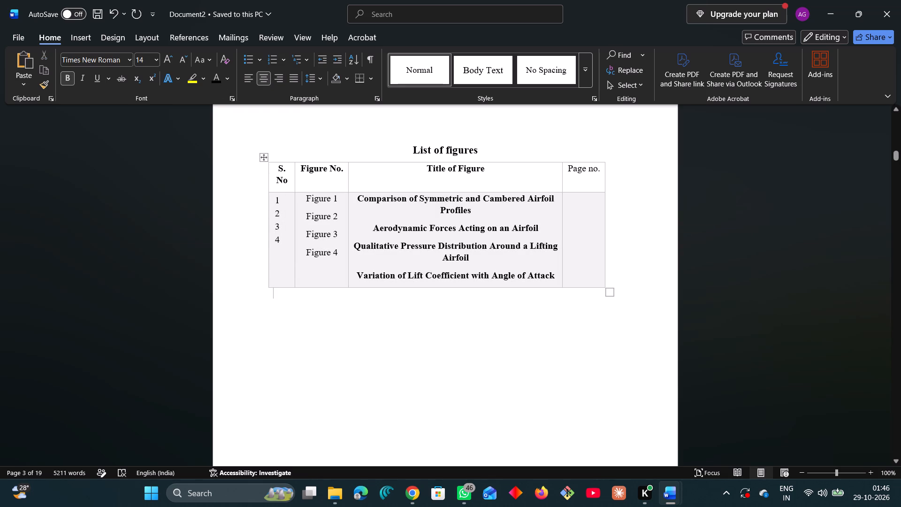
Remove the bold formatting from the four figure titles in the "Title of Figure" column.
left_click_drag(555, 281, 367, 215)
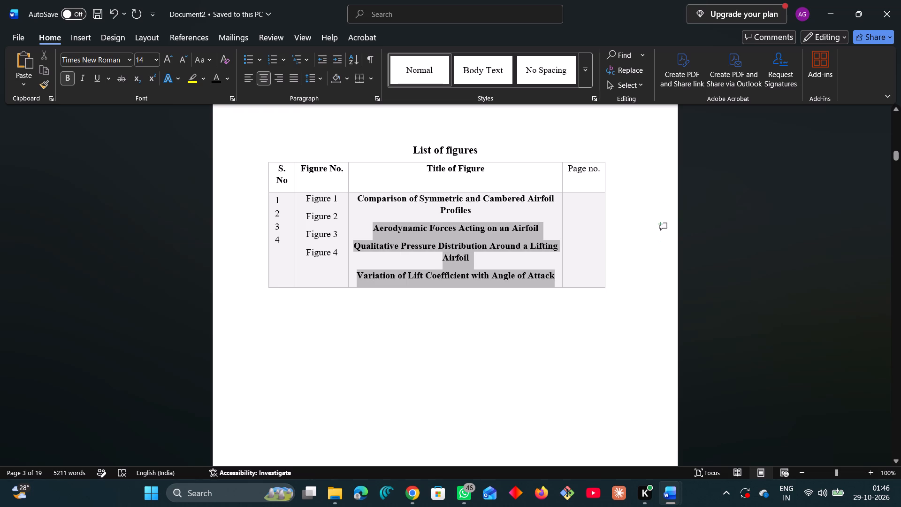
left_click_drag(367, 215, 355, 201)
left_click(69, 79)
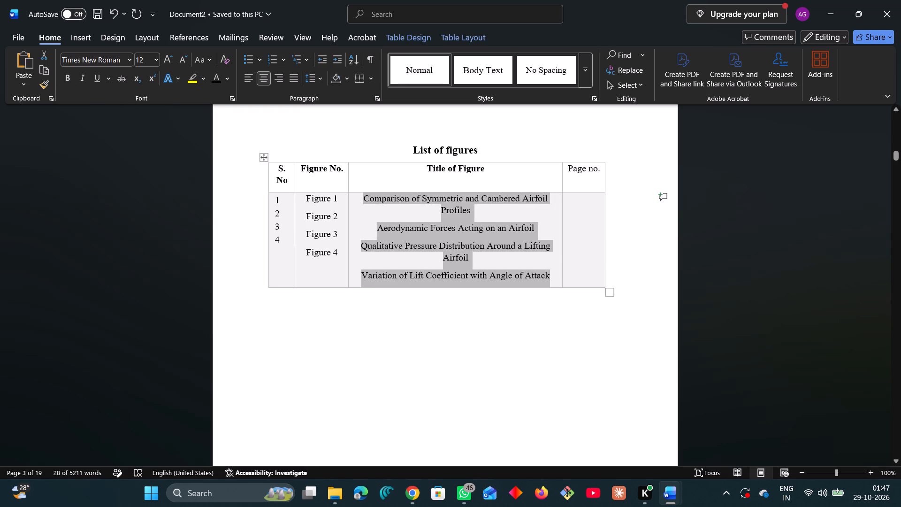
left_click_drag(339, 255, 299, 207)
left_click(287, 323)
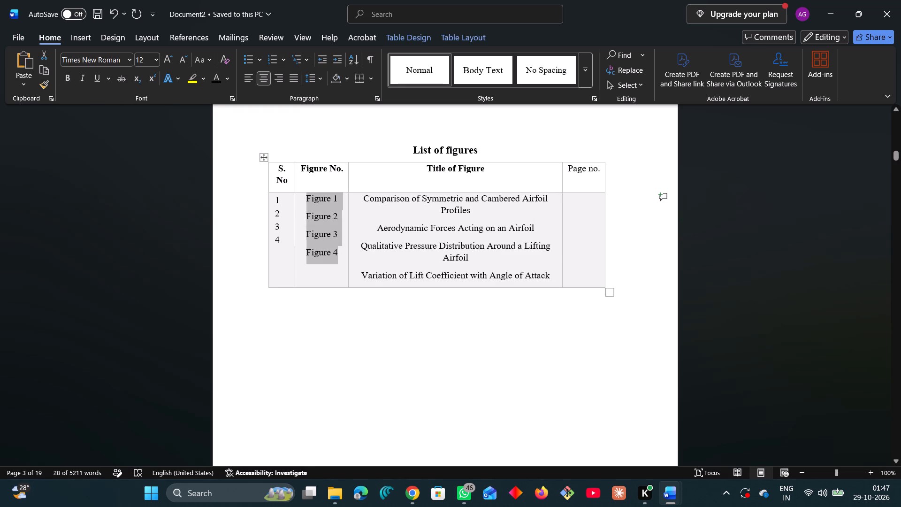
Widen the "S. No" column slightly so its heading fits on one line.
left_click(268, 205)
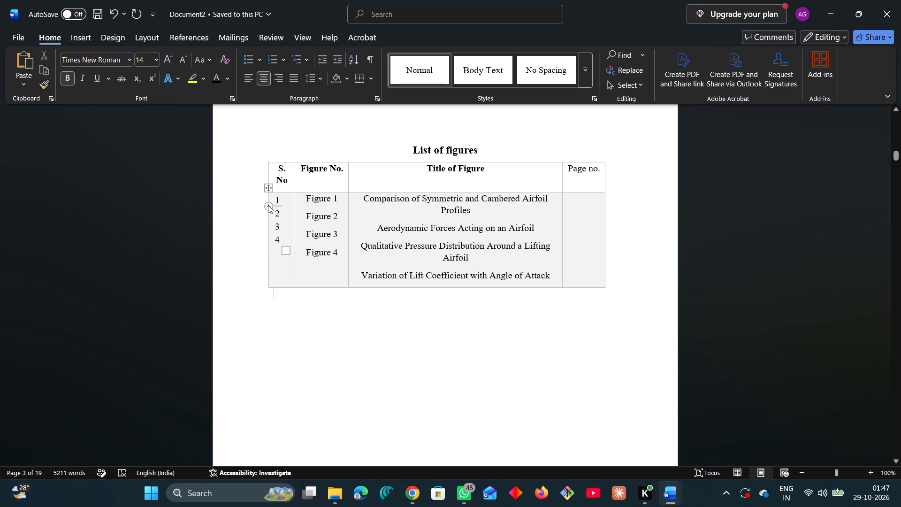
left_click(294, 206)
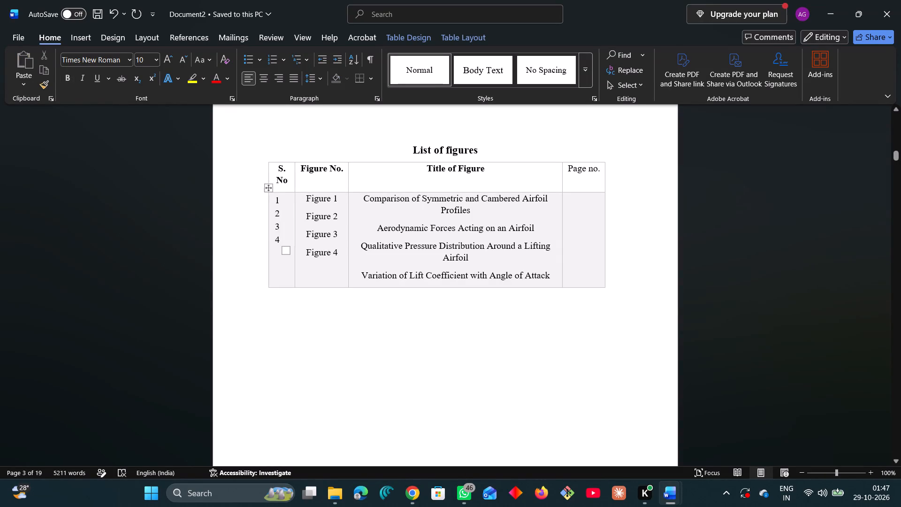
left_click_drag(294, 185, 299, 187)
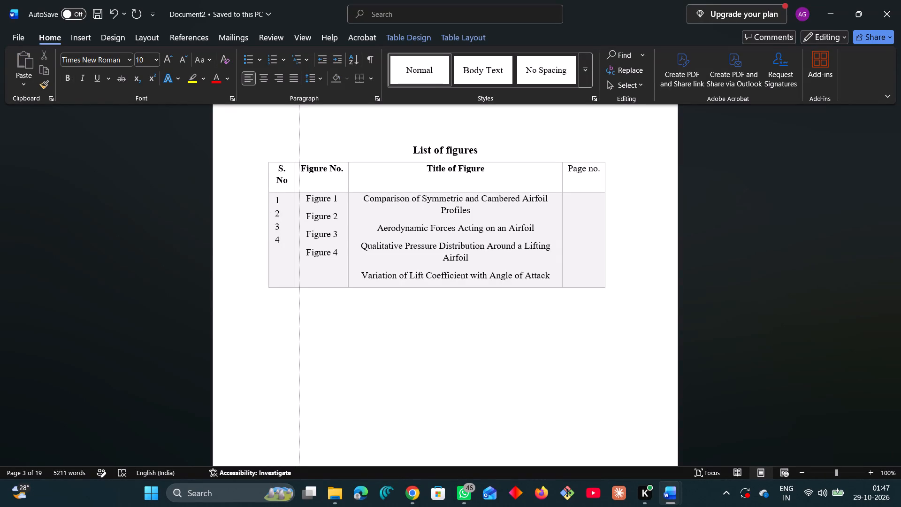
left_click_drag(299, 187, 300, 187)
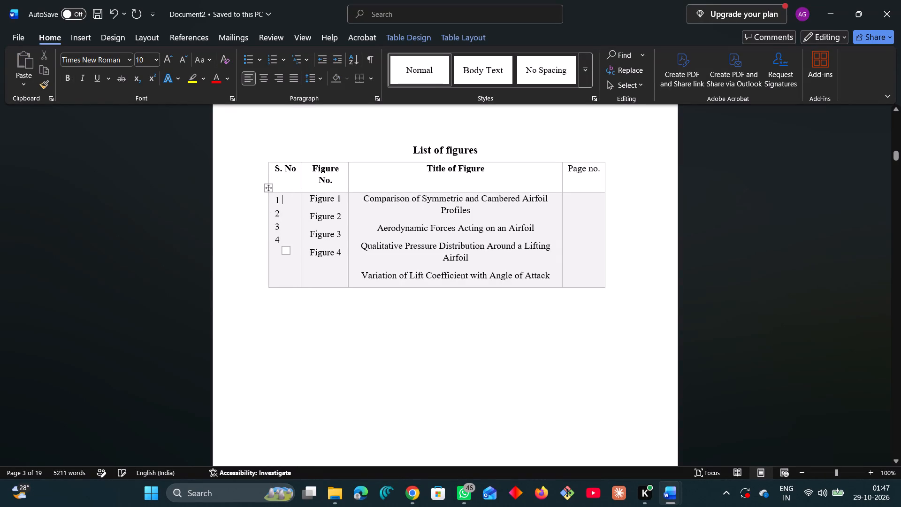
Space out serial numbers 1 to 4 in the "S. No" column with a blank line between each.
key("backslash")
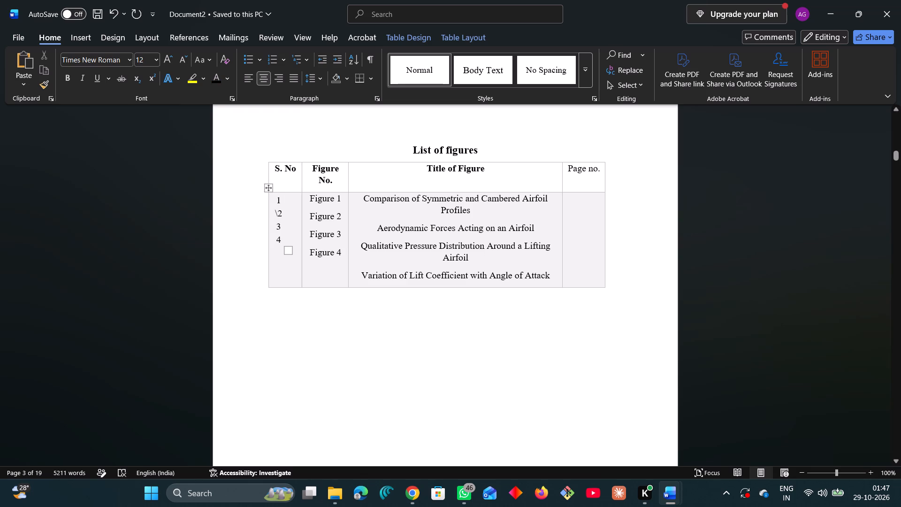
key("BackSpace")
key("Return")
key("BackSpace")
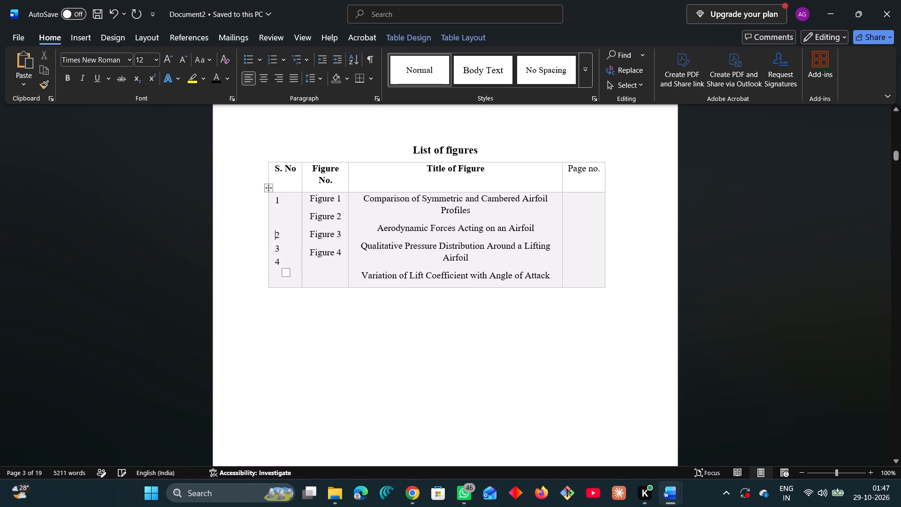
key("BackSpace")
left_click(283, 216)
key("Return")
left_click(285, 253)
key("Return")
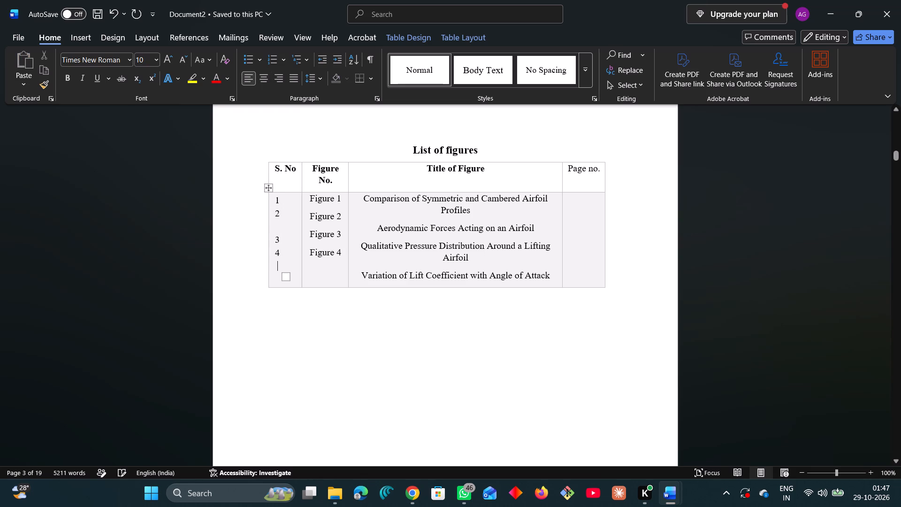
key("BackSpace")
key("BackSpace")
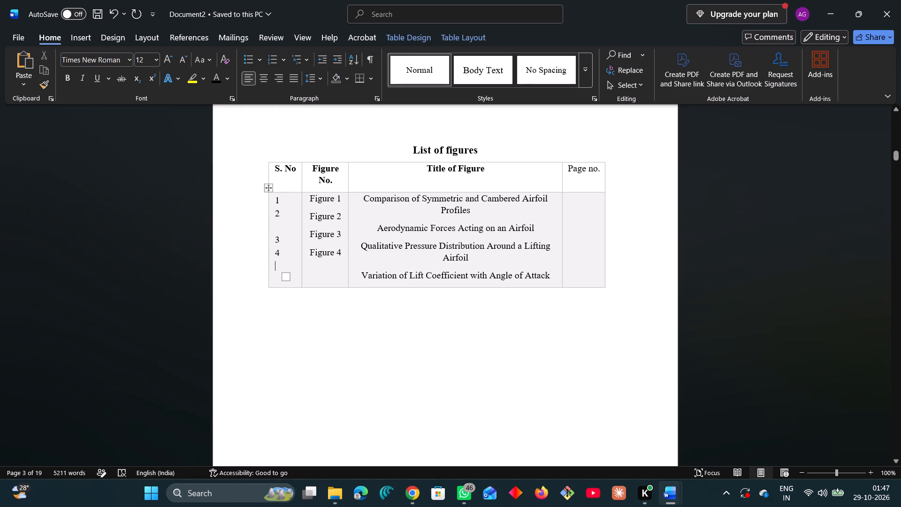
left_click(286, 249)
left_click(282, 239)
left_click(290, 239)
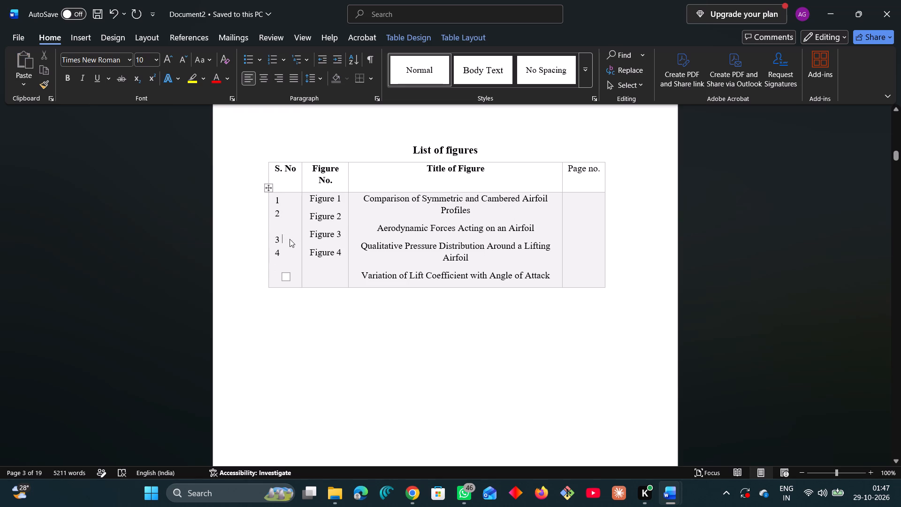
key("Return")
left_click(283, 204)
key("Return")
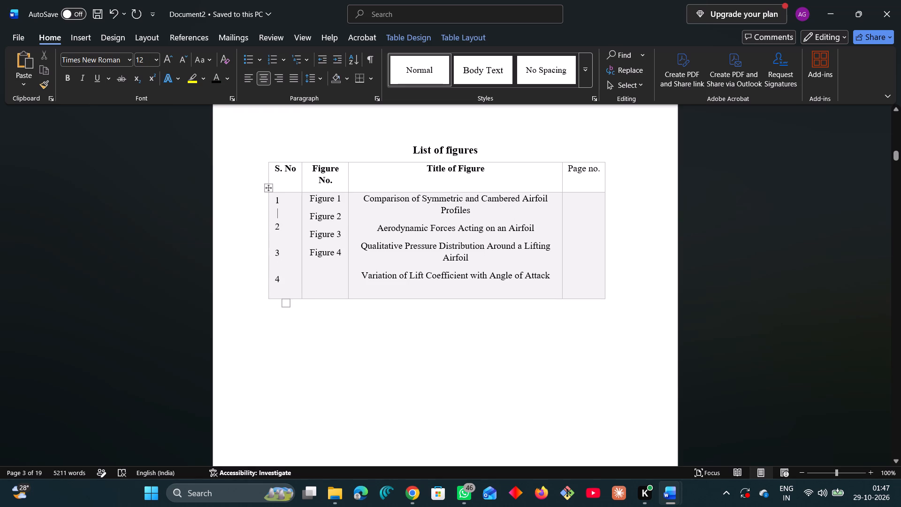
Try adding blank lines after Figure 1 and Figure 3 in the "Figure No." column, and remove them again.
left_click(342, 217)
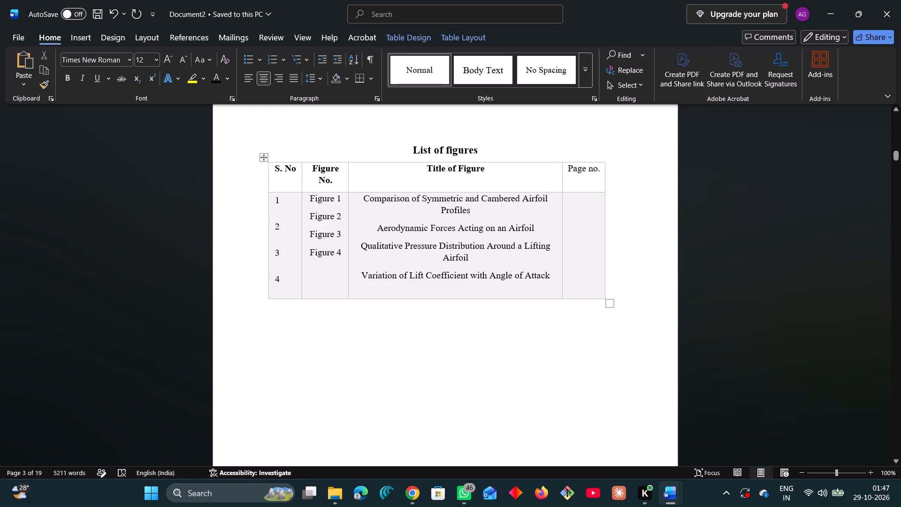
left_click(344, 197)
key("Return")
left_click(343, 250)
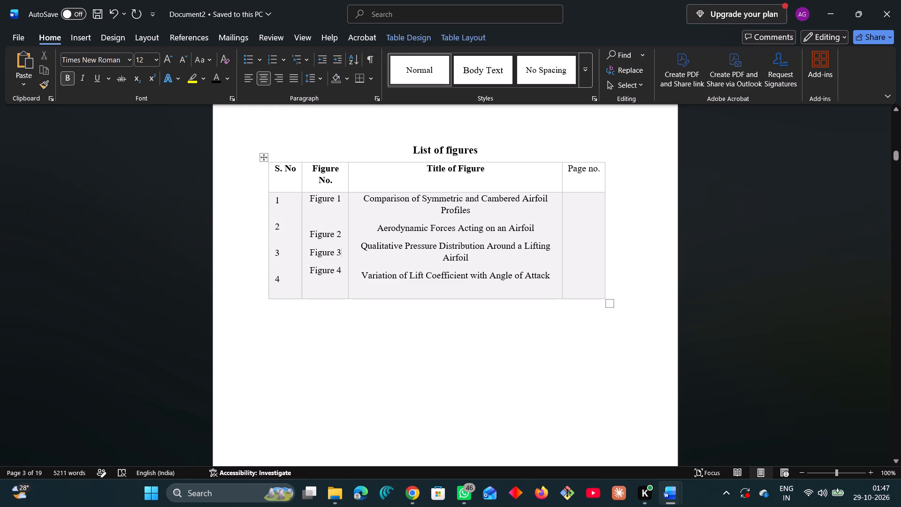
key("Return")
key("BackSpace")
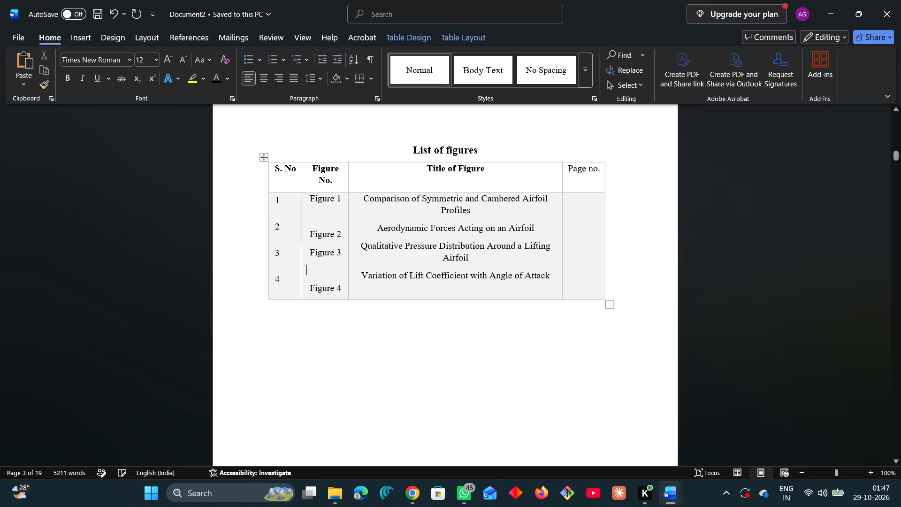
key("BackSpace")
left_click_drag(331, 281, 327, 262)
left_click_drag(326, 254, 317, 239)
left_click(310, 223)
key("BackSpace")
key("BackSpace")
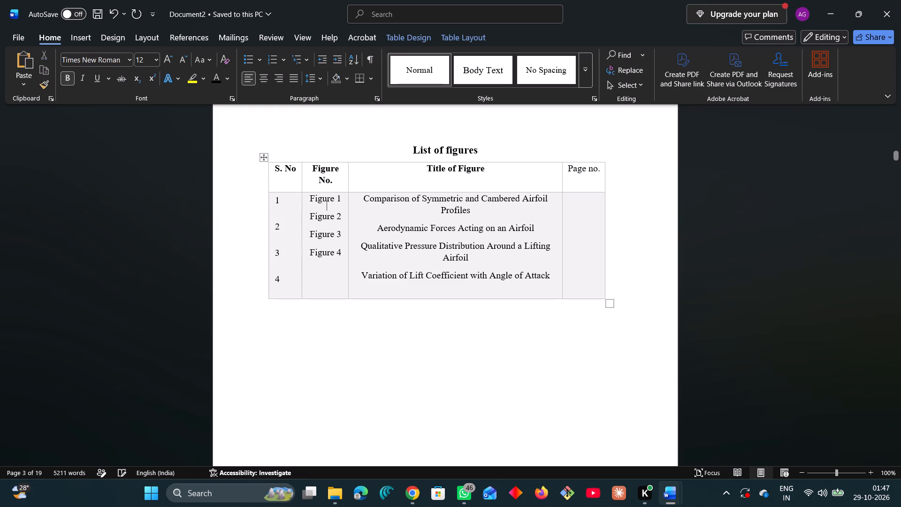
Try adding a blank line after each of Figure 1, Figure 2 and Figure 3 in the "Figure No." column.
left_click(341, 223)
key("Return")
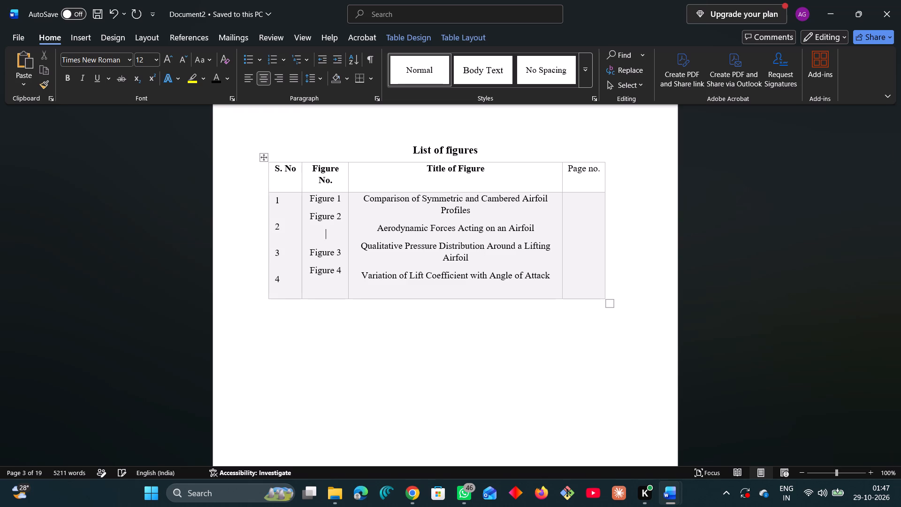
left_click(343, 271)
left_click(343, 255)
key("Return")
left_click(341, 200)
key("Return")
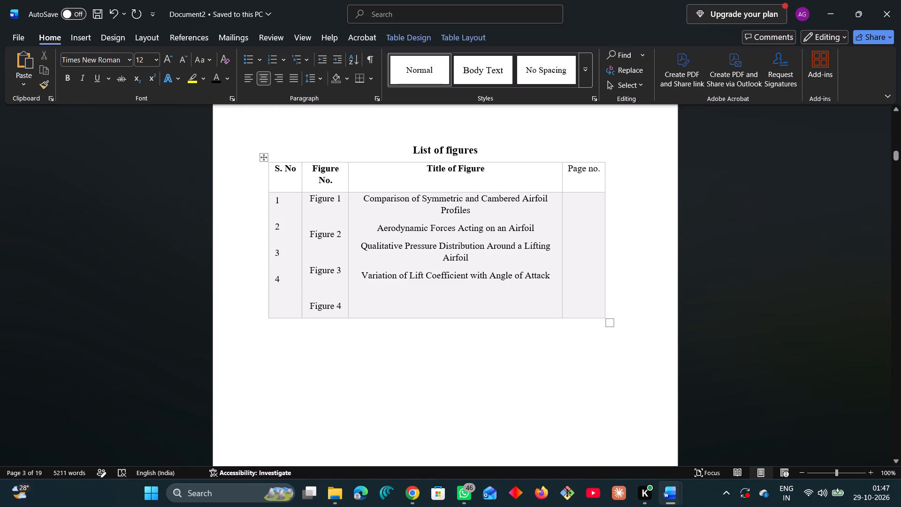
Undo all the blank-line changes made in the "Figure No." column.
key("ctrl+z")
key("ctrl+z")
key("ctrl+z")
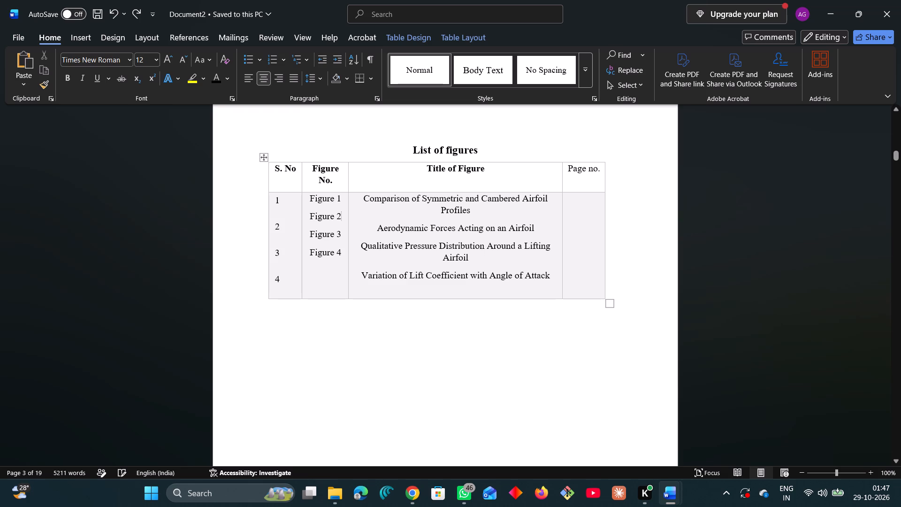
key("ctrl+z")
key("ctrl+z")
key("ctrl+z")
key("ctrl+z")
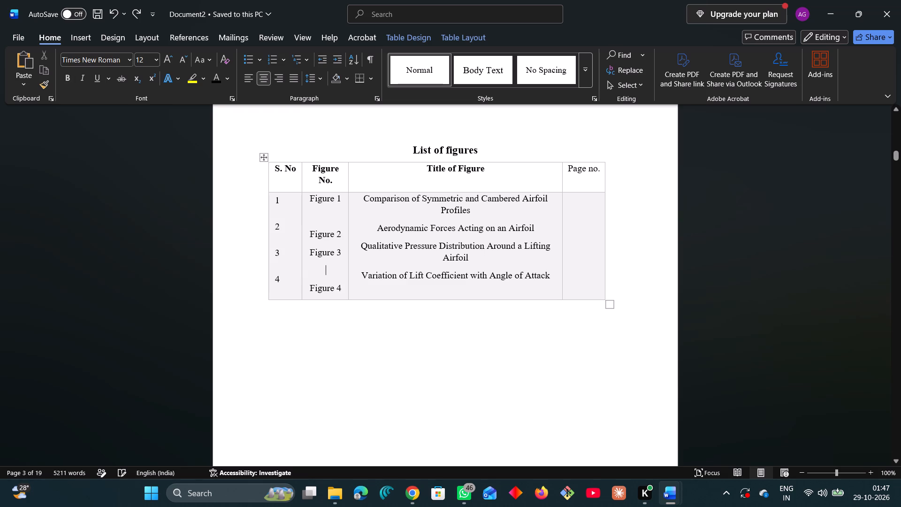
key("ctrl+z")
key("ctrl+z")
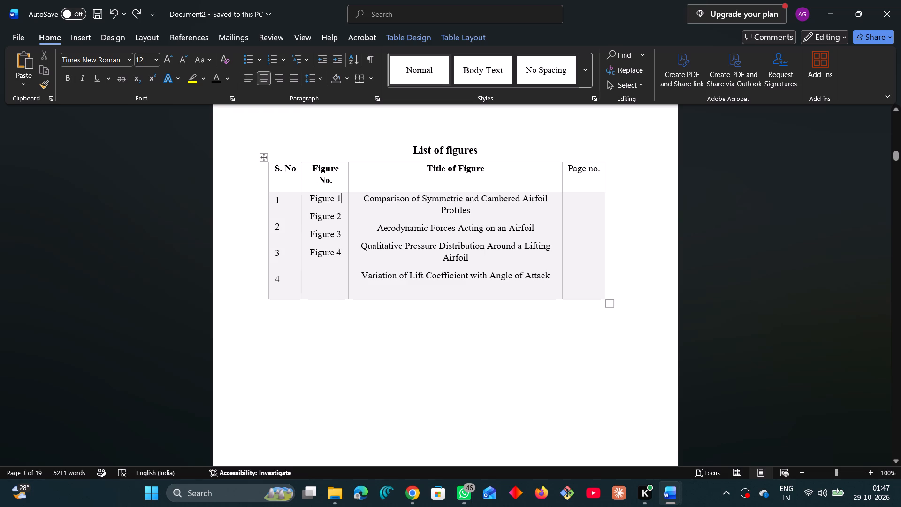
scroll(542, 217, "down", 1)
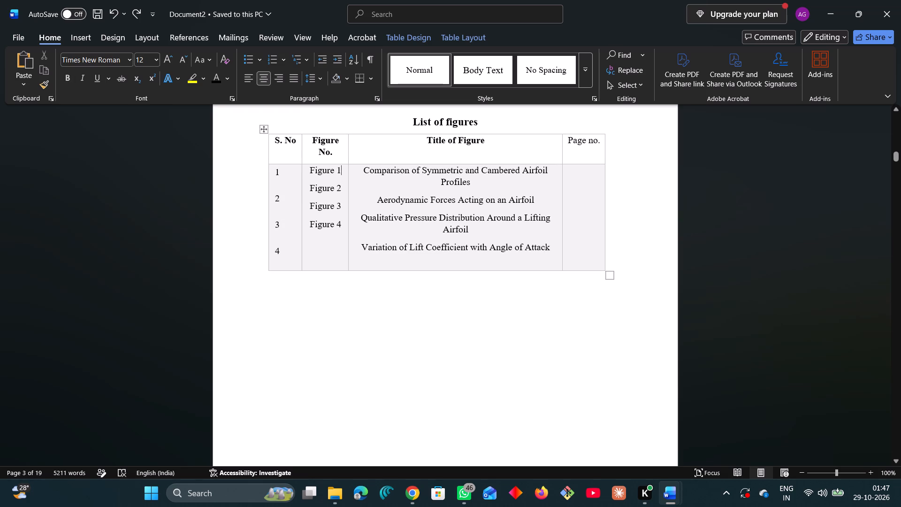
left_click(406, 347)
scroll(404, 344, "down", 17)
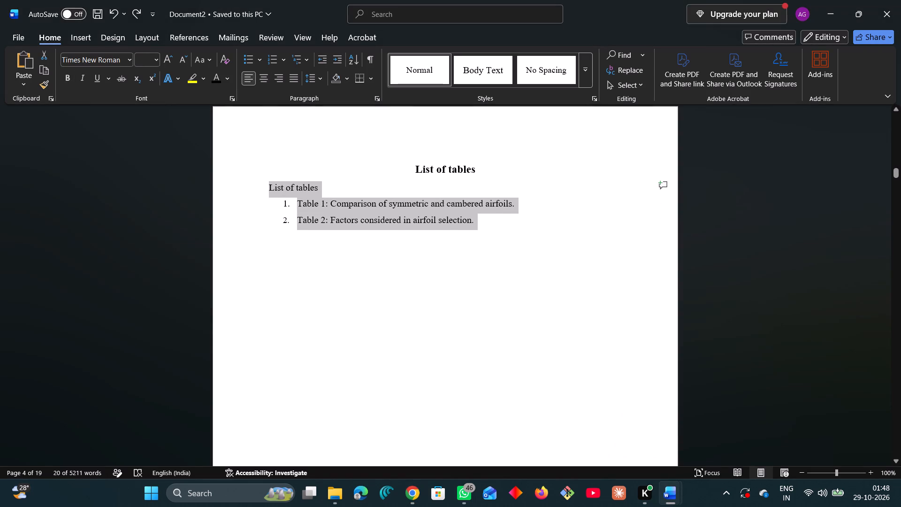
key("ctrl+v")
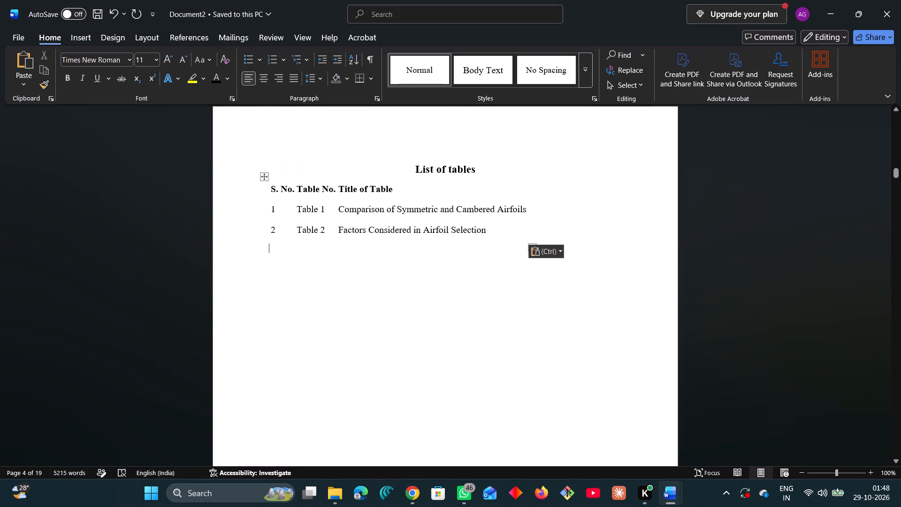
Apply the light grid table style to the whole pasted table under "List of tables".
left_click_drag(269, 189, 444, 221)
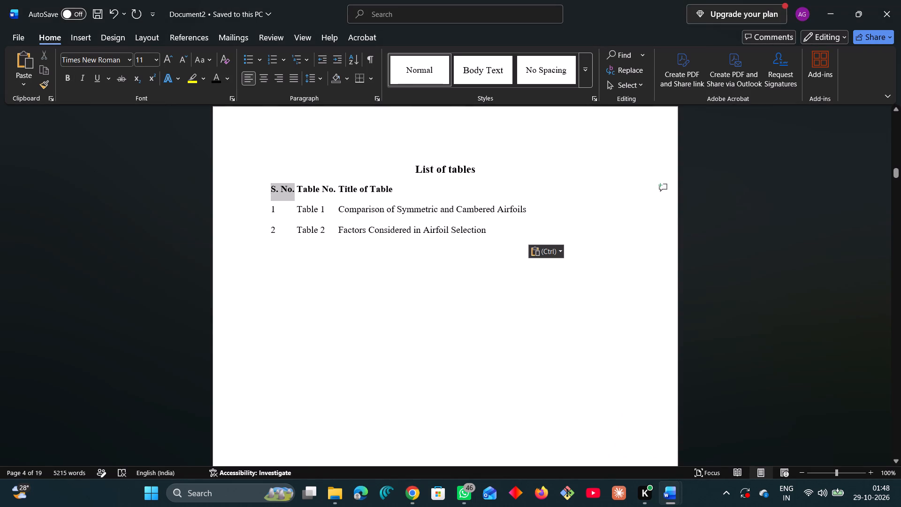
left_click_drag(444, 221, 473, 228)
left_click(432, 40)
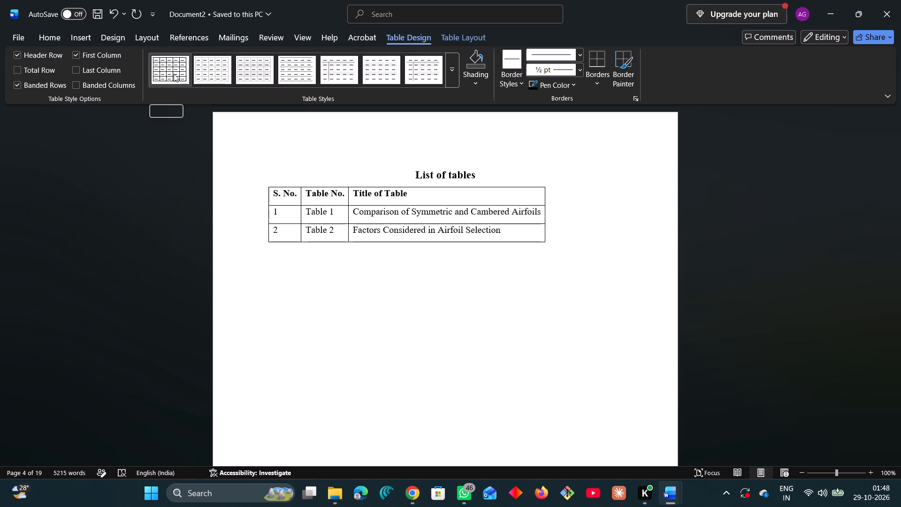
left_click(208, 75)
Centre the text in all cells of the "List of tables" table.
left_click(56, 42)
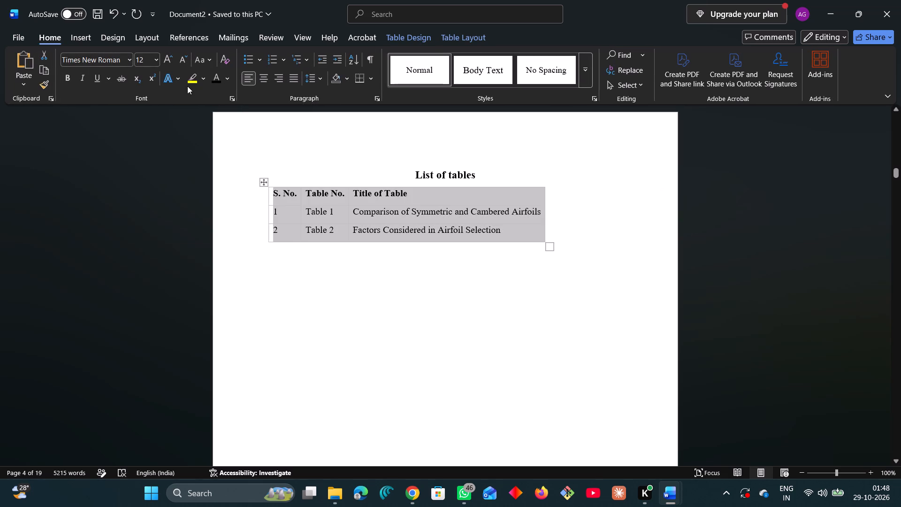
left_click(259, 80)
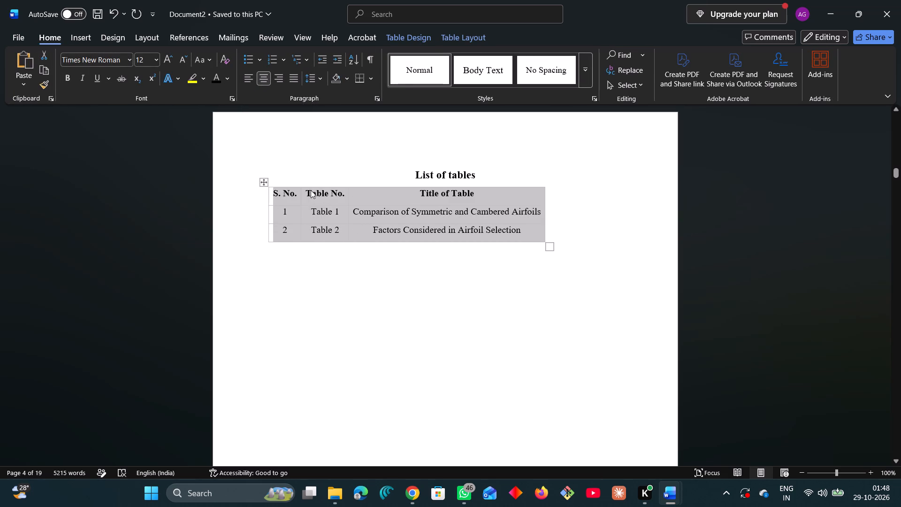
left_click(269, 192)
left_click(274, 193)
left_click(391, 280)
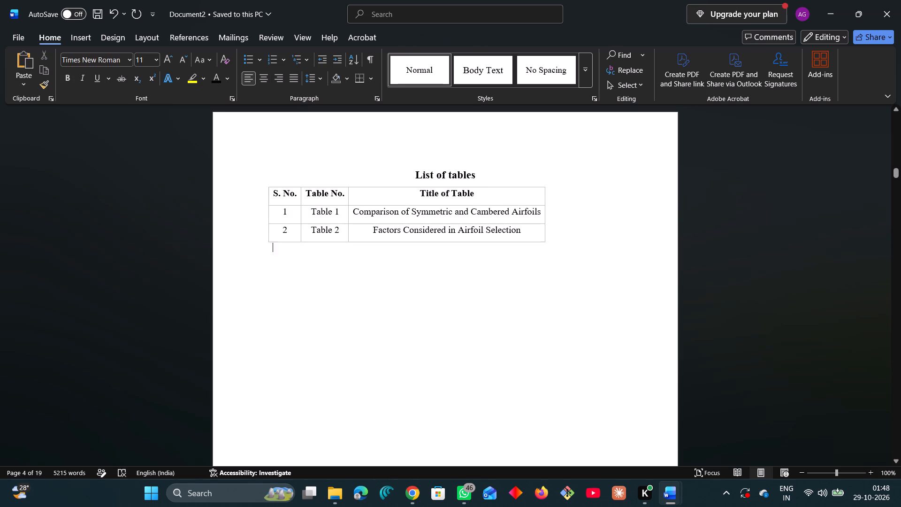
left_click_drag(488, 193, 266, 192)
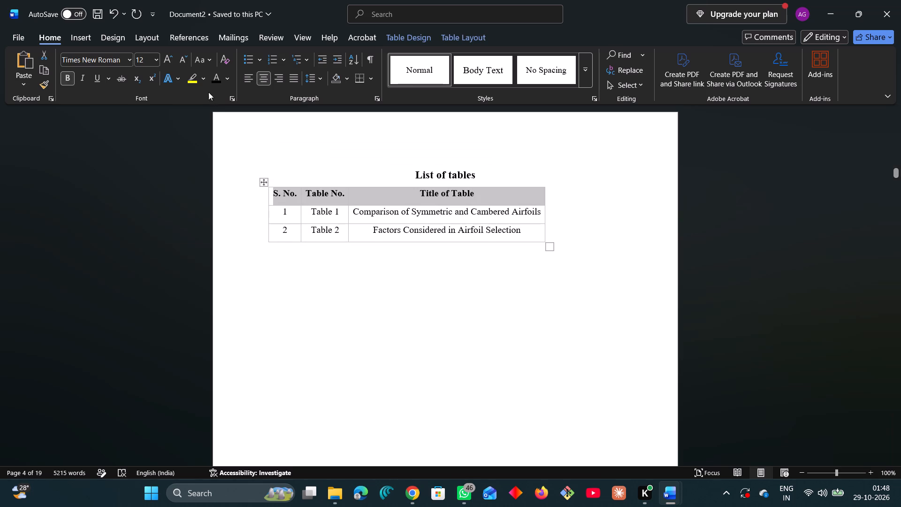
left_click(272, 302)
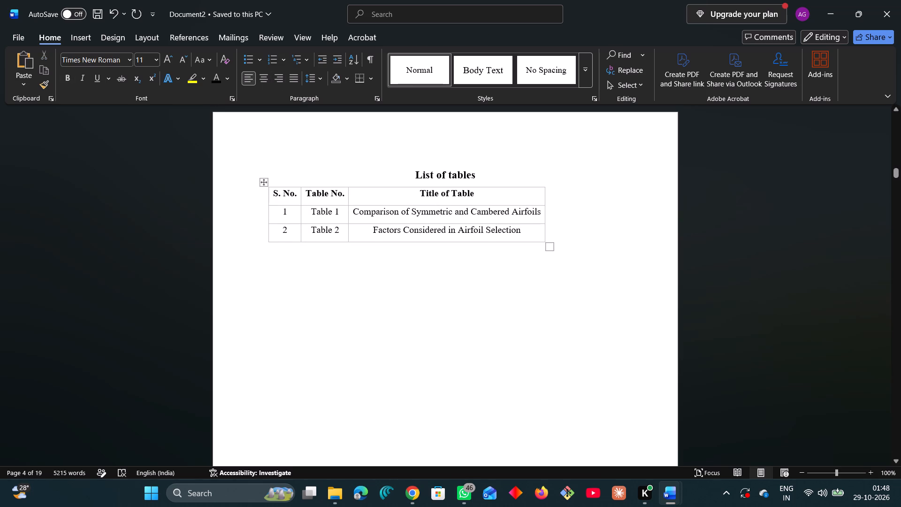
Underline the "List of tables" heading and the "List of figures" heading.
left_click_drag(414, 176, 486, 172)
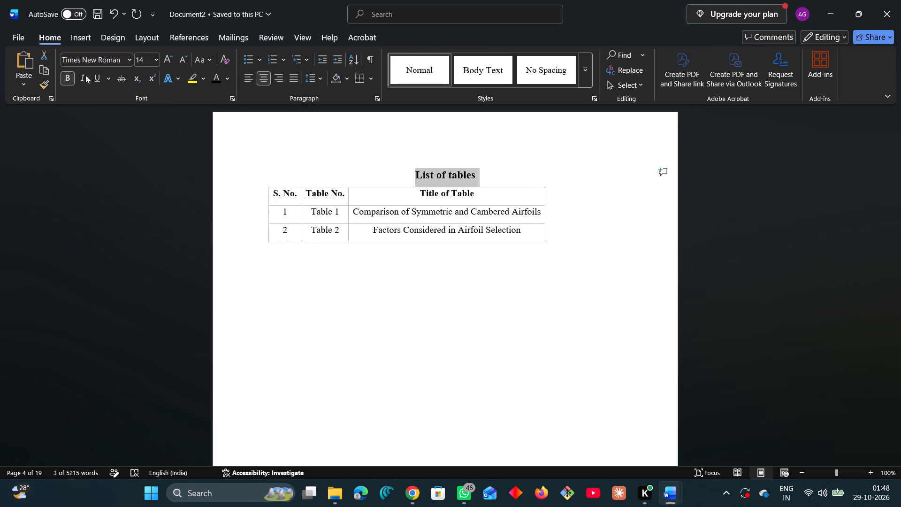
left_click(97, 77)
scroll(477, 368, "up", 17)
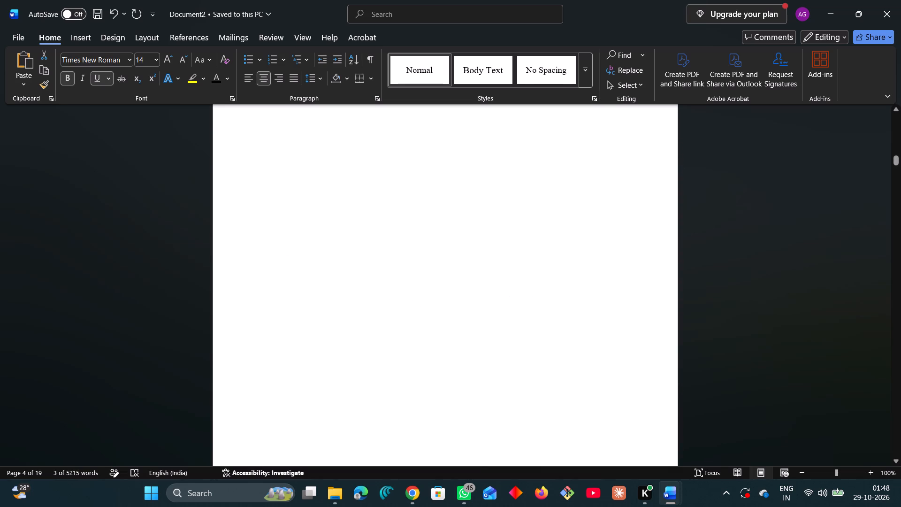
scroll(478, 368, "up", 10)
left_click_drag(483, 268, 395, 269)
key("Return")
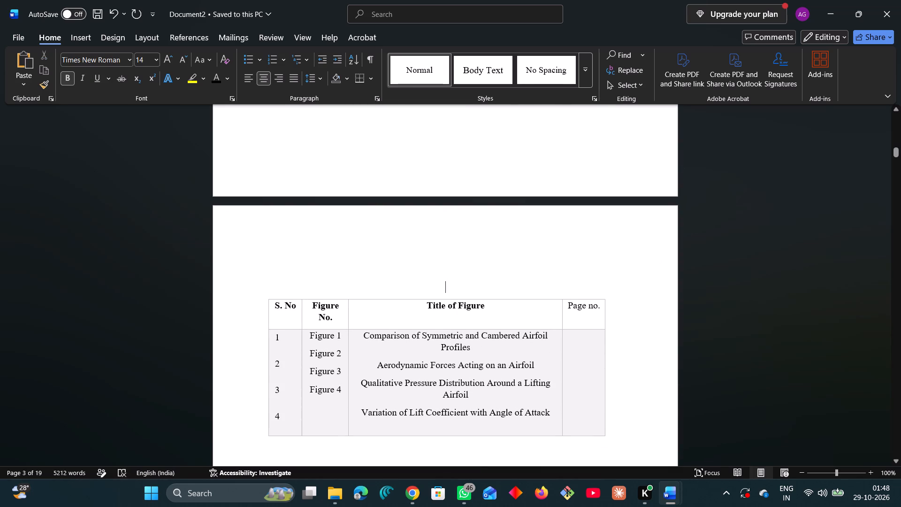
key("ctrl+z")
left_click(92, 78)
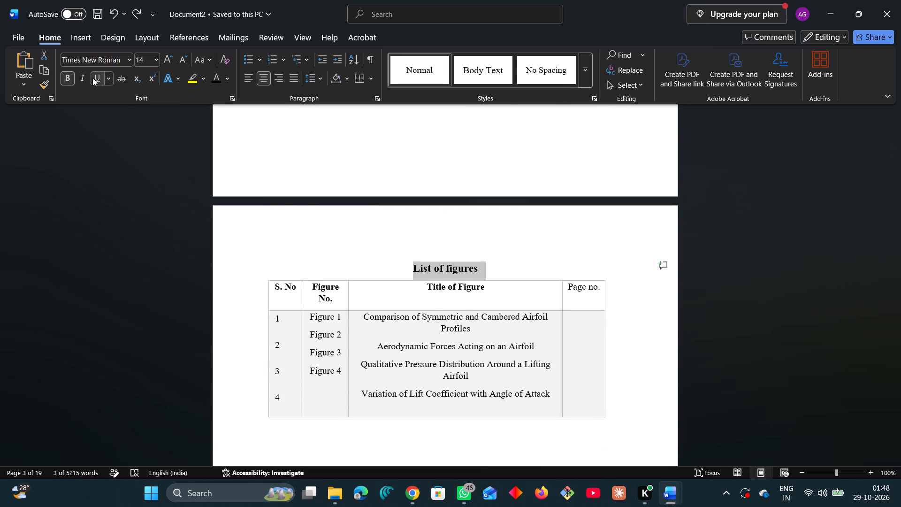
Insert a blank line between the heading and the table on both the "List of figures" and "List of tables" pages.
left_click(493, 269)
key("Return")
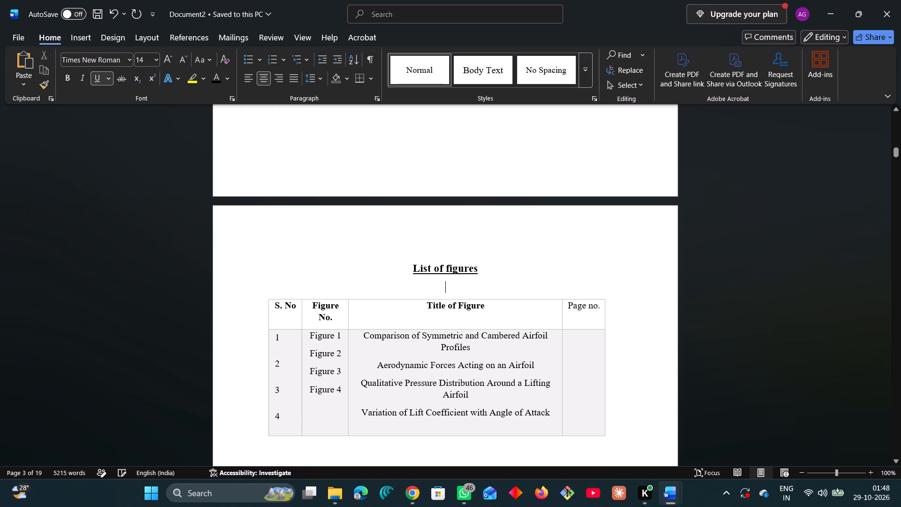
scroll(480, 269, "down", 4)
scroll(477, 275, "down", 18)
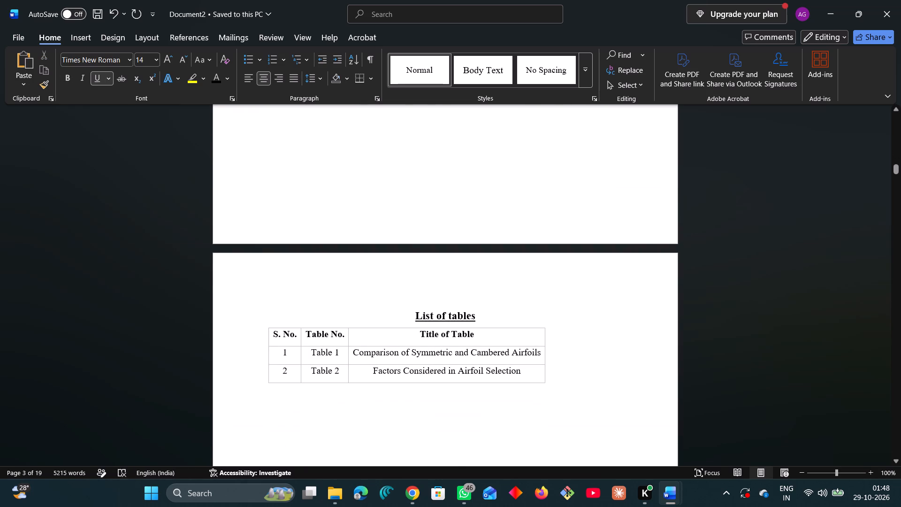
left_click(481, 315)
key("Return")
Increase the line spacing of all text in the "List of tables" table.
left_click_drag(526, 392, 315, 355)
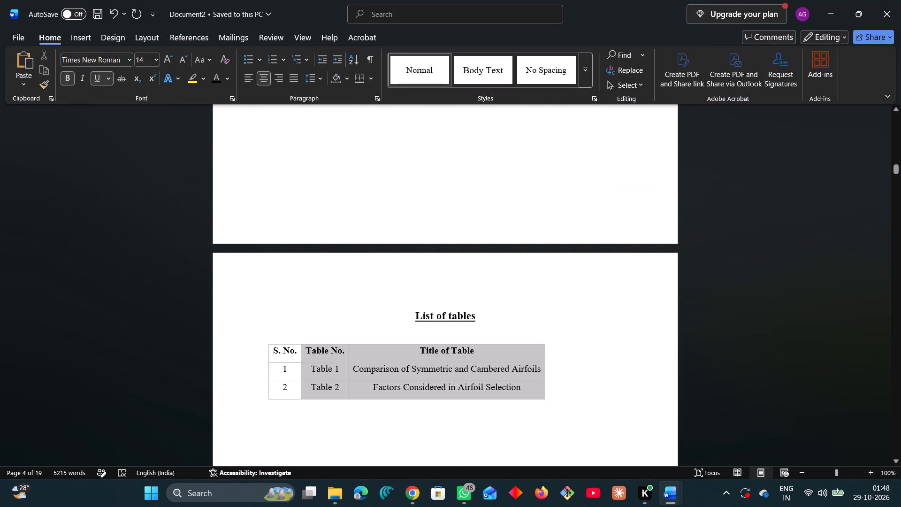
left_click_drag(315, 355, 284, 353)
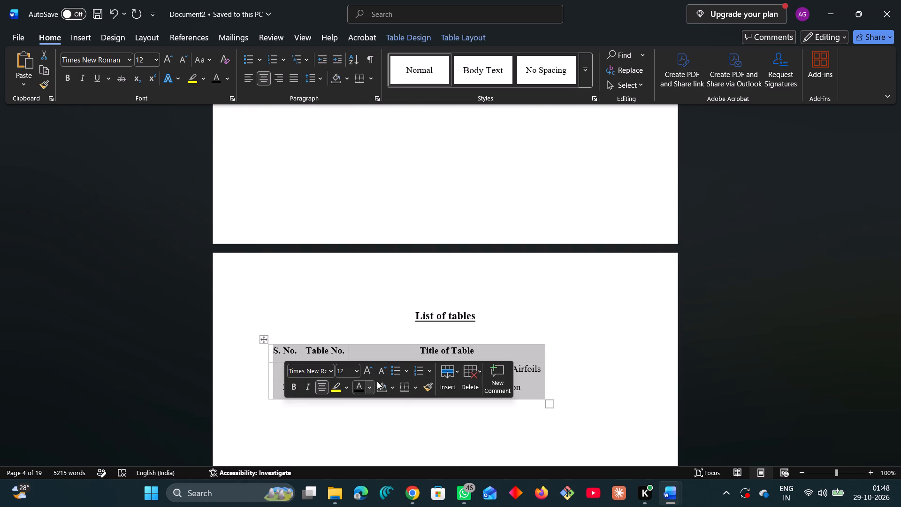
left_click(318, 79)
left_click(347, 121)
Increase the line spacing in the S. No, Figure No. and Title of Figure columns of the "List of figures" table.
scroll(450, 243, "up", 5)
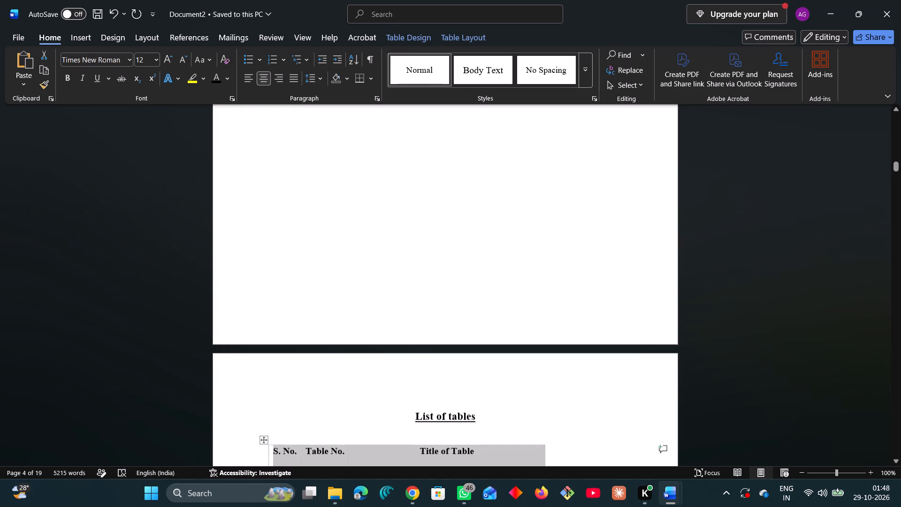
scroll(437, 266, "up", 13)
left_click_drag(556, 307, 395, 267)
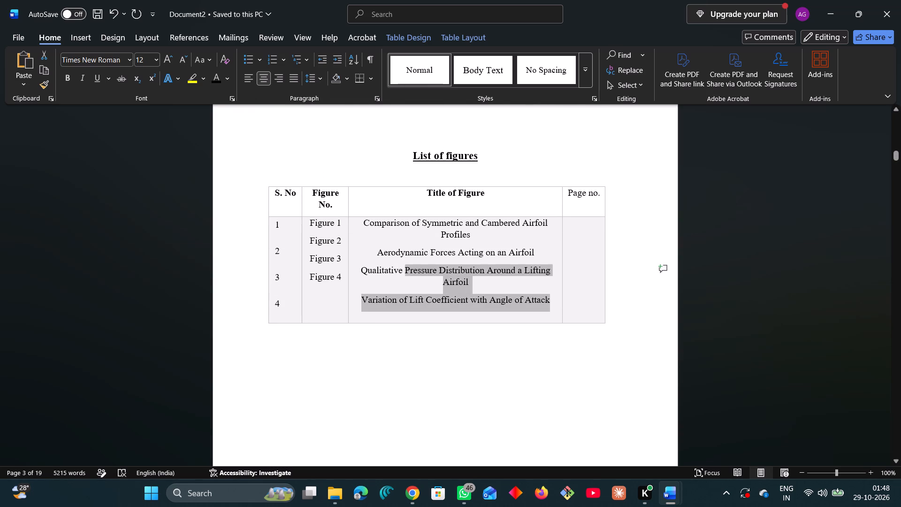
left_click_drag(395, 267, 258, 193)
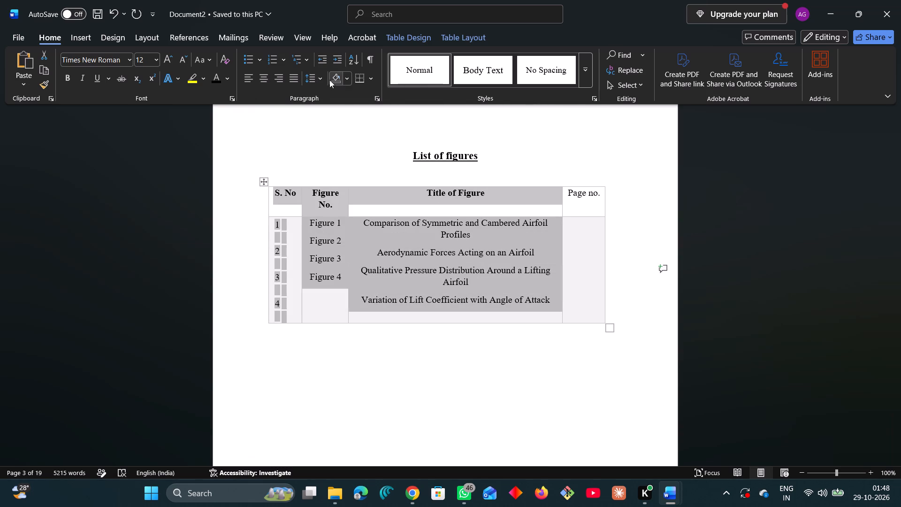
left_click(323, 78)
left_click(336, 125)
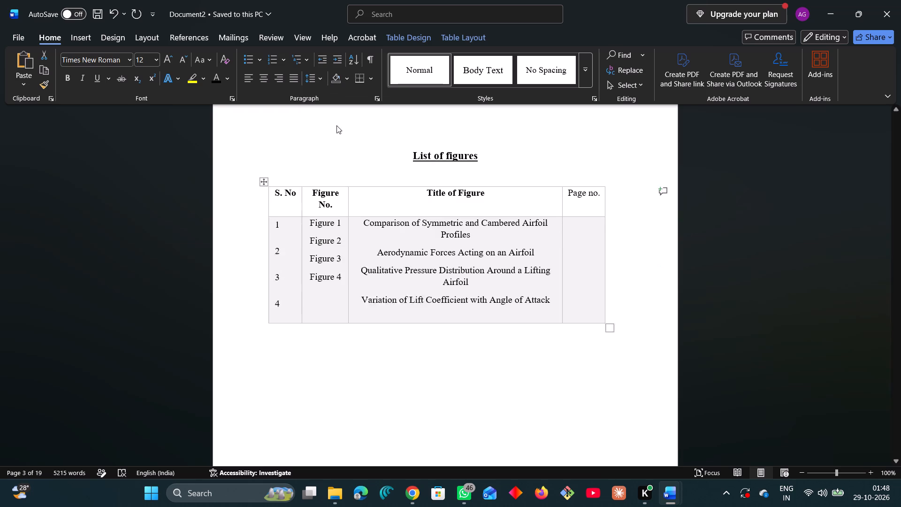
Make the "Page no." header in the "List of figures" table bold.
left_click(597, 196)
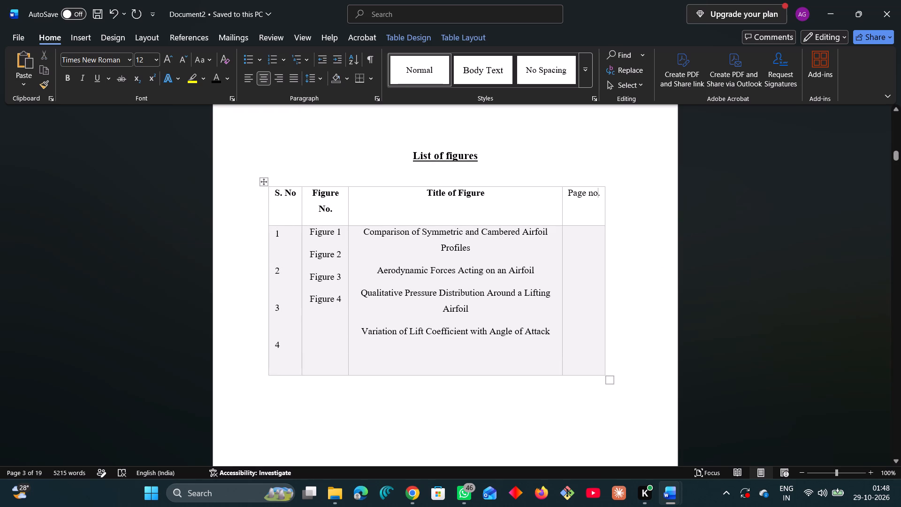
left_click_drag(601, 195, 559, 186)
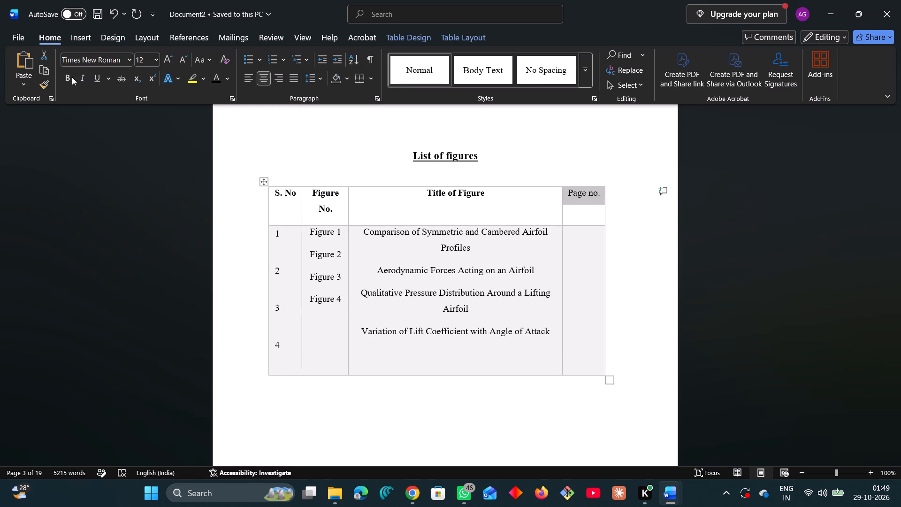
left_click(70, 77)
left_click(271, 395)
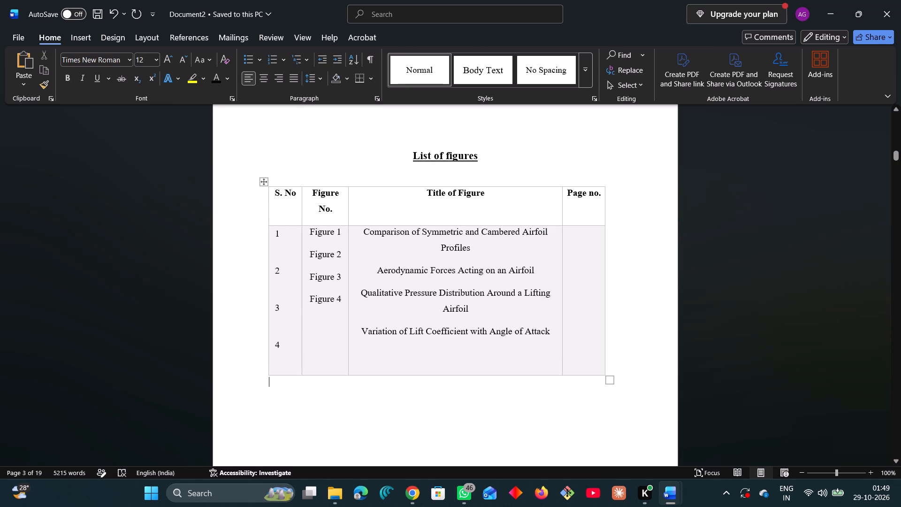
Delete the Figure 4, Figure 3 and Figure 2 entries from the "Figure No." column, keeping Figure 1.
left_click(308, 299)
left_click_drag(342, 299, 314, 297)
key("BackSpace")
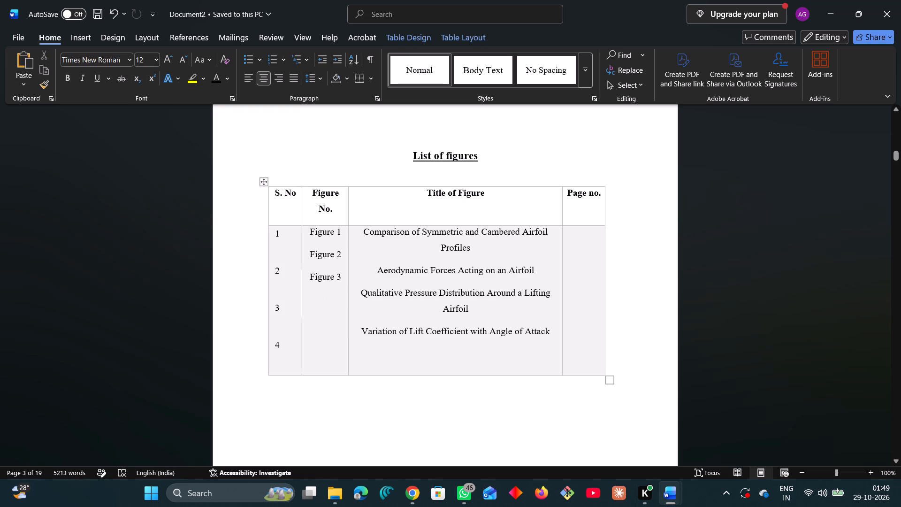
left_click_drag(339, 278, 303, 278)
key("BackSpace")
left_click_drag(342, 254, 333, 254)
left_click_drag(333, 254, 310, 255)
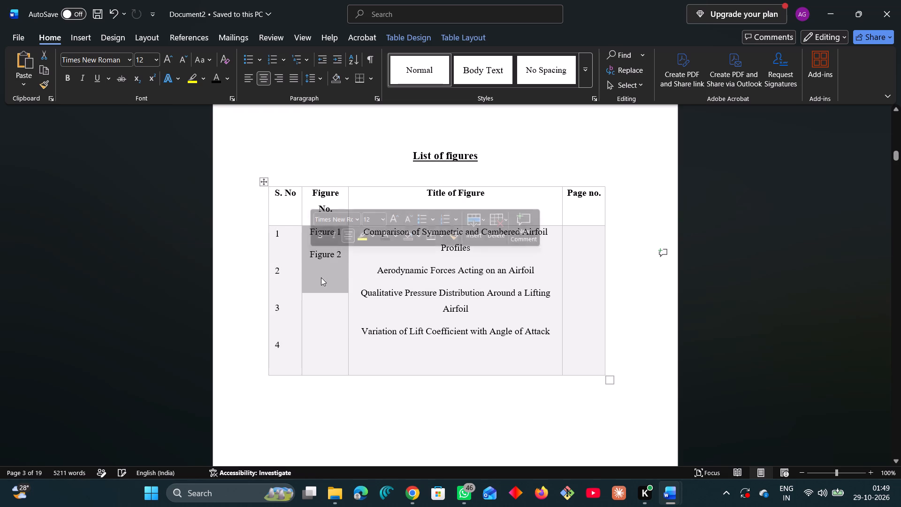
left_click(321, 277)
left_click_drag(342, 257, 311, 256)
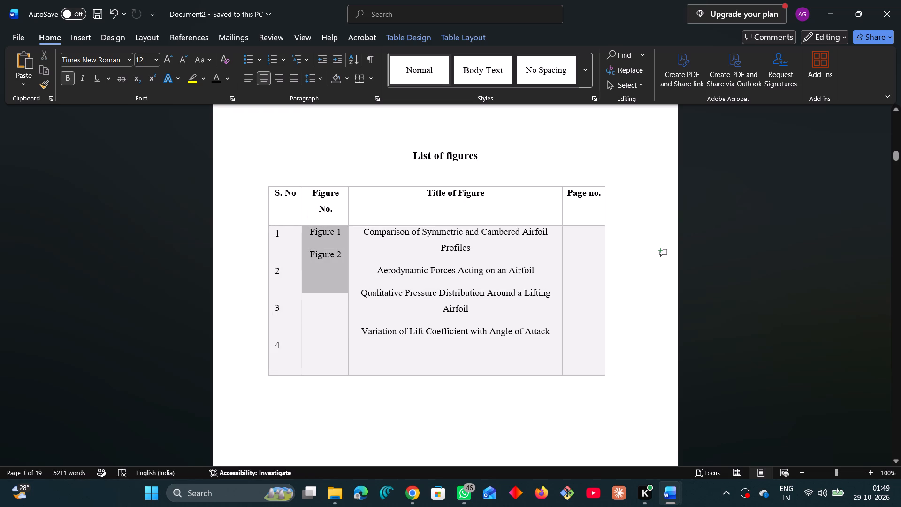
left_click_drag(311, 256, 314, 256)
left_click(335, 315)
left_click_drag(342, 257, 324, 256)
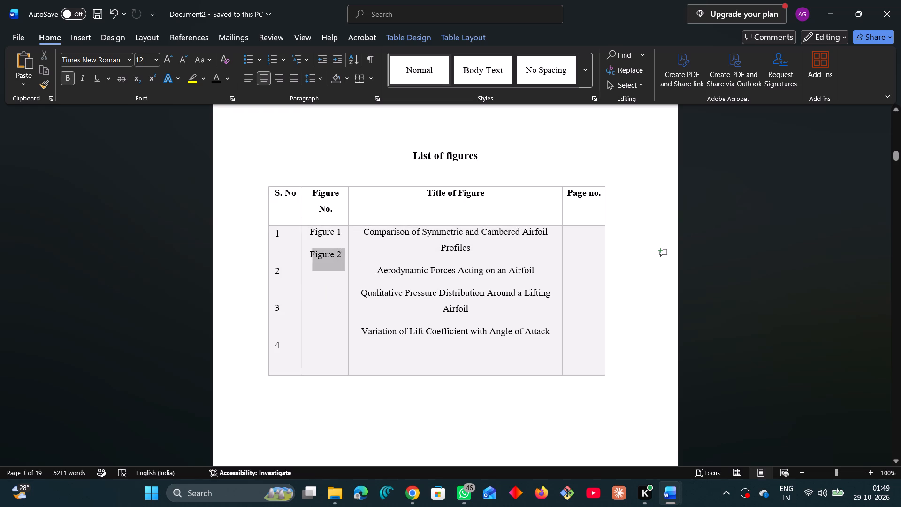
left_click_drag(324, 256, 319, 255)
key("BackSpace")
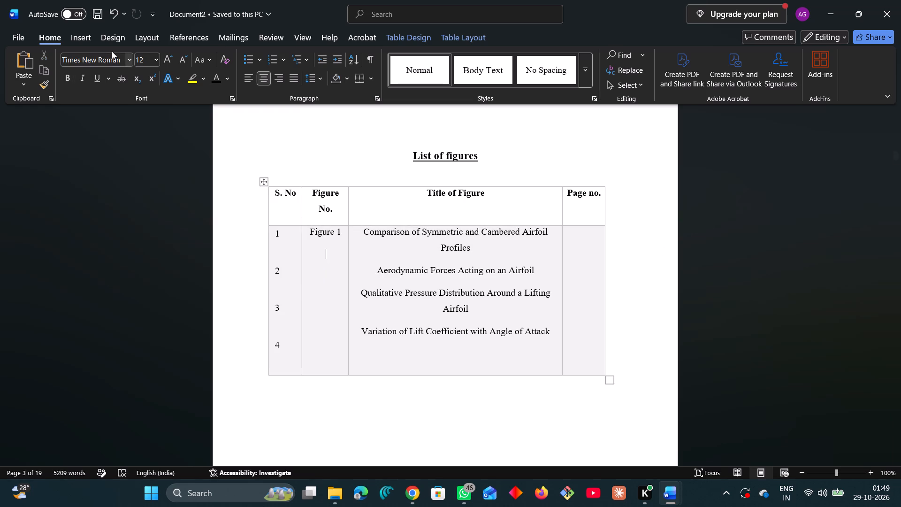
Apply the unshaded light grid table style to the "List of figures" table.
left_click(421, 37)
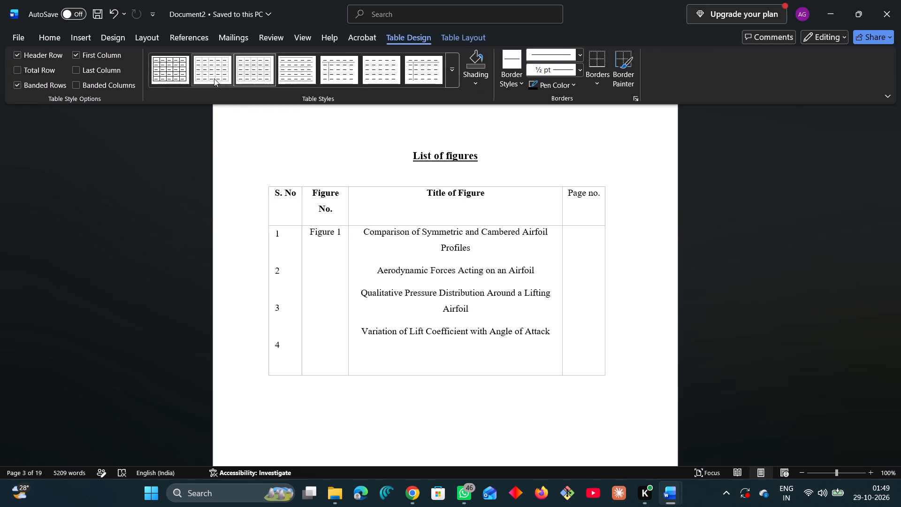
left_click(214, 78)
left_click(243, 184)
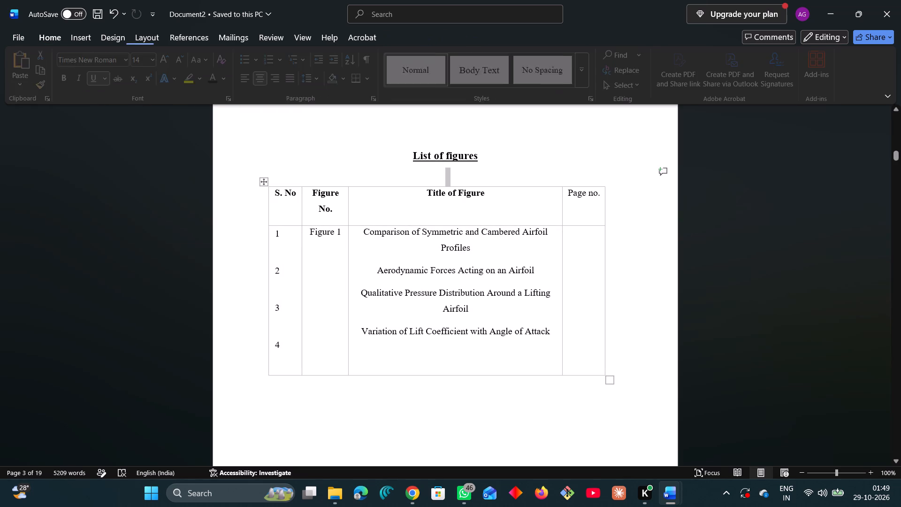
Add a "Figure 2" entry below Figure 1 in the "Figure No." column, leaving a blank line between, in non-bold text.
left_click(311, 276)
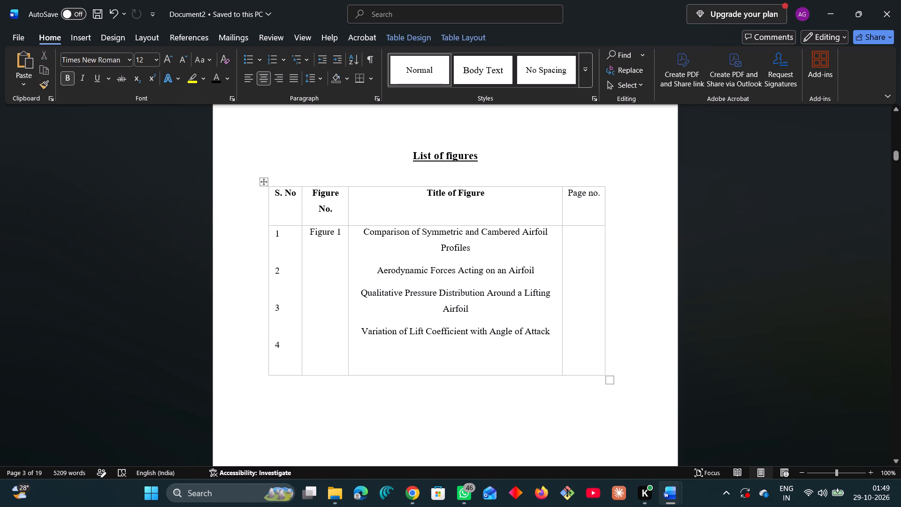
key("Return")
key("f")
key("BackSpace")
key("BackSpace")
type("Fi")
type("gure 2")
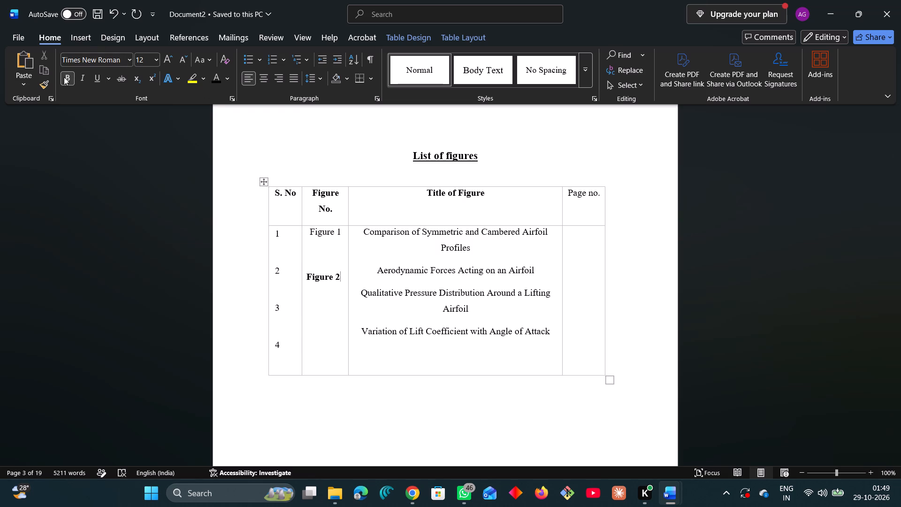
left_click(64, 77)
left_click_drag(340, 278, 307, 281)
left_click(328, 316)
left_click_drag(343, 277, 316, 277)
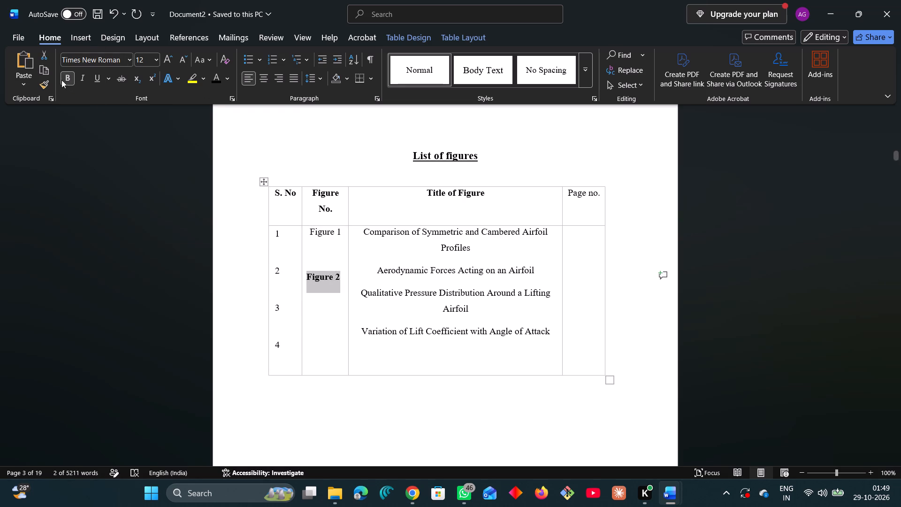
left_click(63, 78)
left_click(344, 276)
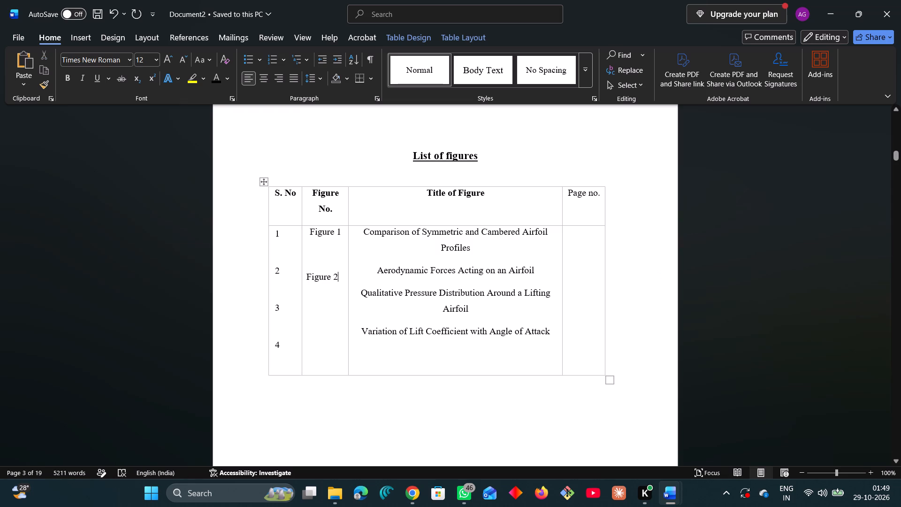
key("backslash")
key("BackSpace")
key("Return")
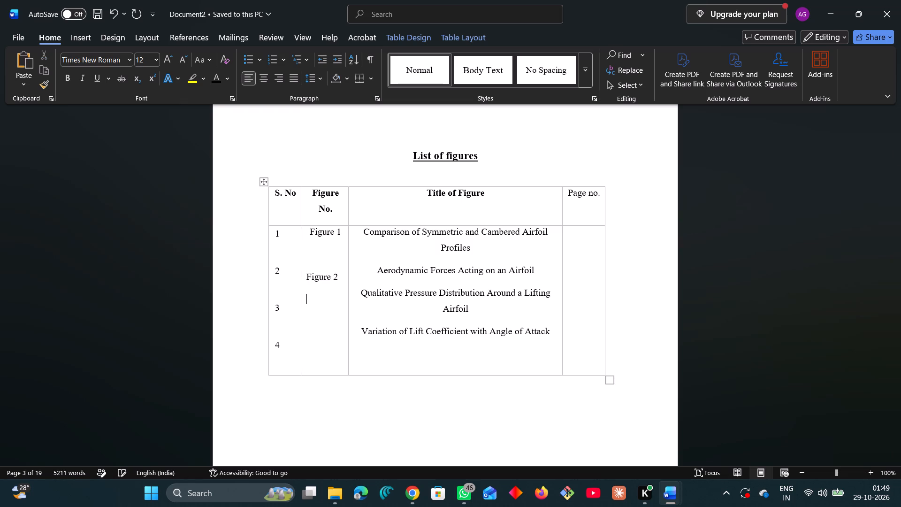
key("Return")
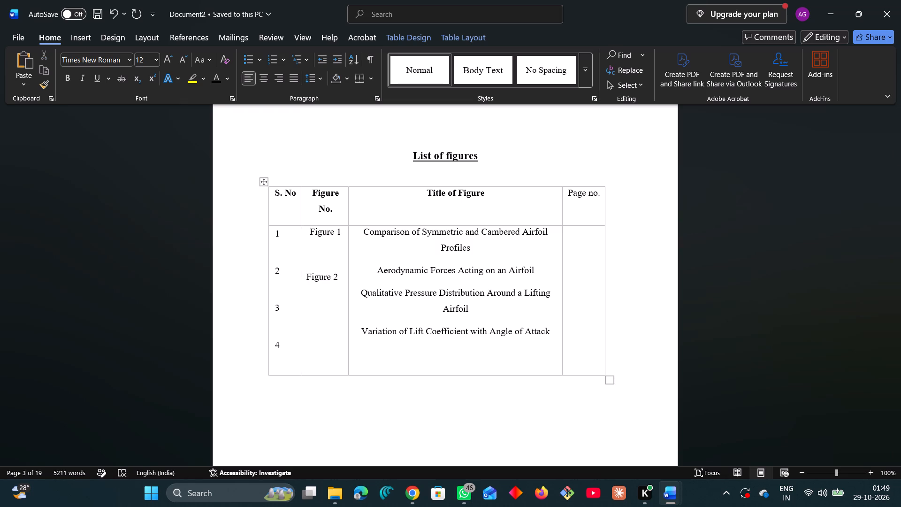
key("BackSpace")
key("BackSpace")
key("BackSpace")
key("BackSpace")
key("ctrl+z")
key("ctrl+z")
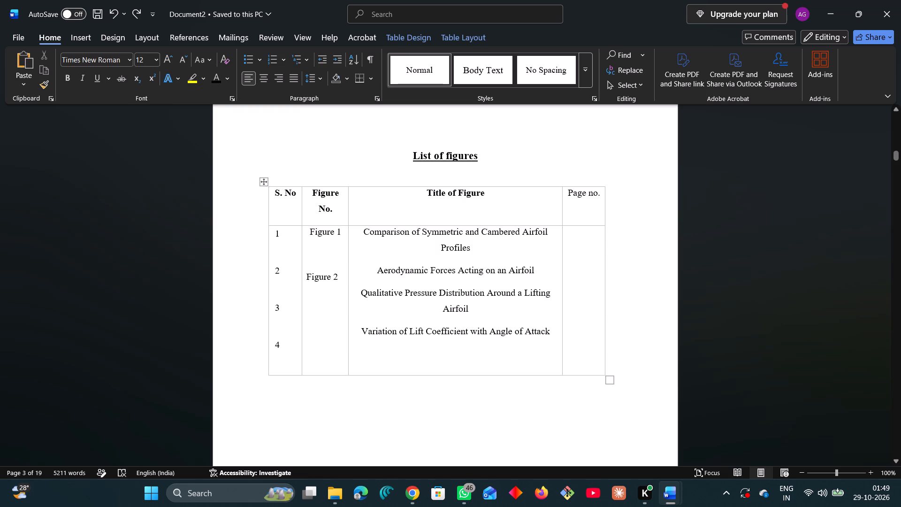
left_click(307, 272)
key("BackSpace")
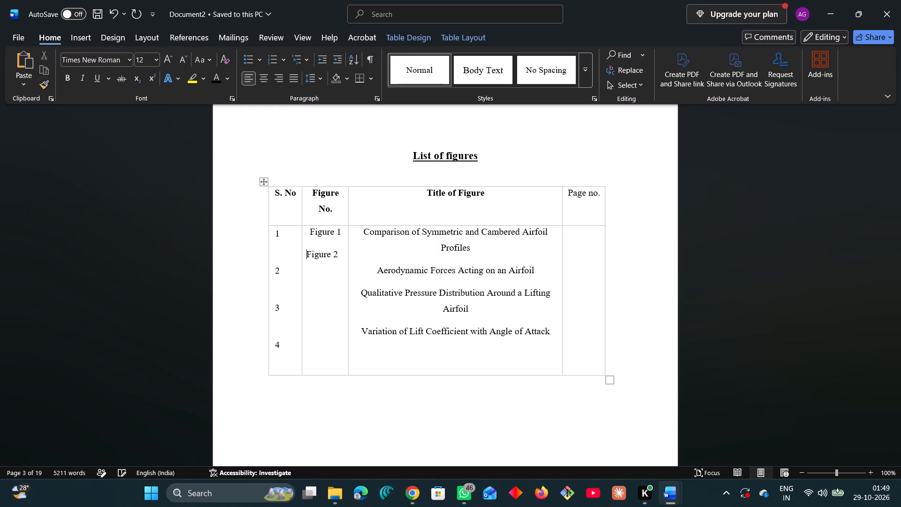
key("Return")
Centre the "Figure 2" entry in the "Figure No." column.
left_click_drag(343, 273, 315, 276)
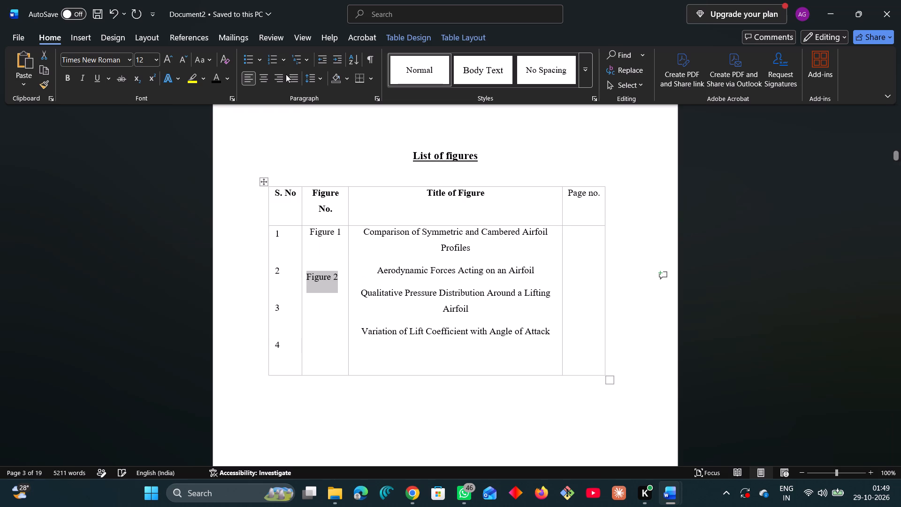
left_click(261, 73)
left_click_drag(319, 330, 317, 335)
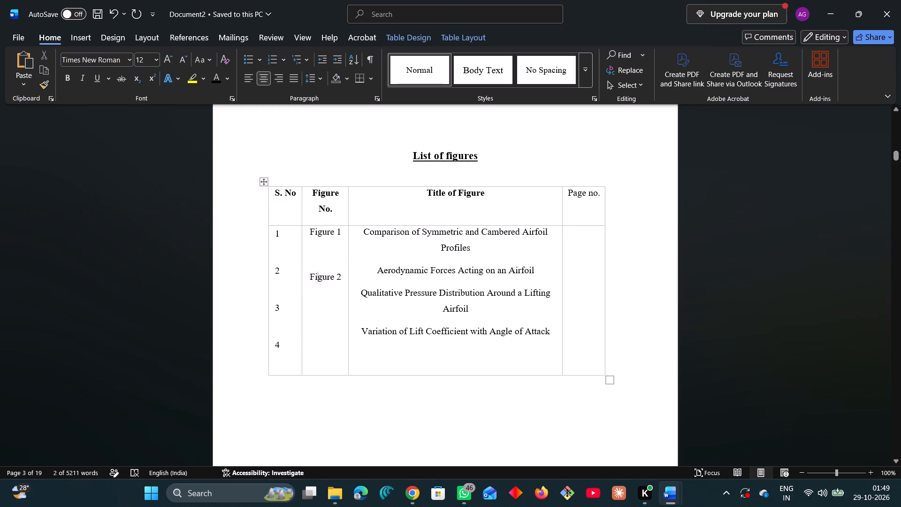
left_click(309, 304)
left_click(310, 313)
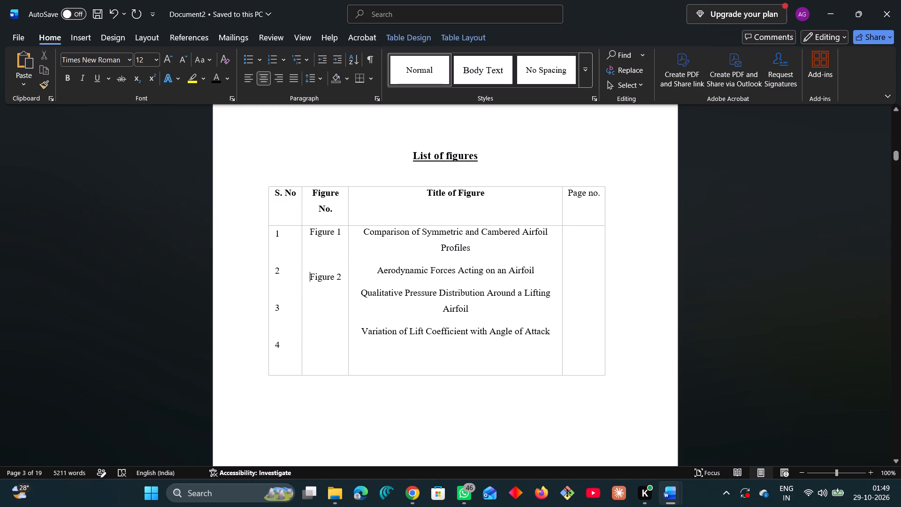
Add the entries "Figure 3" and "Figure 4" below Figure 2 in the "Figure No." column.
left_click_drag(345, 276, 339, 276)
key("Return")
key("Return")
key("shift+f")
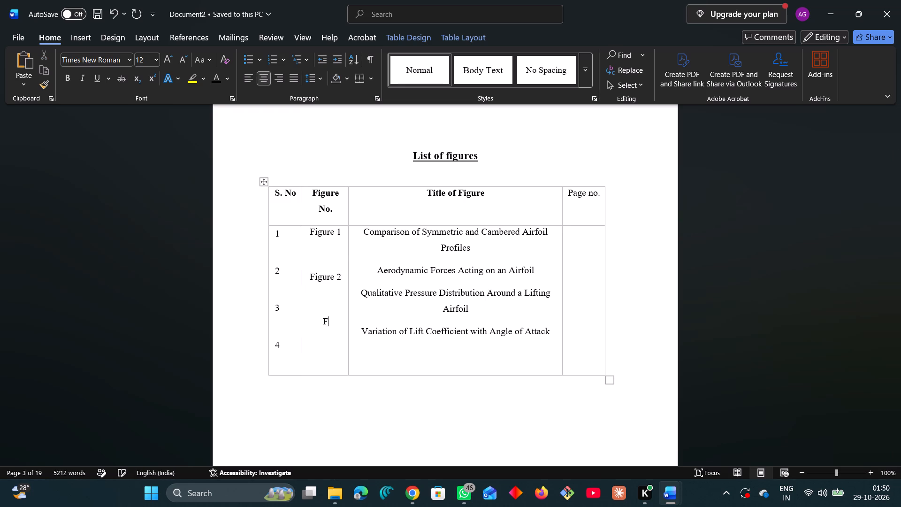
type("igure 3")
key("Down")
key("Up")
key("Down")
key("Up")
key("Return")
type("Figure 4")
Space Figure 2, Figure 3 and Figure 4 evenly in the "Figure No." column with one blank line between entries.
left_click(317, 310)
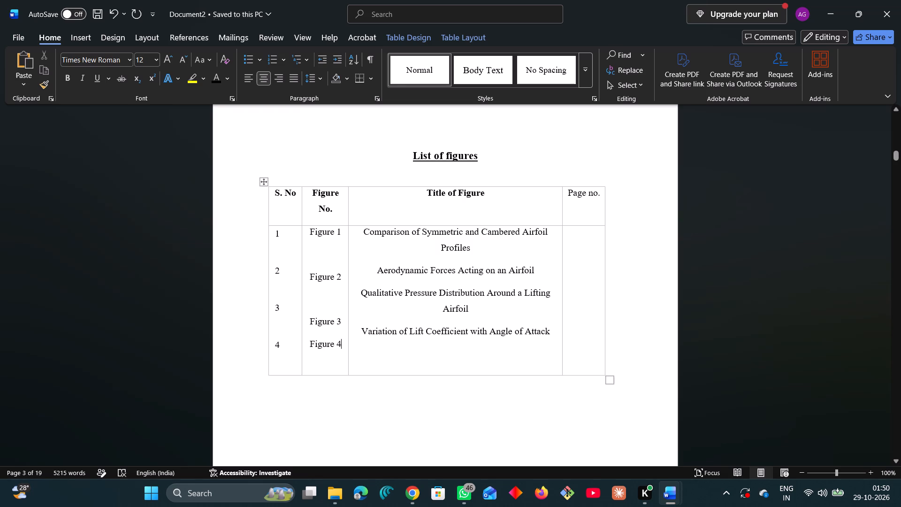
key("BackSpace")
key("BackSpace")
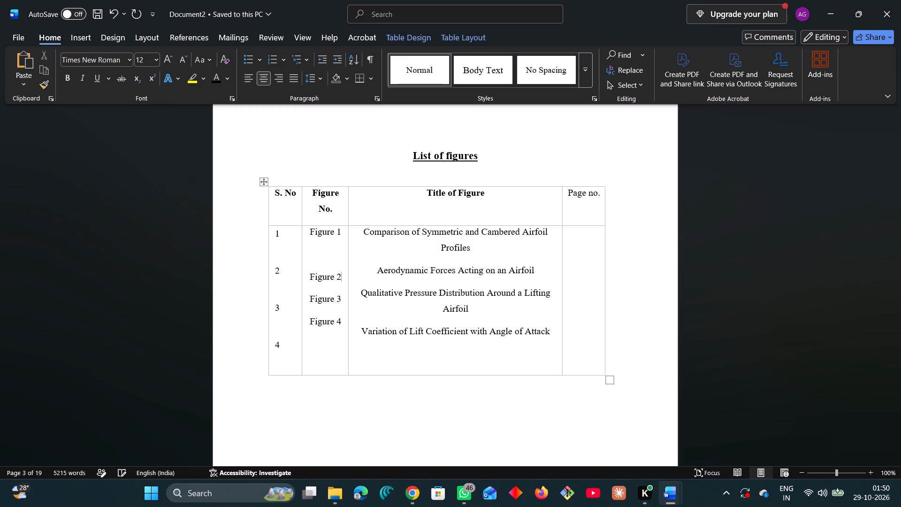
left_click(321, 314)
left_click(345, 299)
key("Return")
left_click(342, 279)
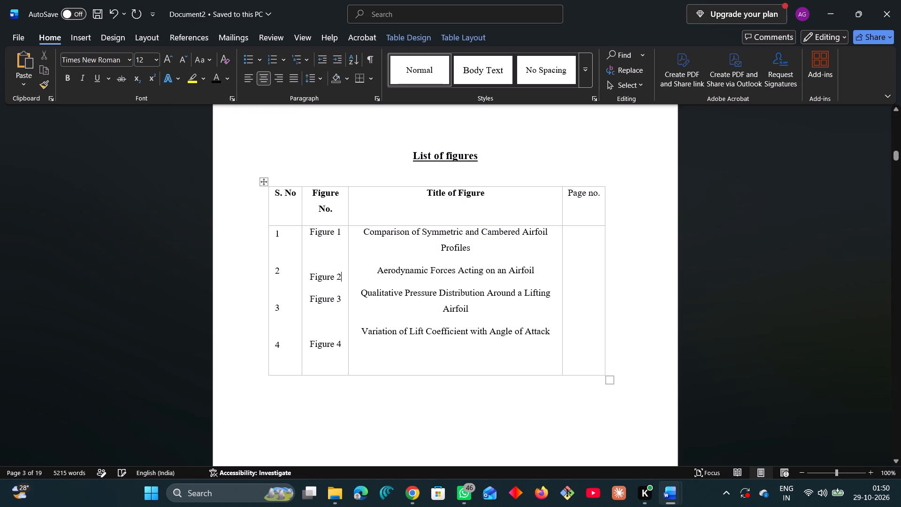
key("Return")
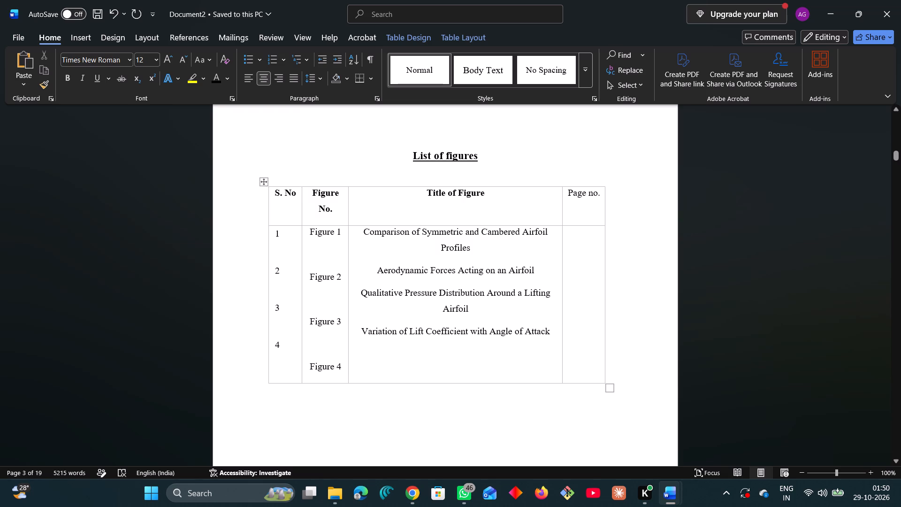
Remove the blank lines in the "Figure No." column so Figure 1 to Figure 4 follow on consecutive lines.
key("BackSpace")
key("BackSpace")
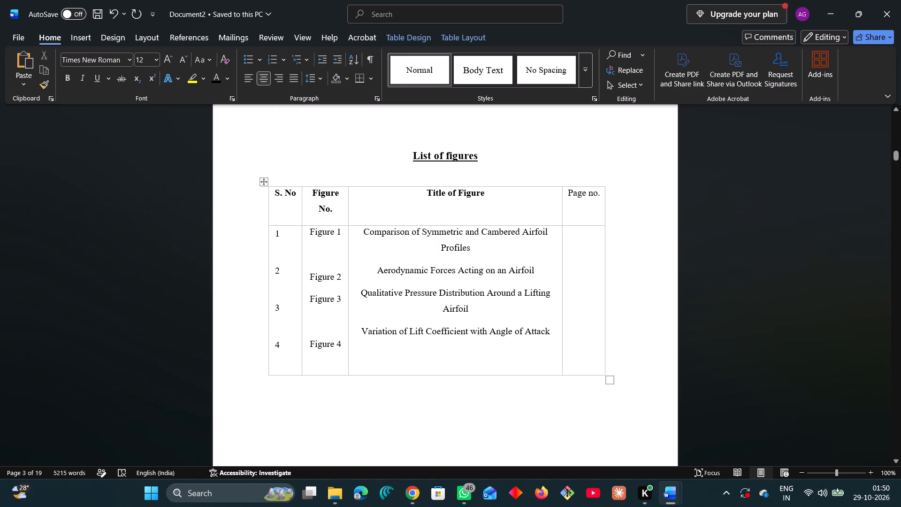
left_click(327, 262)
key("BackSpace")
left_click(318, 310)
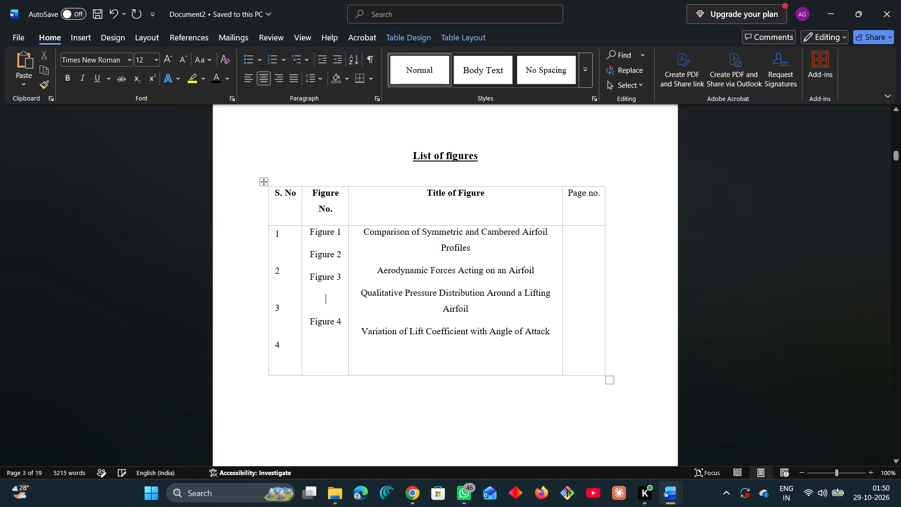
key("BackSpace")
key("BackSpace")
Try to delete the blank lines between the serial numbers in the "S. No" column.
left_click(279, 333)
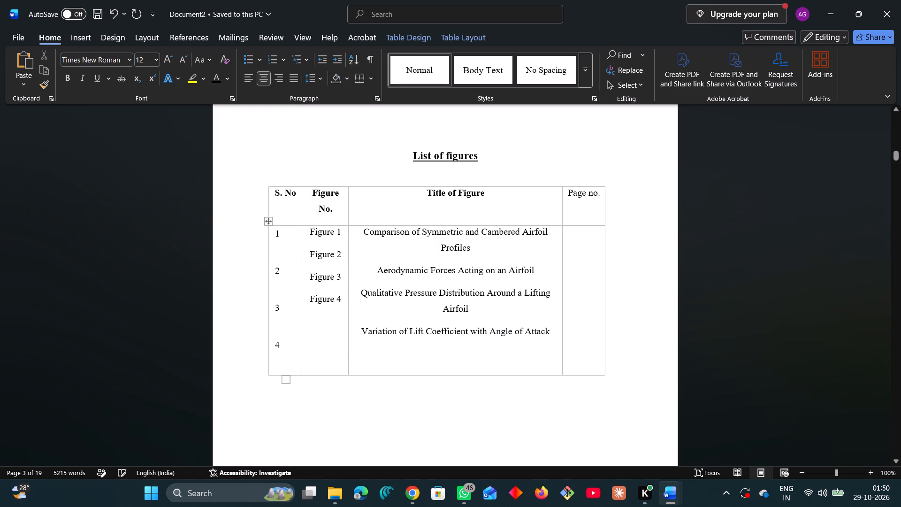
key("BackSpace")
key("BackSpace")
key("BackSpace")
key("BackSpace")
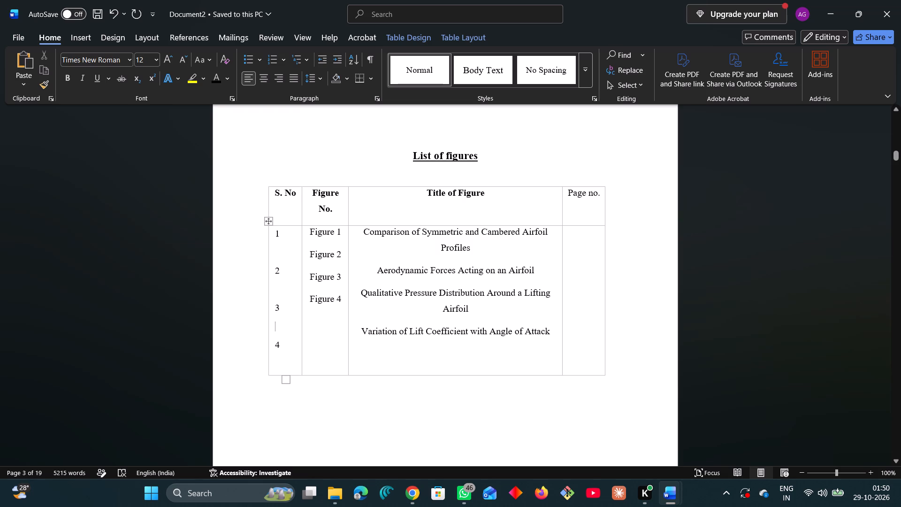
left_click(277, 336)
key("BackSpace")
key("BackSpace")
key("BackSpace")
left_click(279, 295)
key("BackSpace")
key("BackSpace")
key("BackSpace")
Set the line spacing of serial numbers 1 to 4 in the "S. No" column to 1.5.
left_click_drag(283, 353, 276, 243)
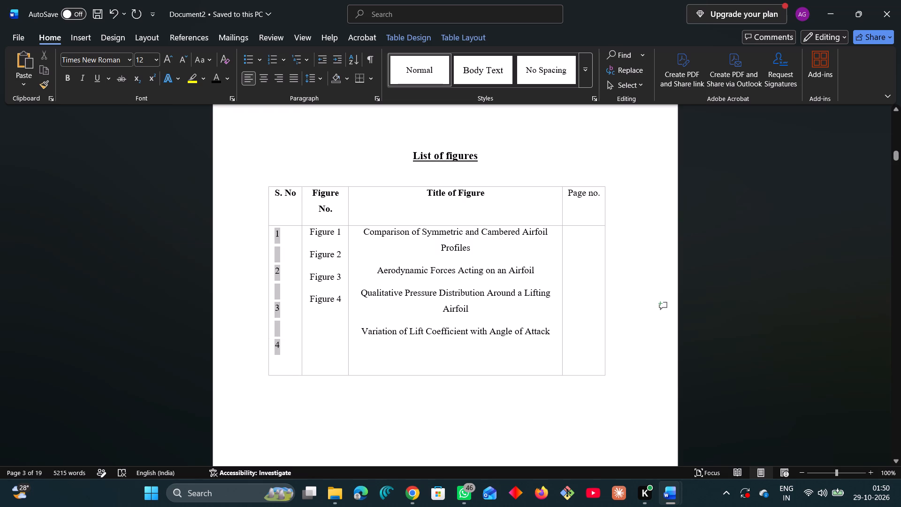
left_click_drag(276, 243, 275, 242)
left_click(312, 76)
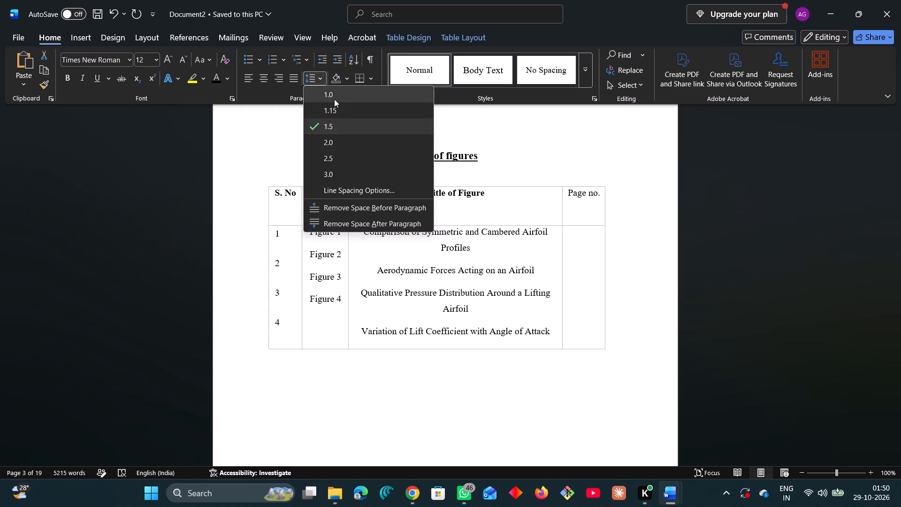
left_click(328, 127)
left_click(292, 298)
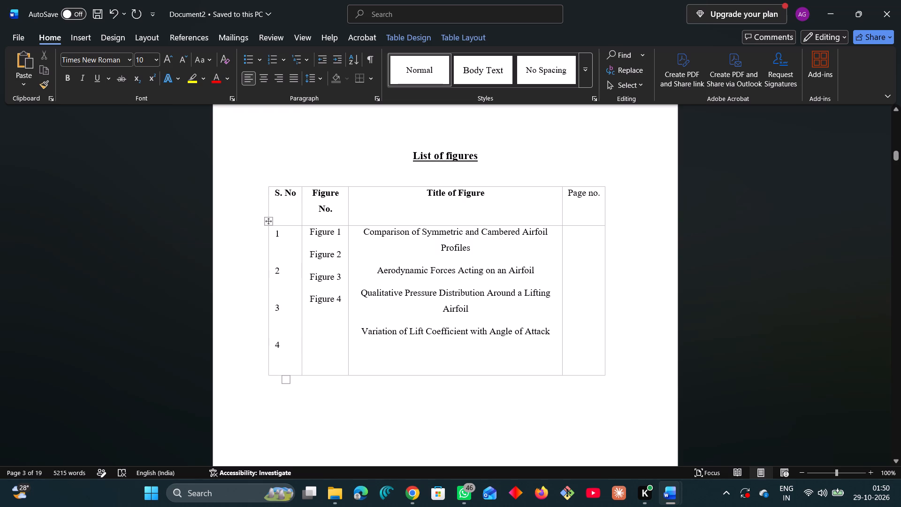
Widen the "Title of Figure" column into the "Page no." column so each figure title fits on one line.
left_click_drag(562, 193, 579, 196)
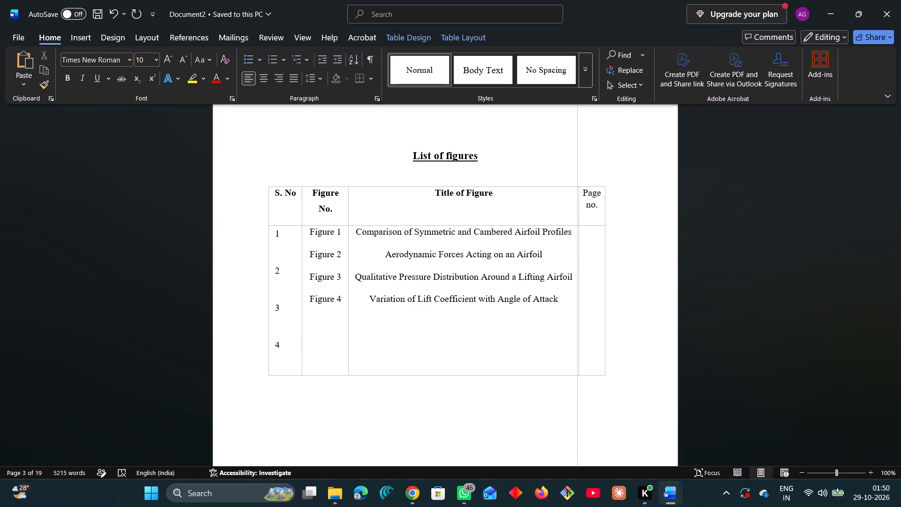
Widen the "Title of Figure" column slightly more into the "Page no." column in the List of figures table.
left_click_drag(579, 196, 582, 196)
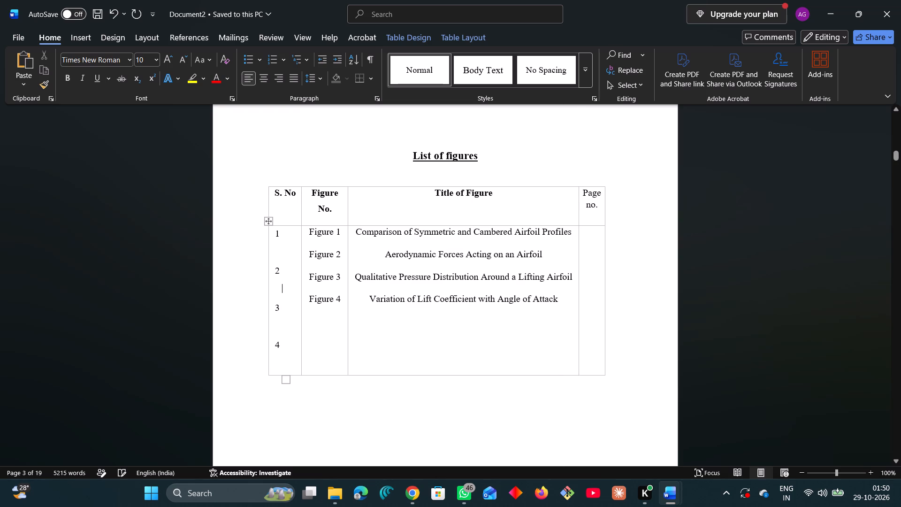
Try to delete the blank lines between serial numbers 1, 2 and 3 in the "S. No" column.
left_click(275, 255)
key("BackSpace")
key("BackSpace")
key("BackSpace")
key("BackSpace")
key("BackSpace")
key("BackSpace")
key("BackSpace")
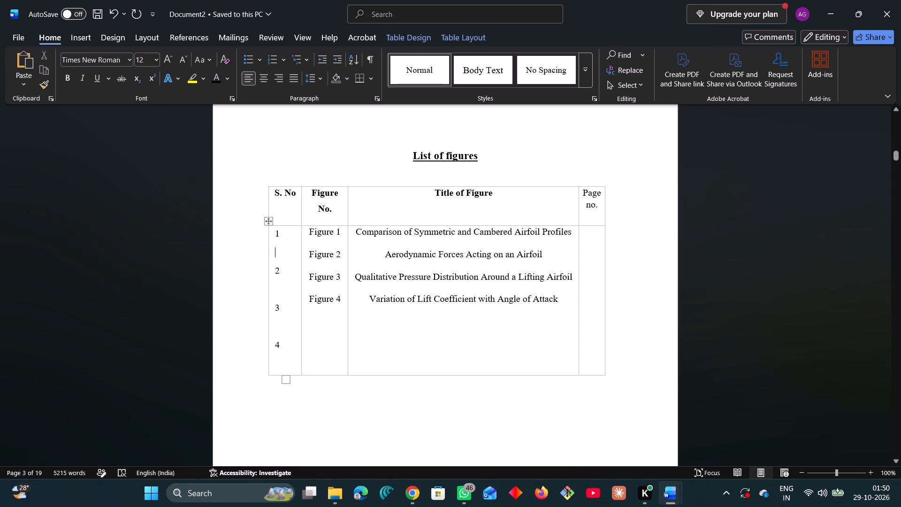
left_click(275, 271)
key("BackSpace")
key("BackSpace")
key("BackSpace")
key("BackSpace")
Delete serial numbers 1 to 4 and their blank lines from the "S. No" column of the List of figures table.
left_click_drag(284, 348, 275, 257)
key("BackSpace")
key("BackSpace")
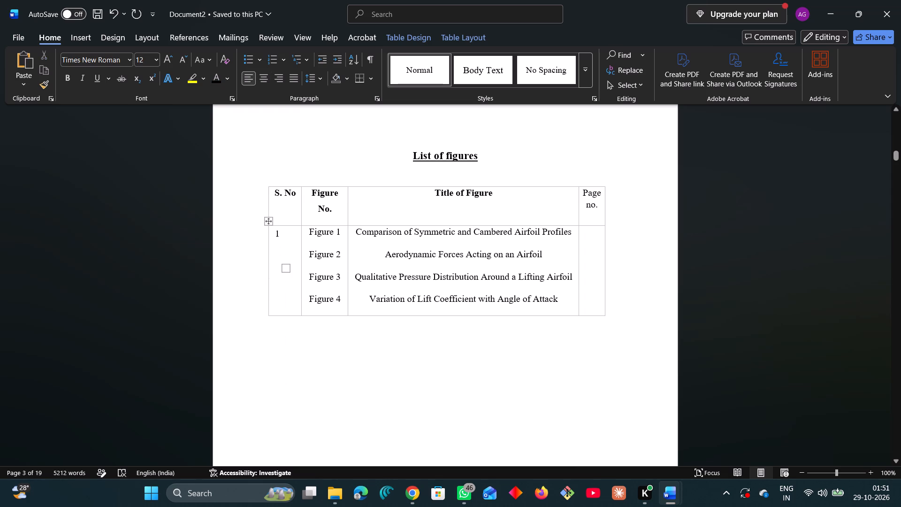
left_click(283, 236)
key("BackSpace")
key("BackSpace")
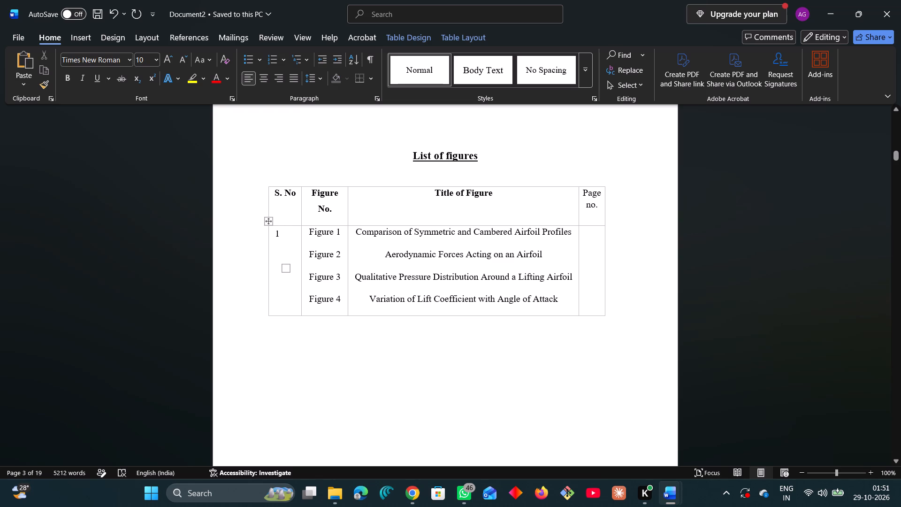
key("BackSpace")
key("BackSpace")
left_click(277, 235)
key("BackSpace")
Enter serial numbers 1, 2, 3 and 4 on consecutive lines in the empty "S. No" cell.
key("1")
key("Return")
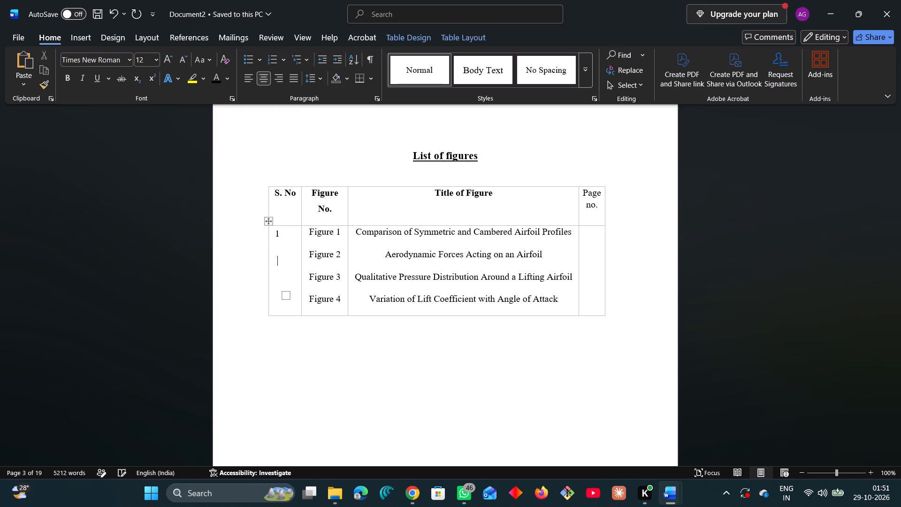
key("2")
key("Return")
key("3")
key("Return")
key("4")
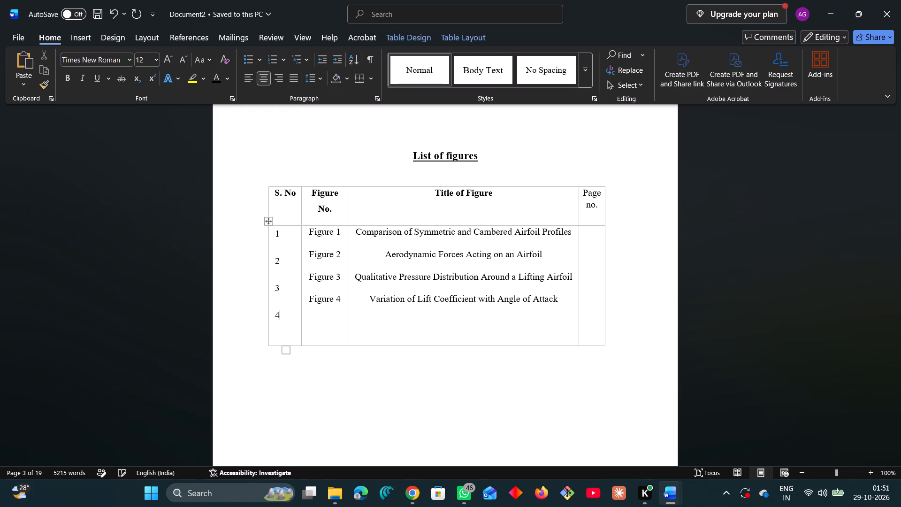
Justify serial numbers 1 to 4 in the "S. No" column and set their line spacing to 1.0.
left_click(249, 84)
left_click_drag(285, 316, 270, 273)
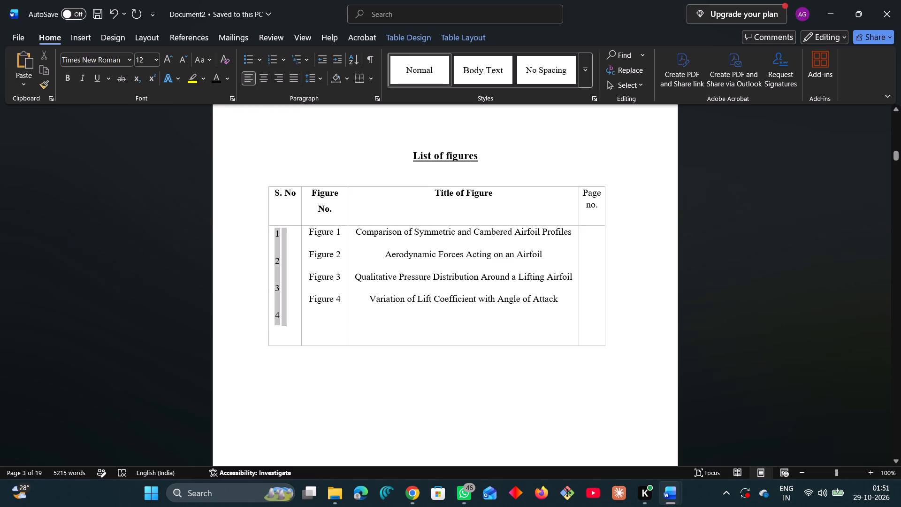
left_click_drag(270, 273, 271, 258)
left_click(243, 76)
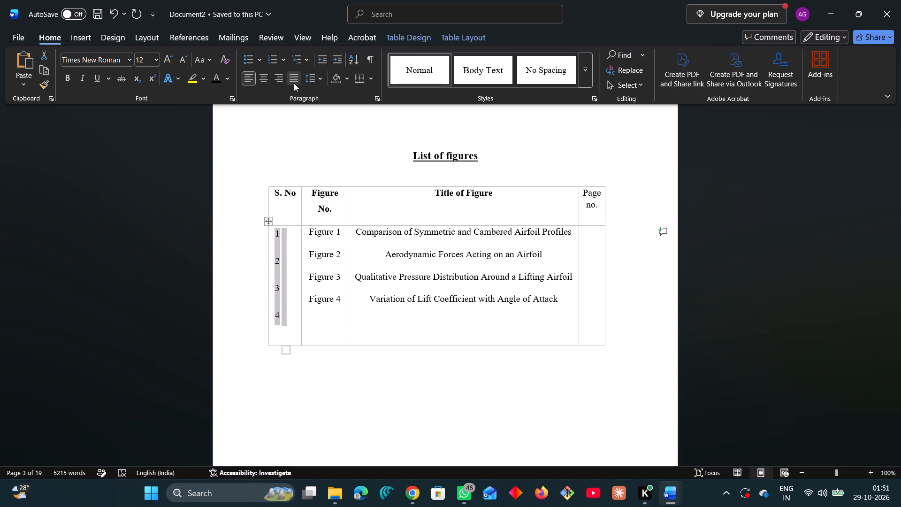
left_click(294, 83)
left_click(311, 80)
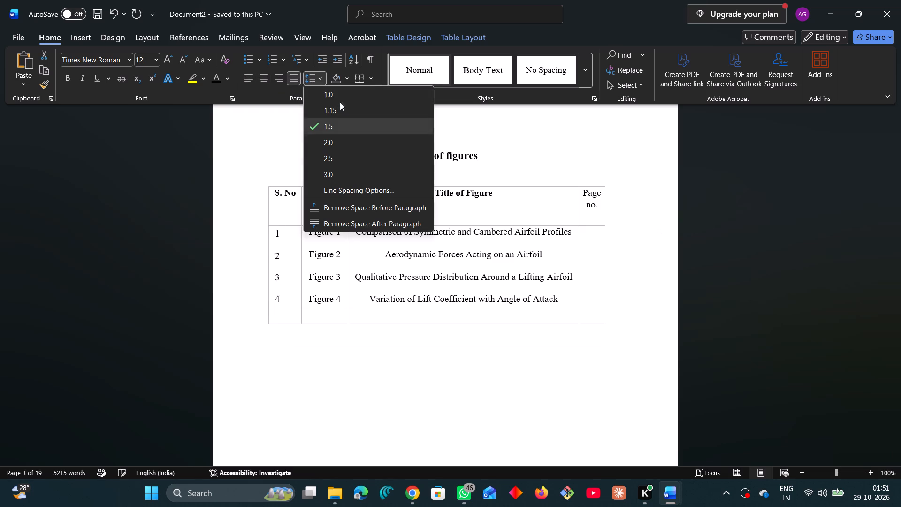
left_click(339, 99)
left_click(253, 373)
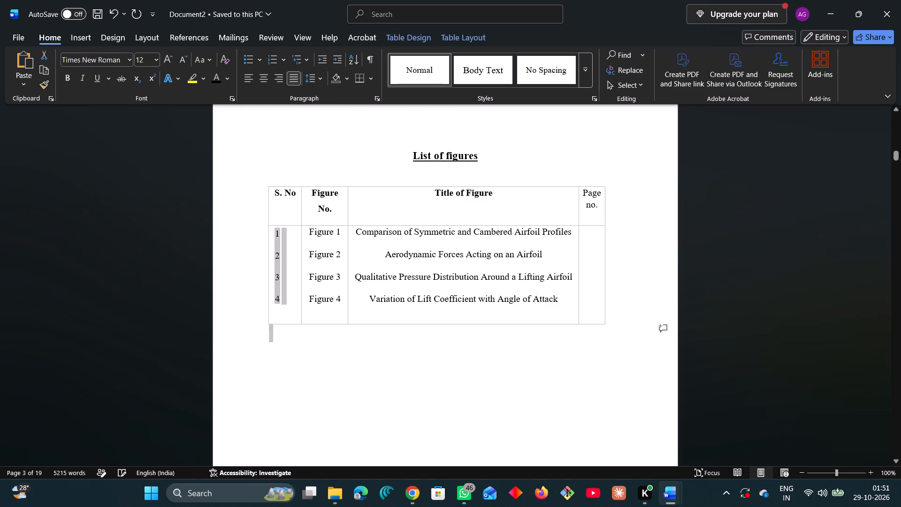
left_click(296, 409)
Add a column after "Title of Table" in the List of tables table and head it "Page no.".
scroll(300, 387, "down", 5)
scroll(305, 379, "down", 19)
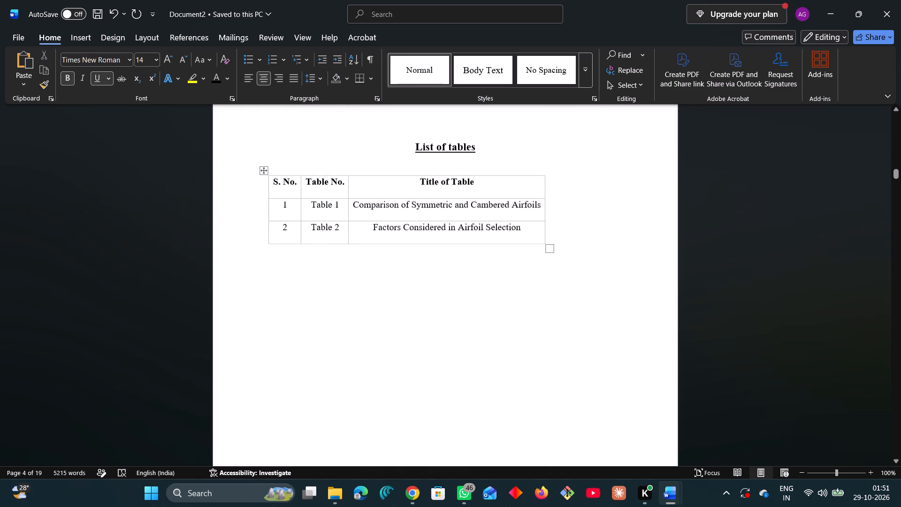
scroll(475, 270, "up", 13)
scroll(475, 270, "down", 12)
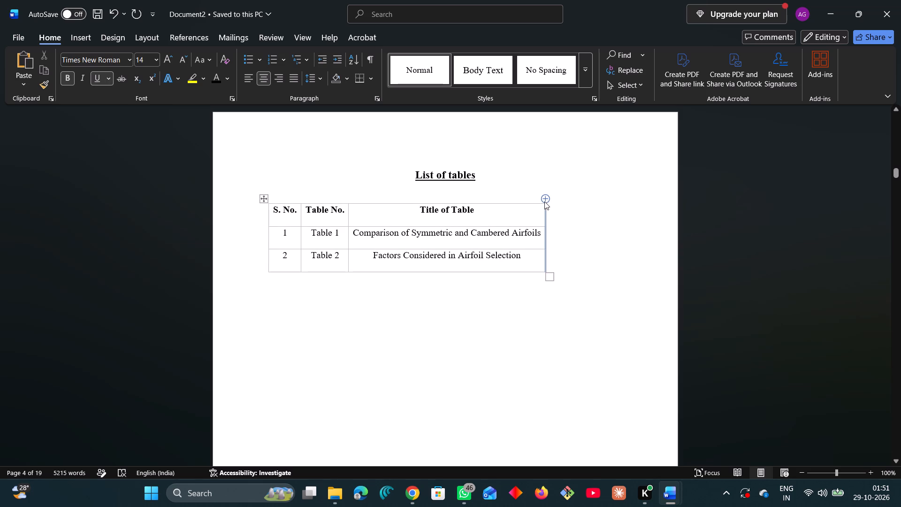
left_click(544, 201)
left_click(549, 215)
left_click(550, 216)
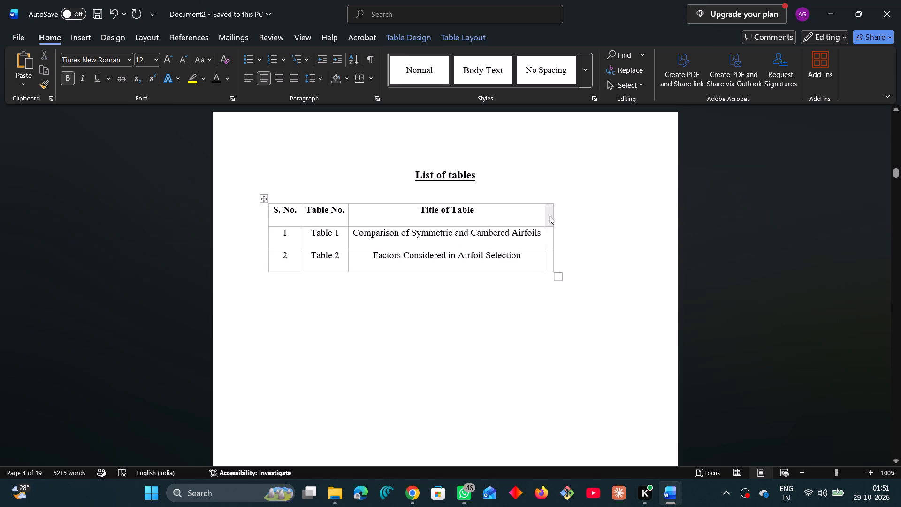
type("Page no")
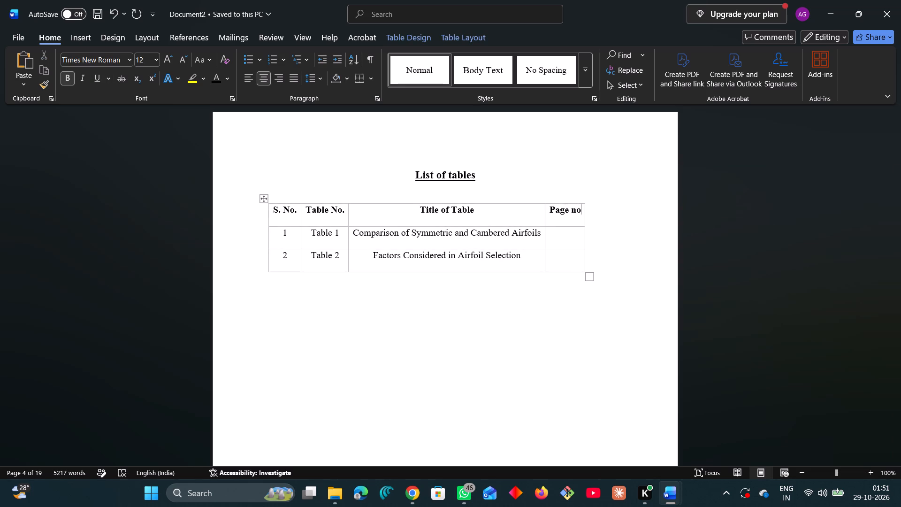
key("period")
Make the "Page no." header in the List of figures table bold.
scroll(427, 269, "up", 4)
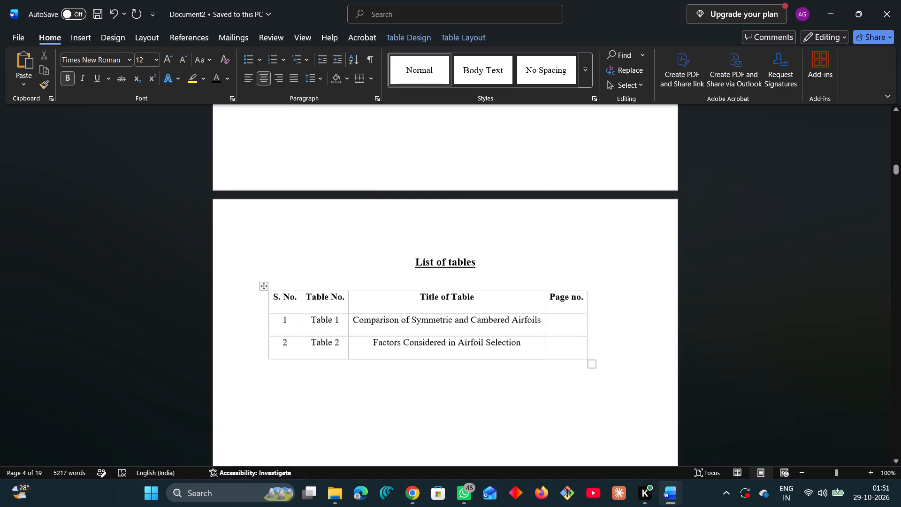
scroll(427, 269, "up", 20)
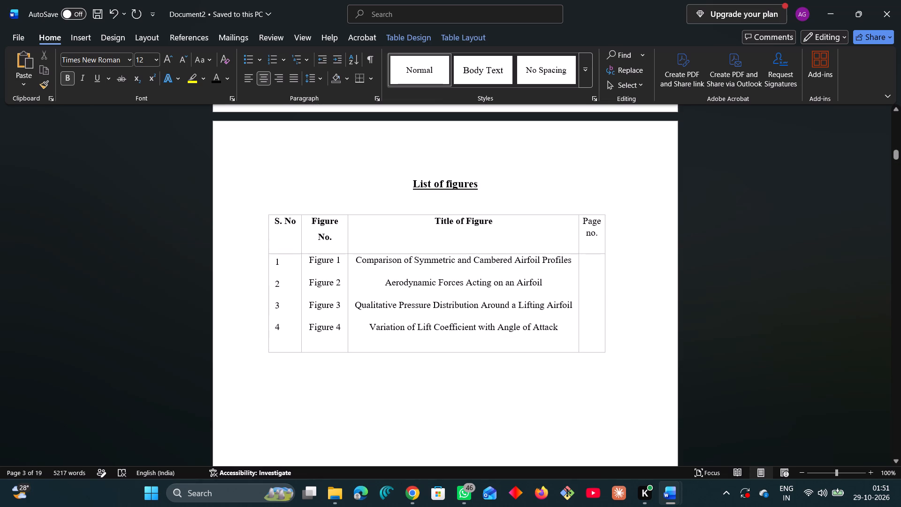
left_click_drag(600, 235, 583, 219)
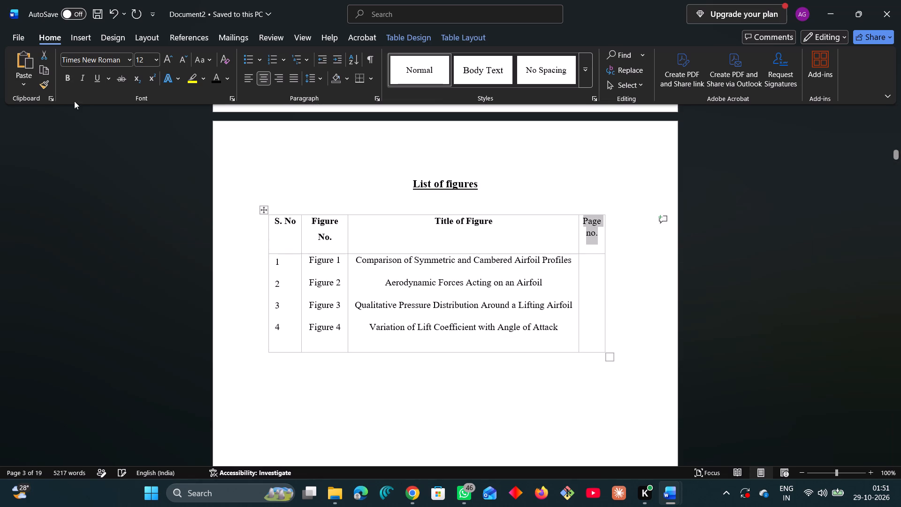
left_click(64, 78)
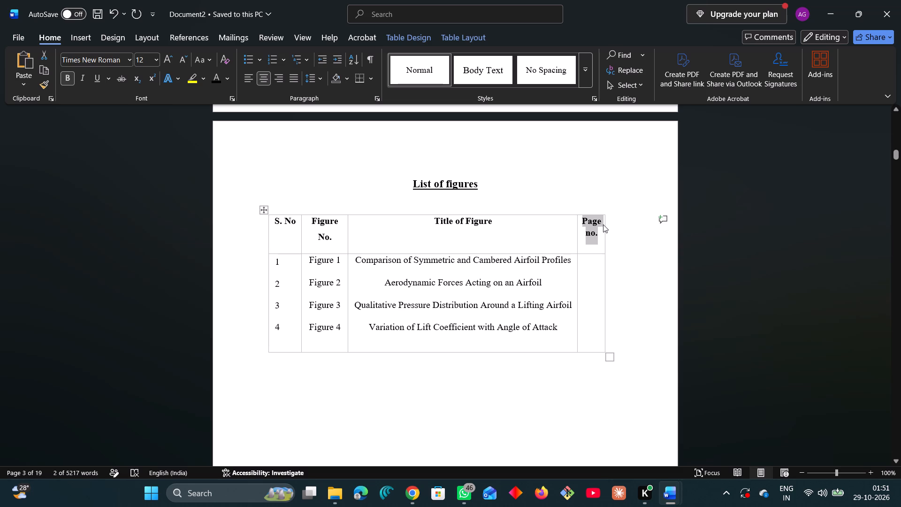
Widen the "Page no." column of the List of figures table by moving its outer border toward the page margin.
left_click_drag(604, 224, 617, 224)
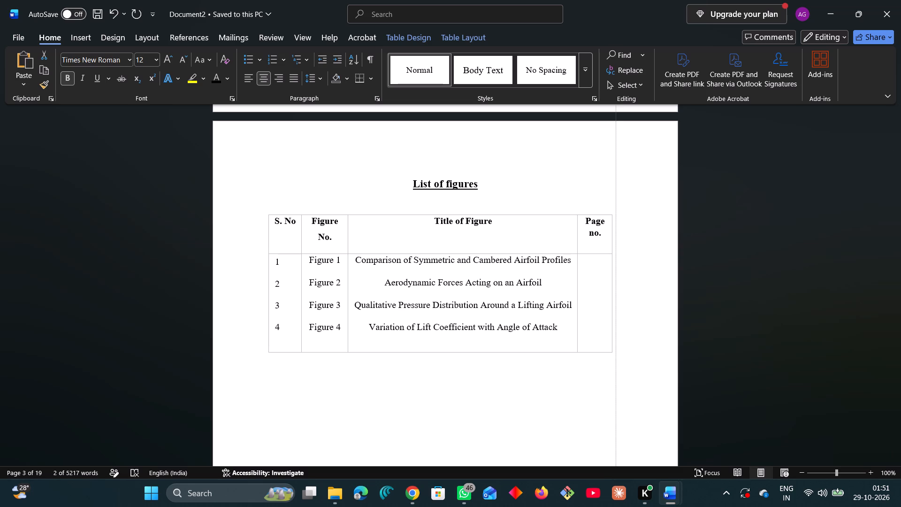
left_click_drag(617, 224, 624, 223)
left_click(647, 240)
Remove the blank space above the "1. Introduction" heading so it starts at the top of its page.
scroll(613, 279, "down", 11)
scroll(595, 285, "down", 19)
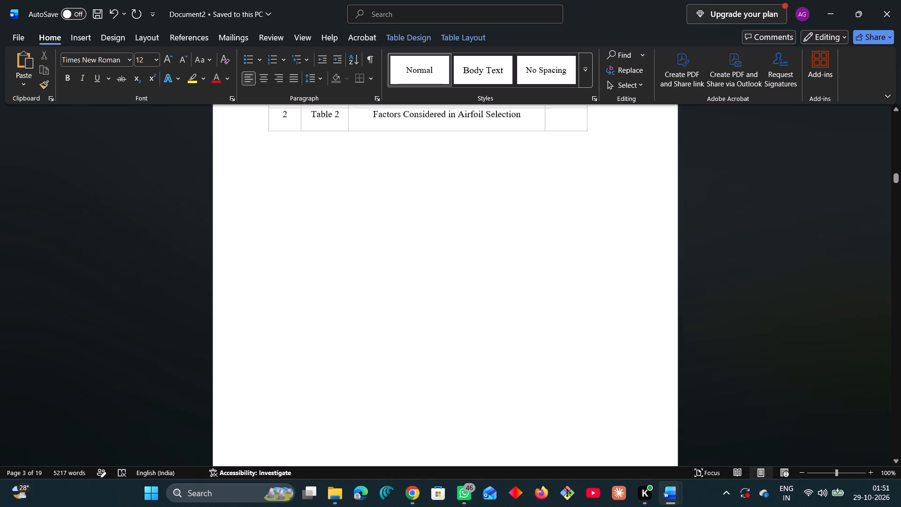
scroll(594, 286, "down", 16)
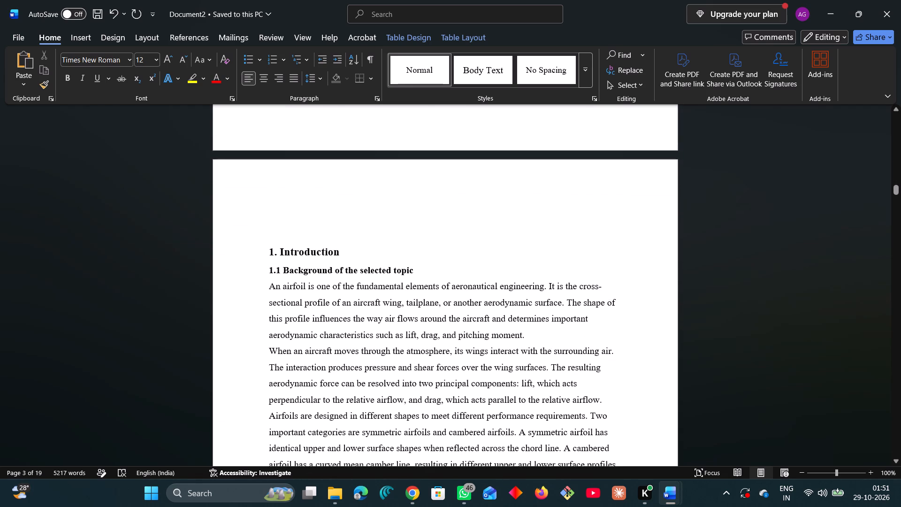
left_click(291, 233)
key("BackSpace")
key("BackSpace")
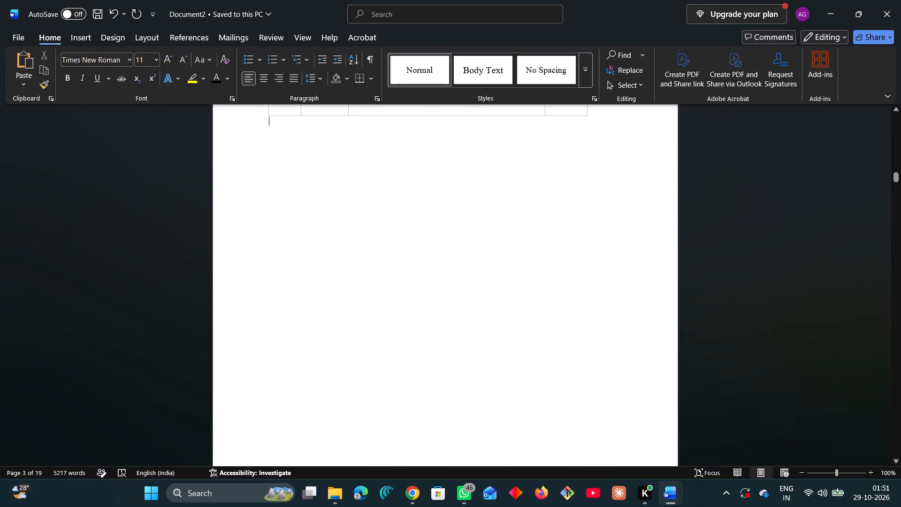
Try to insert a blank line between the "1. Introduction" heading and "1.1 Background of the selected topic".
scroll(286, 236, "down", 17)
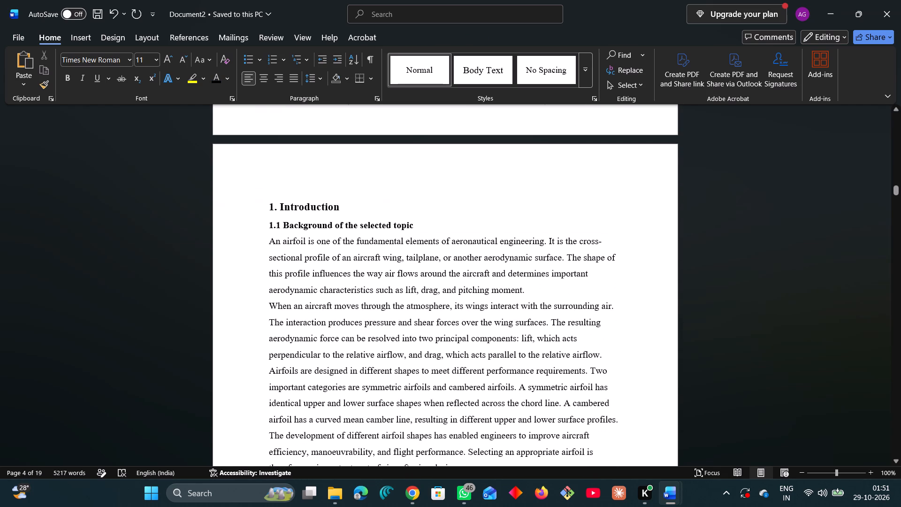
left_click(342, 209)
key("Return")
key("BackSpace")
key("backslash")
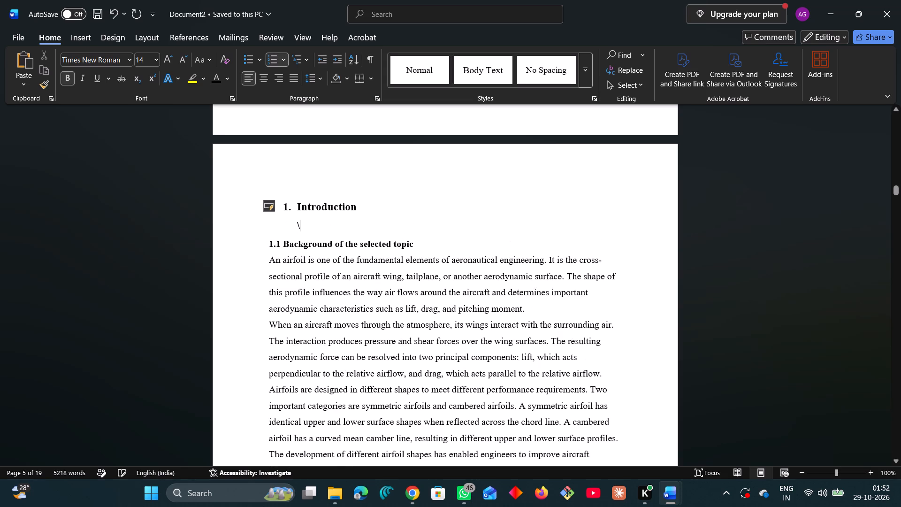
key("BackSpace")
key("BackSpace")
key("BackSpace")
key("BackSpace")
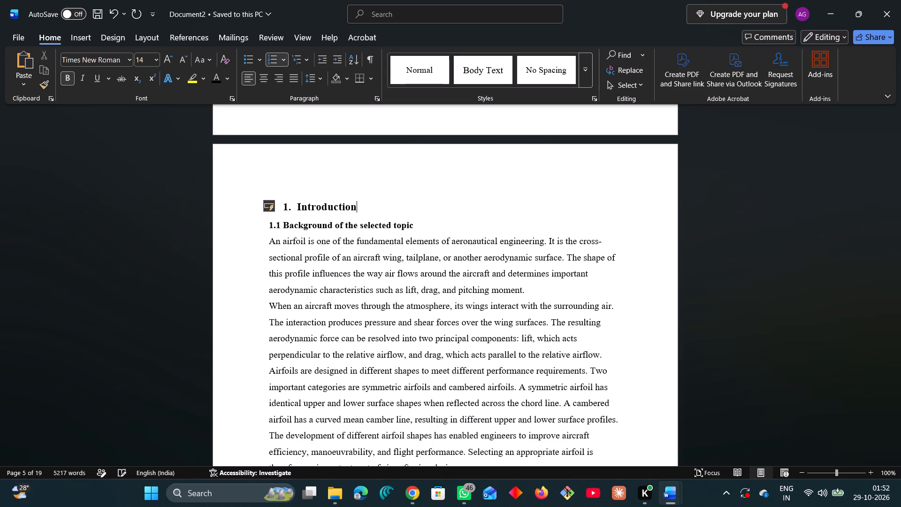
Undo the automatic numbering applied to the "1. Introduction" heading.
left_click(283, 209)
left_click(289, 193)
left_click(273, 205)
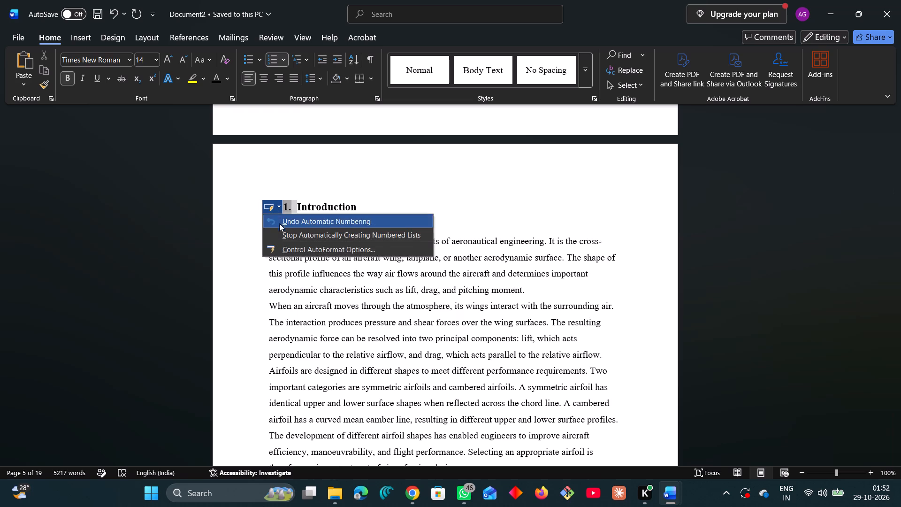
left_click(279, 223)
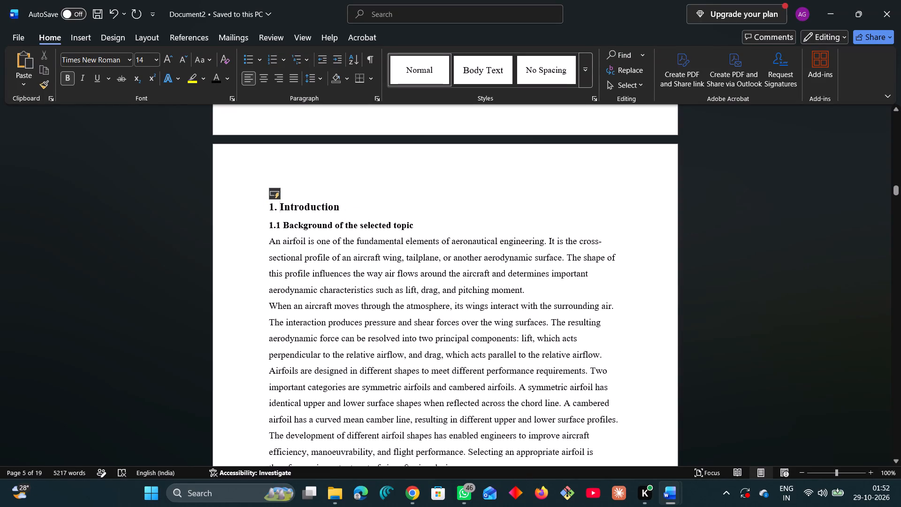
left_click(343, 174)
Insert a blank line before the "1.2 Importance in aeronautical engineering" heading.
scroll(409, 229, "down", 6)
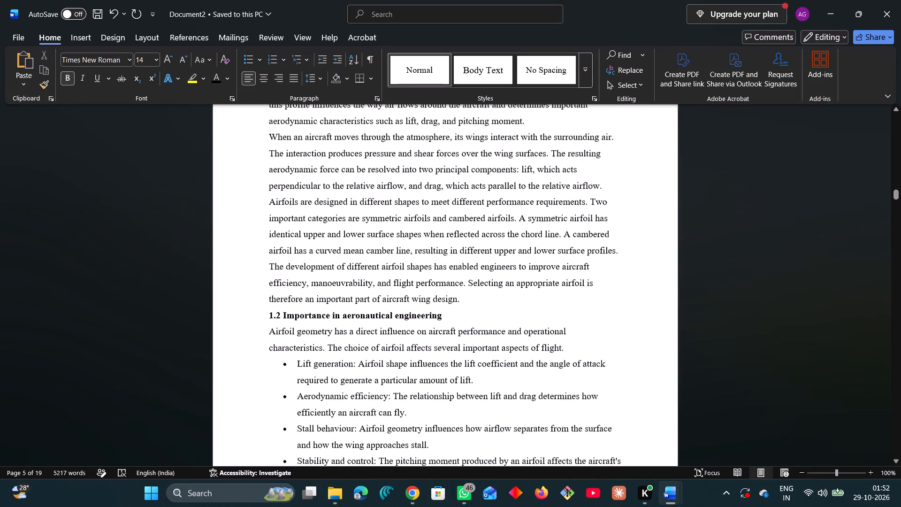
left_click(470, 302)
key("Return")
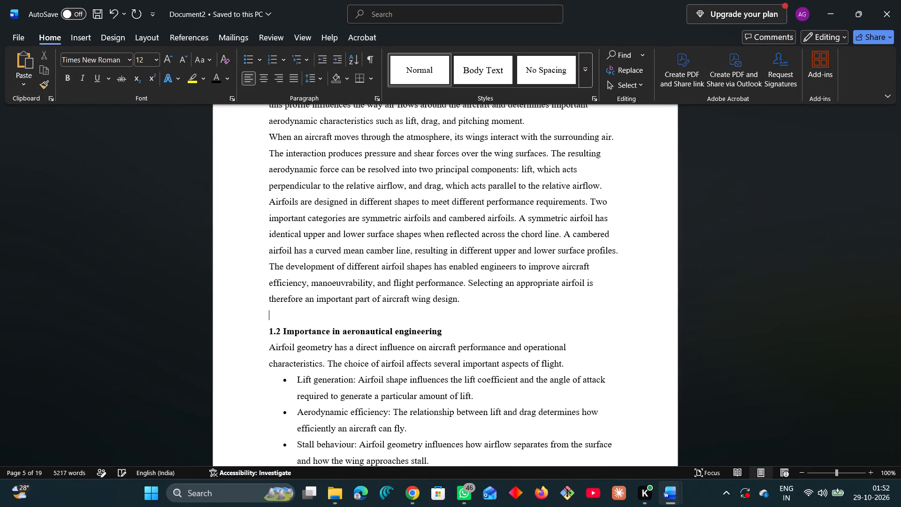
Insert a blank line between the "1. Introduction" heading and "1.1 Background of the selected topic".
scroll(456, 293, "up", 6)
left_click(337, 206)
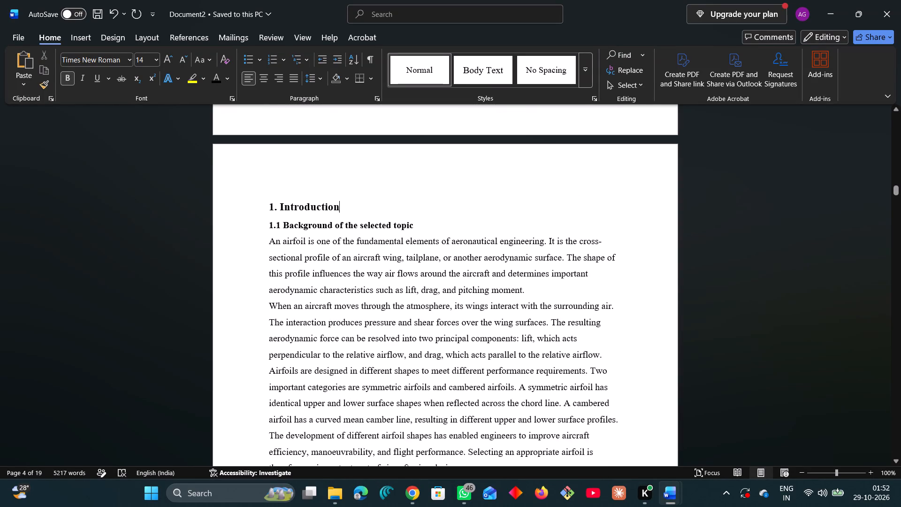
key("Return")
Set the font size of the blank line below the "1. Introduction" heading to 10.
scroll(337, 215, "down", 4)
scroll(337, 215, "up", 1)
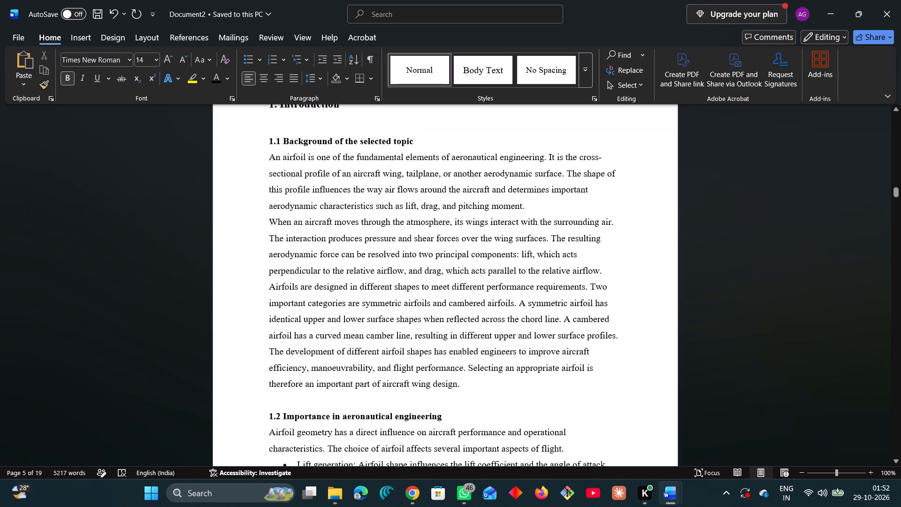
scroll(337, 215, "up", 2)
left_click(317, 76)
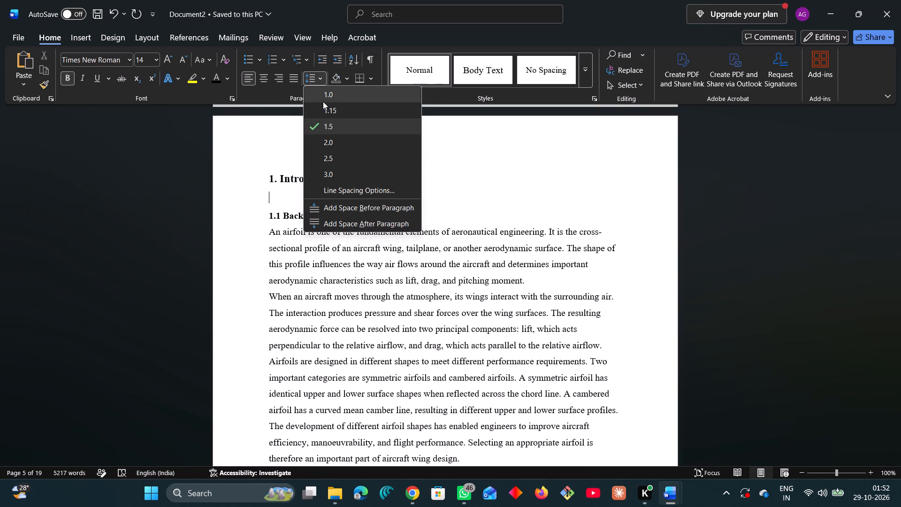
left_click(288, 201)
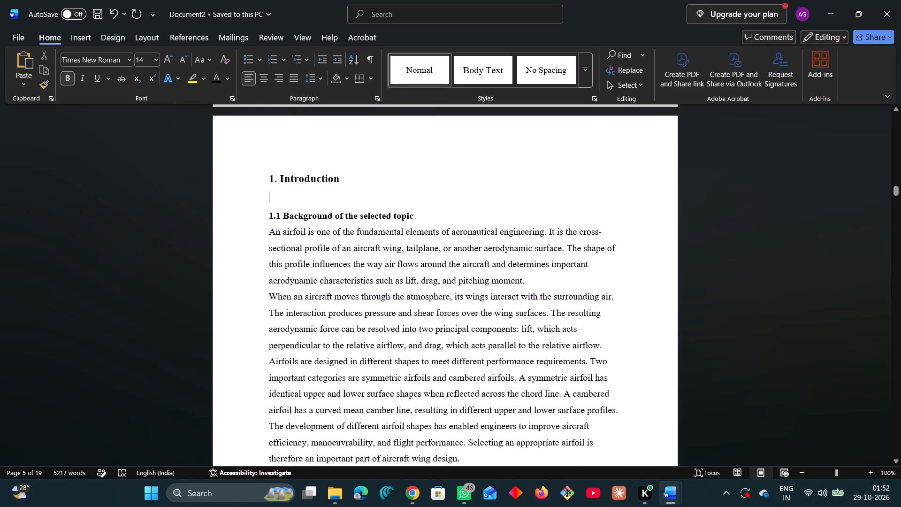
left_click(154, 61)
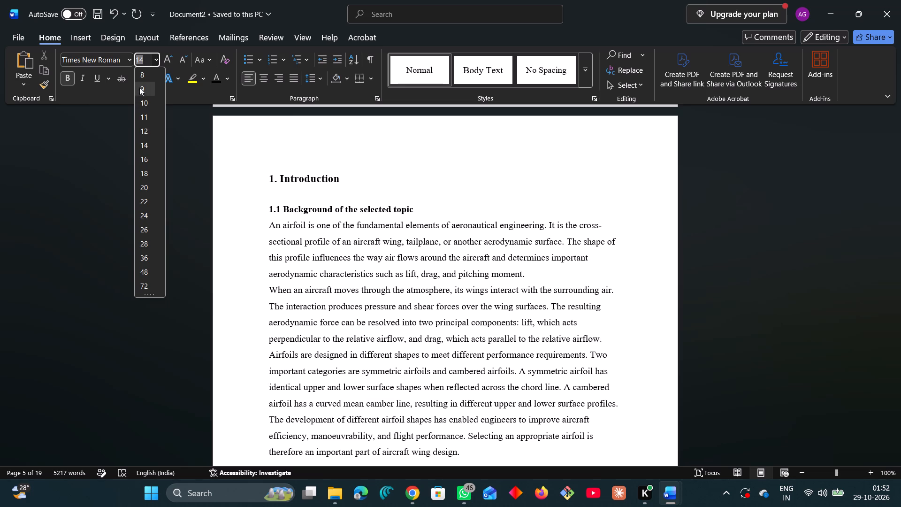
scroll(143, 84, "up", 3)
left_click(149, 106)
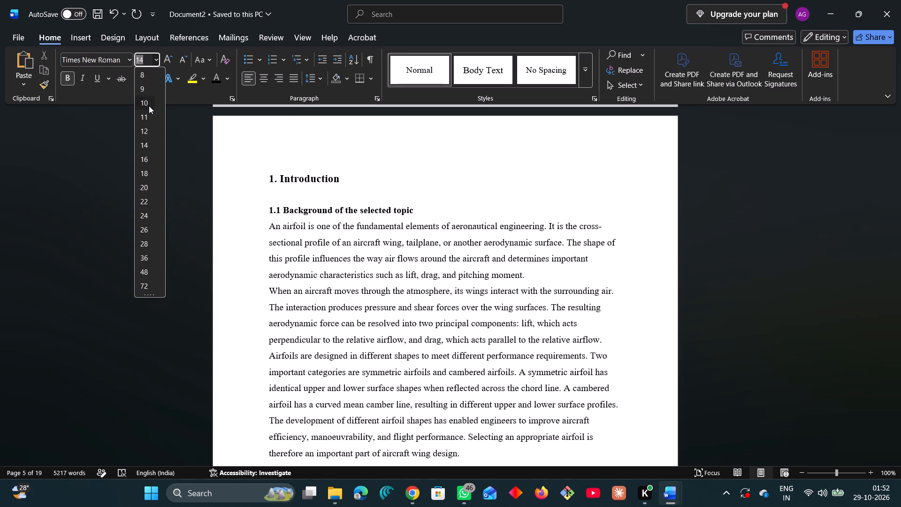
scroll(286, 197, "down", 3)
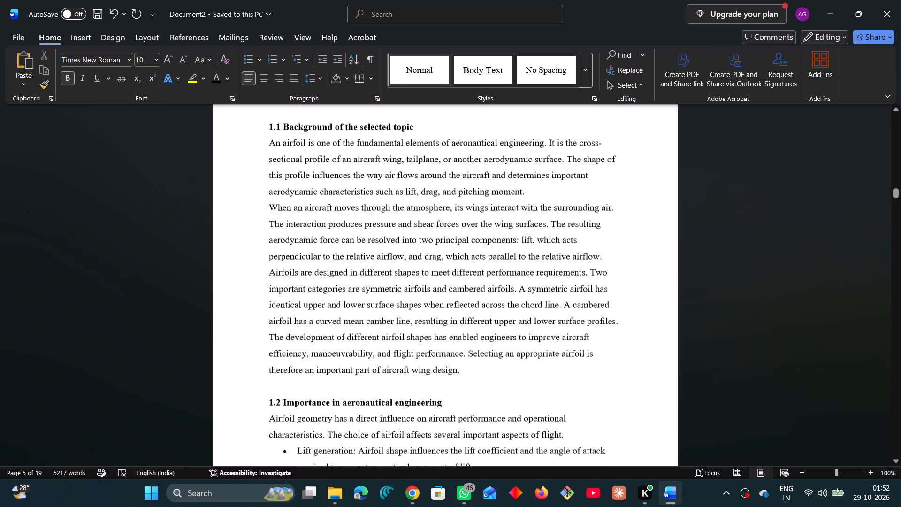
scroll(286, 197, "up", 3)
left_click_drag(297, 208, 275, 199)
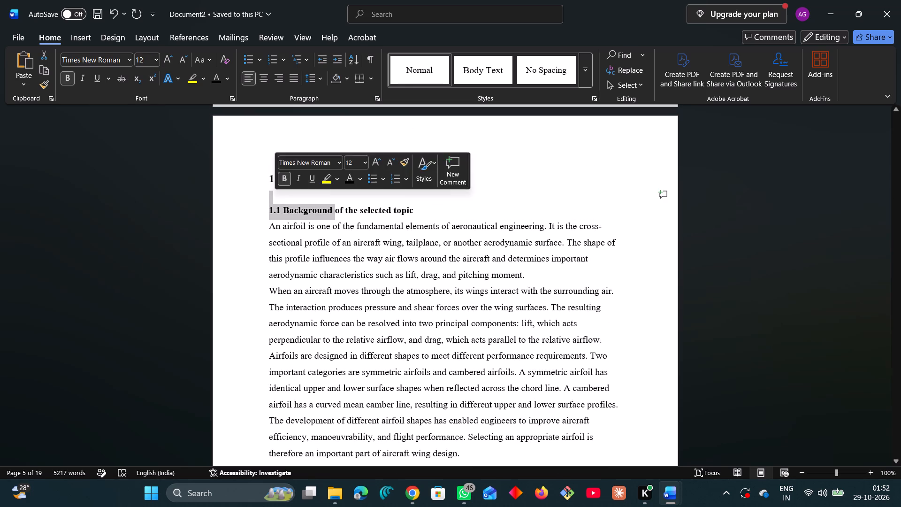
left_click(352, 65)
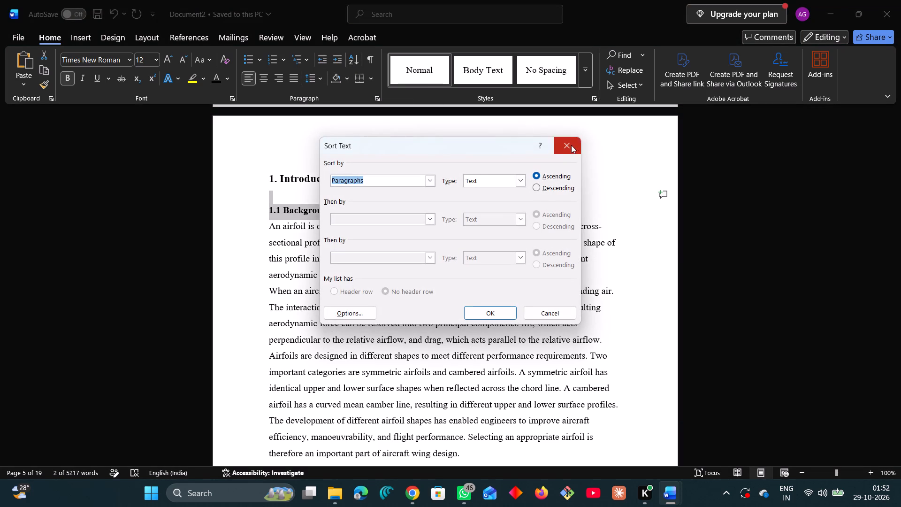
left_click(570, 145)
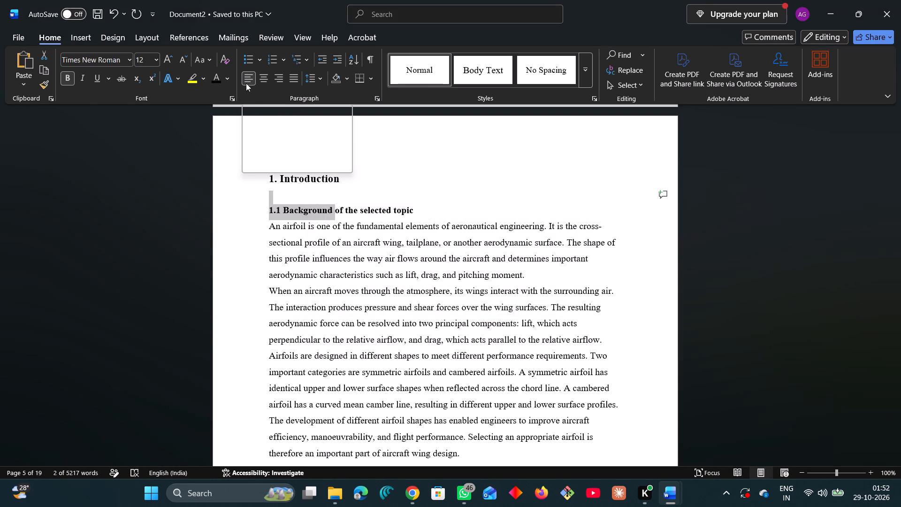
Insert a blank line before the "1.3 Brief overview of the concept" heading.
scroll(417, 157, "down", 9)
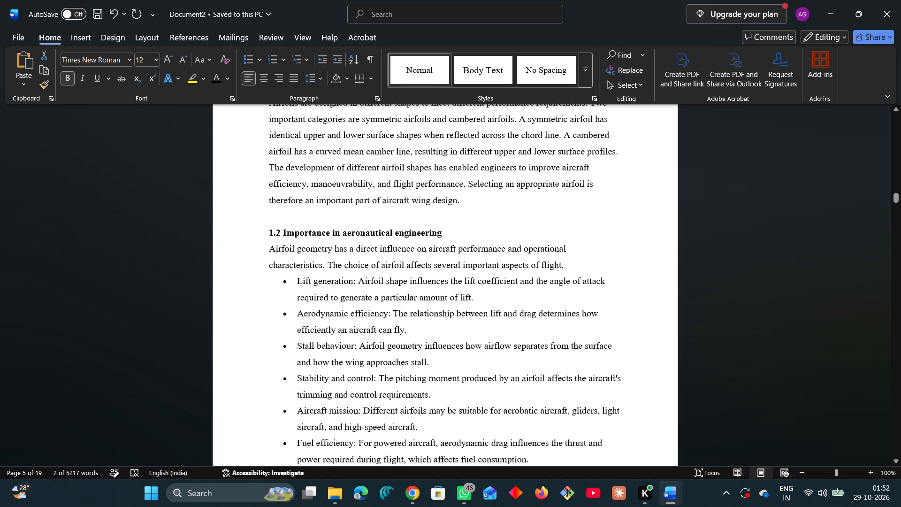
scroll(366, 258, "down", 15)
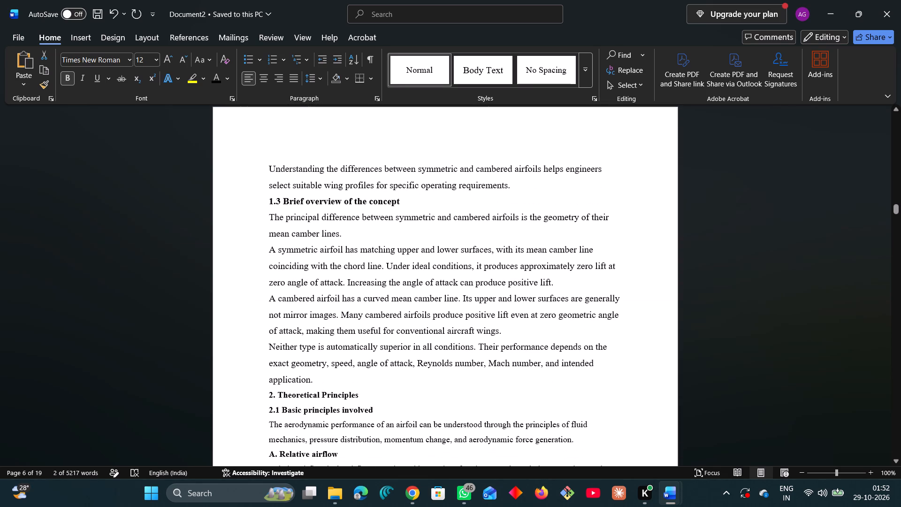
left_click(527, 187)
key("Return")
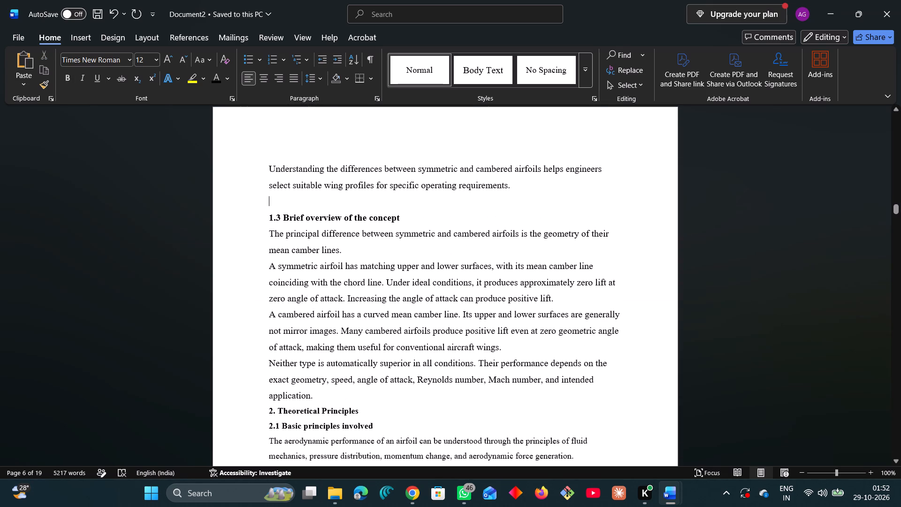
Insert a blank line before the "2. Theoretical Principles" heading.
scroll(306, 212, "down", 5)
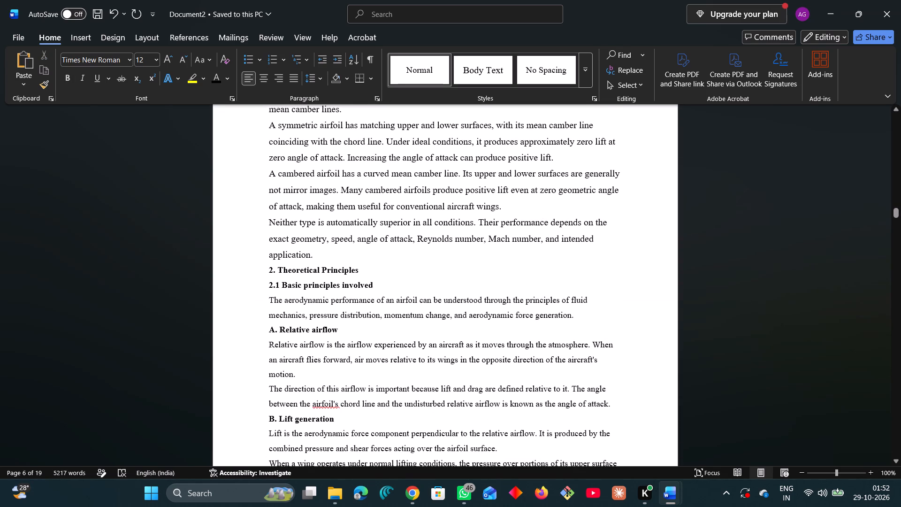
left_click(336, 257)
key("Return")
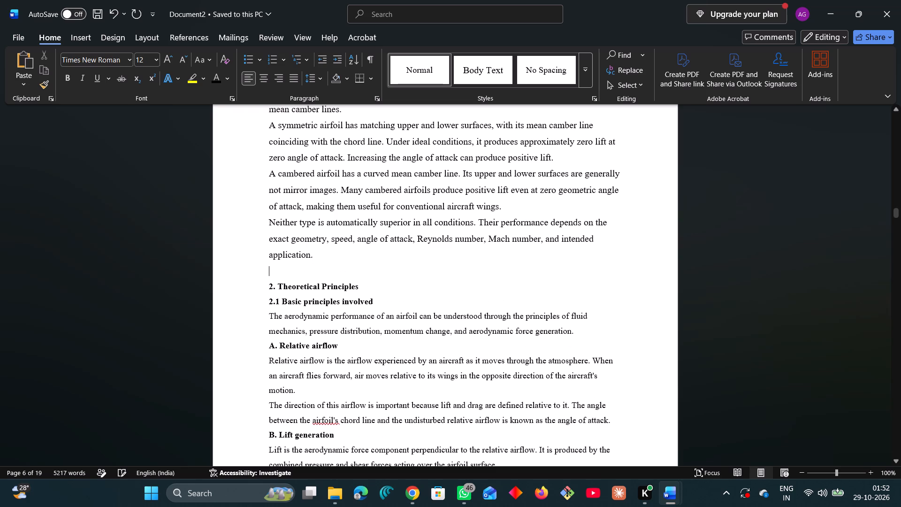
Set the font size of the "2. Theoretical Principles" heading to 14.
left_click_drag(370, 284, 265, 285)
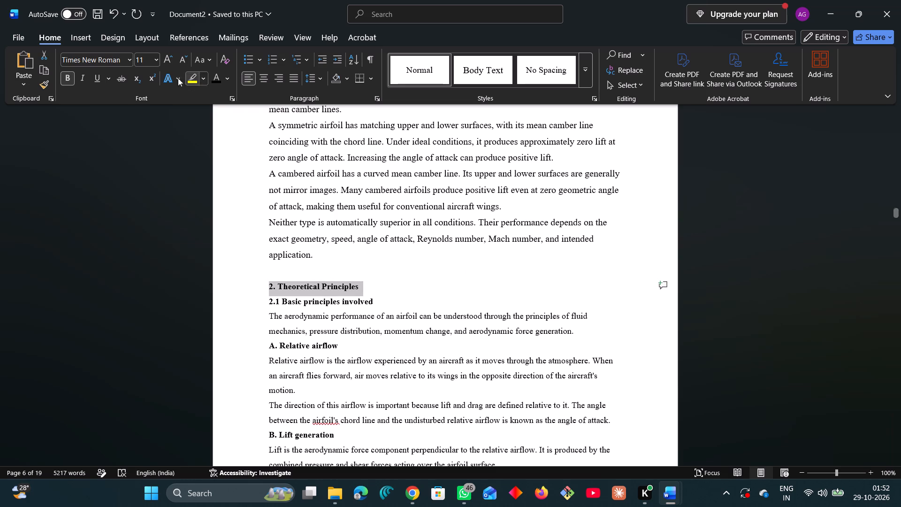
left_click(155, 62)
left_click(146, 146)
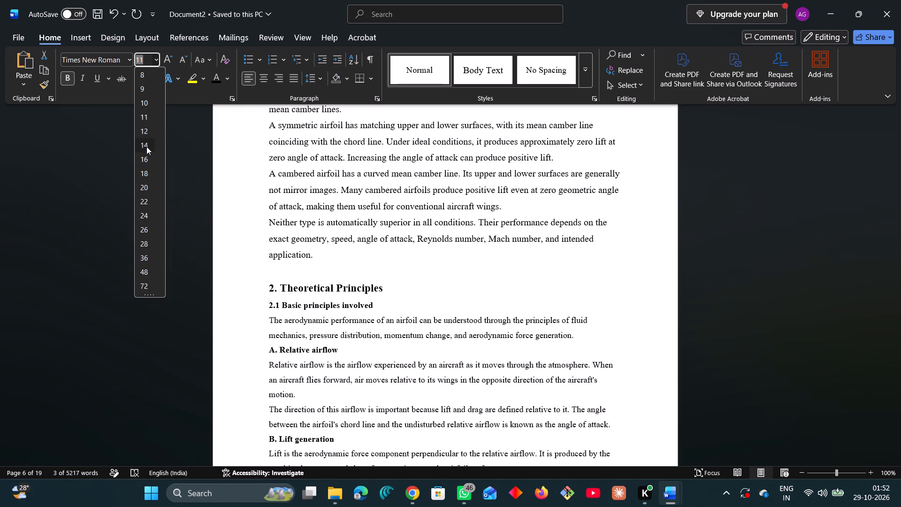
Set the font size of all text from "2.1 Basic principles involved" through the end of the report to 12.
left_click(268, 303)
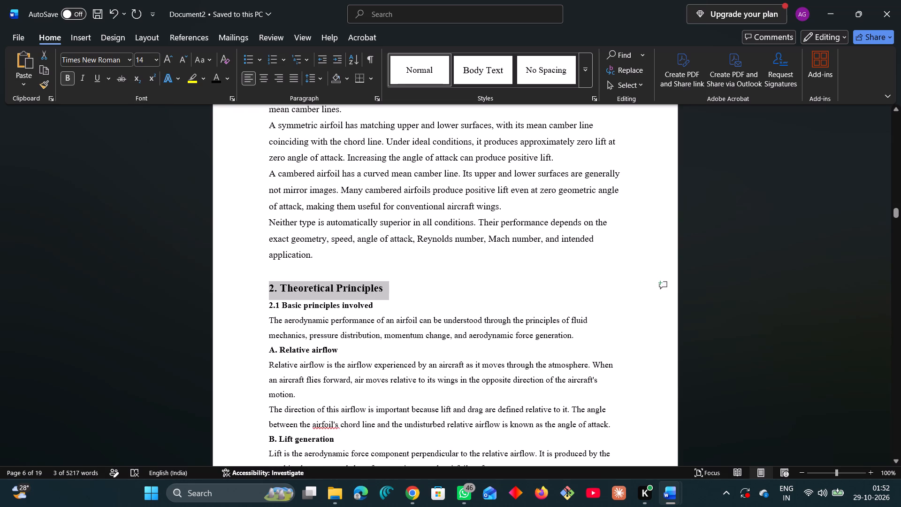
left_click_drag(268, 303, 342, 318)
scroll(340, 317, "down", 13)
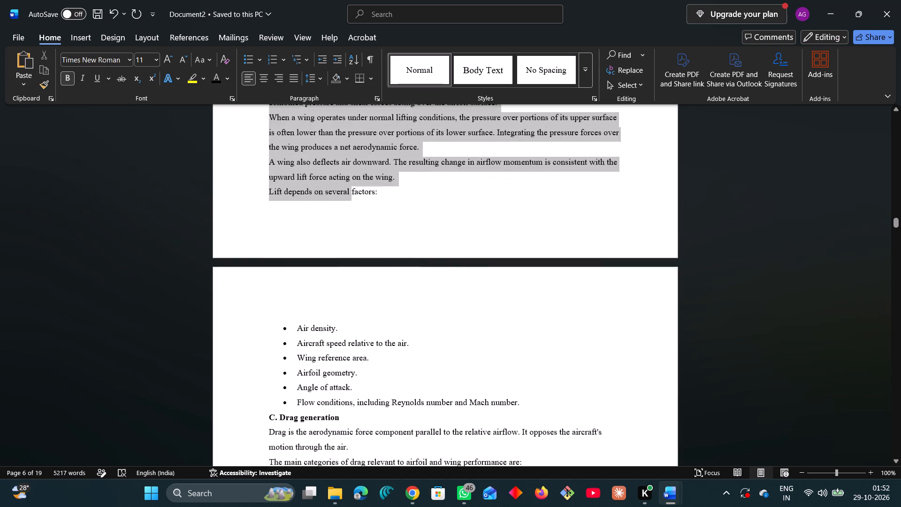
left_click_drag(342, 318, 344, 319)
scroll(342, 318, "down", 6)
scroll(342, 318, "down", 15)
scroll(344, 319, "down", 7)
scroll(344, 319, "down", 20)
scroll(344, 319, "down", 20)
scroll(344, 319, "down", 4)
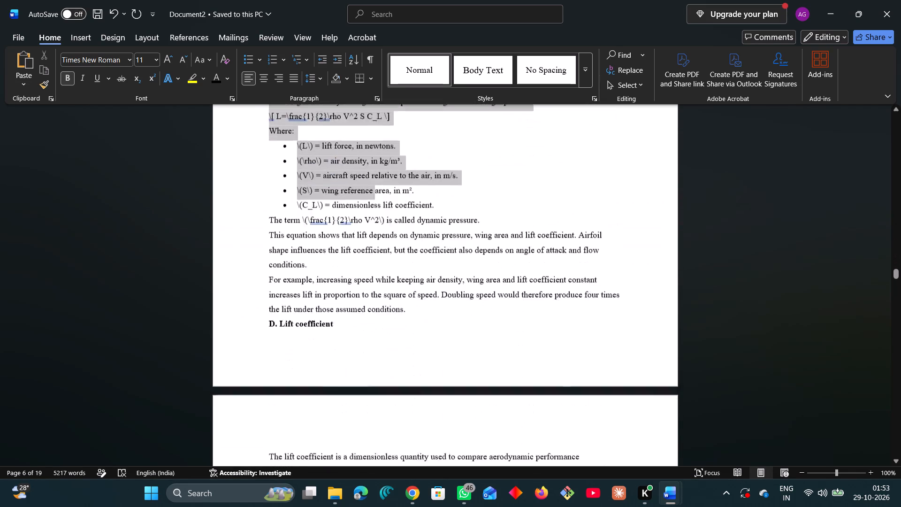
left_click_drag(344, 319, 345, 317)
scroll(344, 319, "down", 20)
scroll(344, 319, "down", 20)
scroll(344, 319, "down", 9)
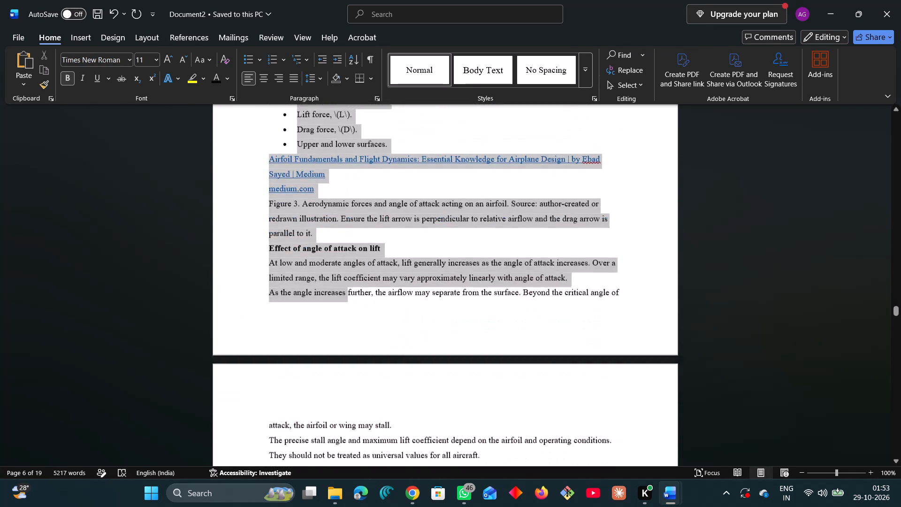
left_click_drag(345, 317, 345, 317)
scroll(345, 317, "down", 20)
scroll(345, 317, "down", 20)
scroll(345, 317, "down", 8)
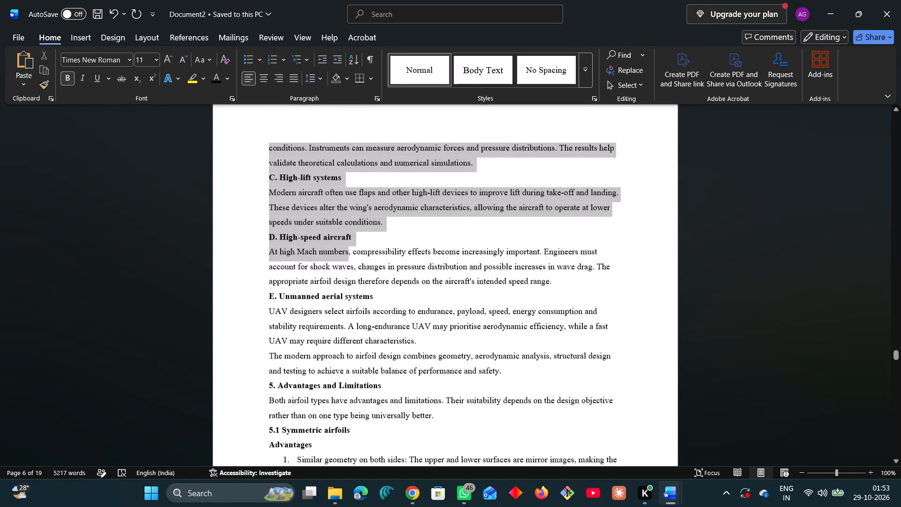
left_click_drag(345, 317, 345, 309)
scroll(345, 317, "down", 20)
scroll(345, 317, "down", 20)
scroll(345, 317, "down", 8)
right_click(345, 317)
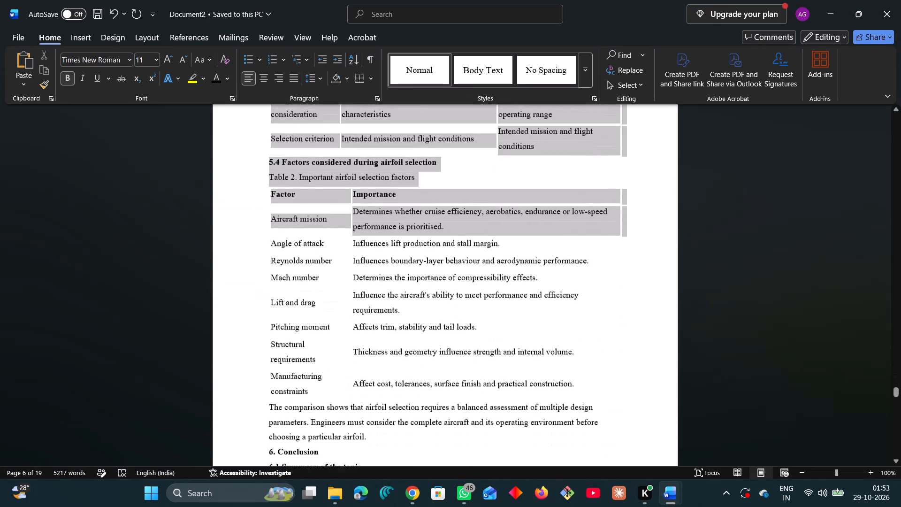
left_click_drag(345, 309, 344, 306)
scroll(345, 309, "down", 20)
scroll(345, 309, "down", 20)
scroll(345, 309, "down", 8)
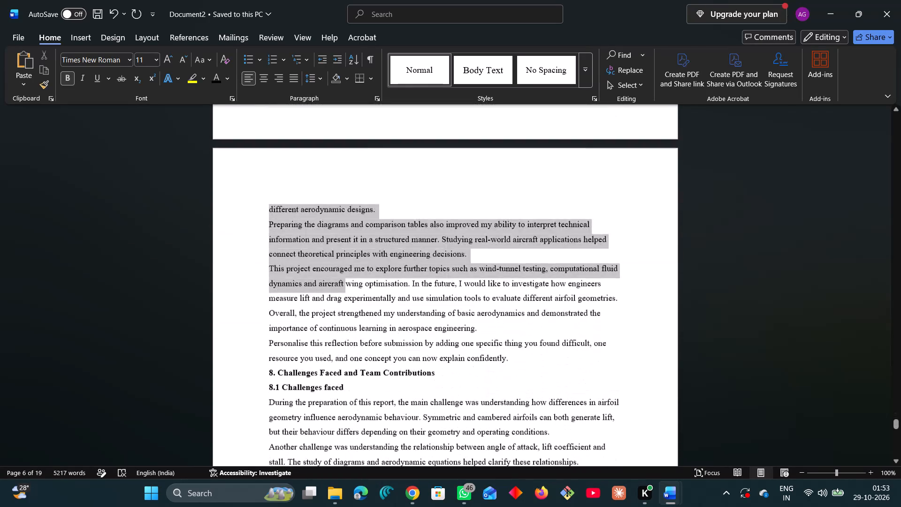
scroll(344, 306, "down", 20)
scroll(344, 306, "down", 17)
left_click_drag(344, 306, 342, 303)
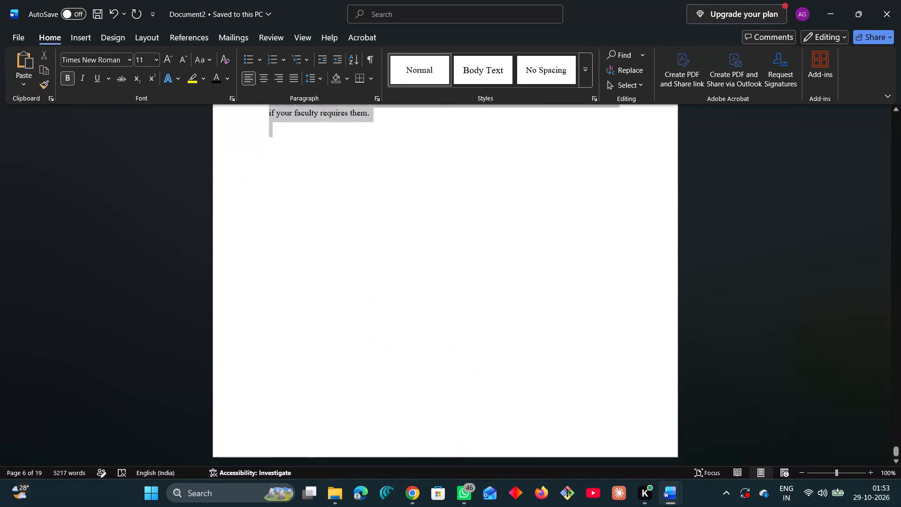
left_click_drag(342, 303, 375, 115)
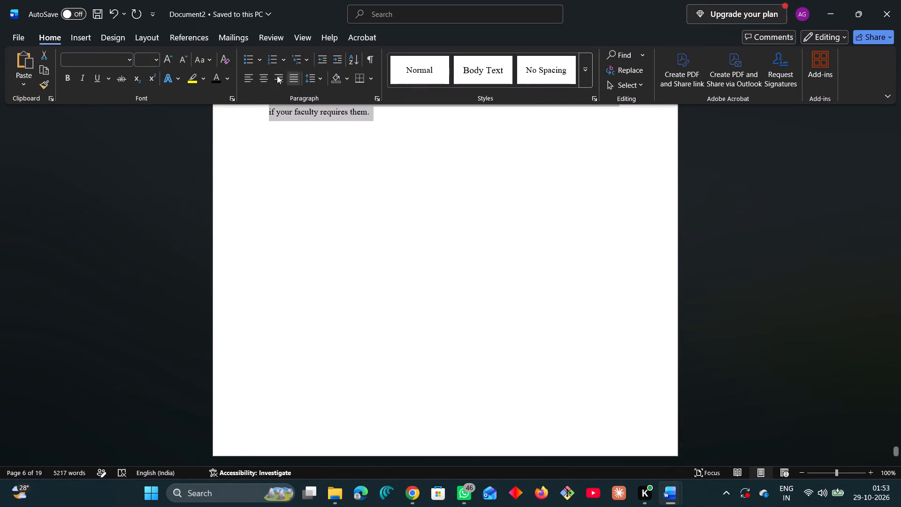
left_click(154, 56)
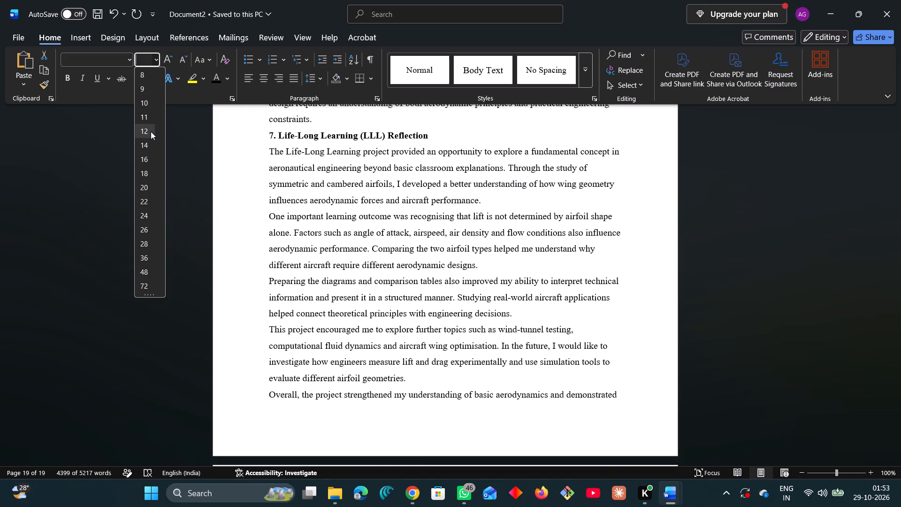
left_click(151, 131)
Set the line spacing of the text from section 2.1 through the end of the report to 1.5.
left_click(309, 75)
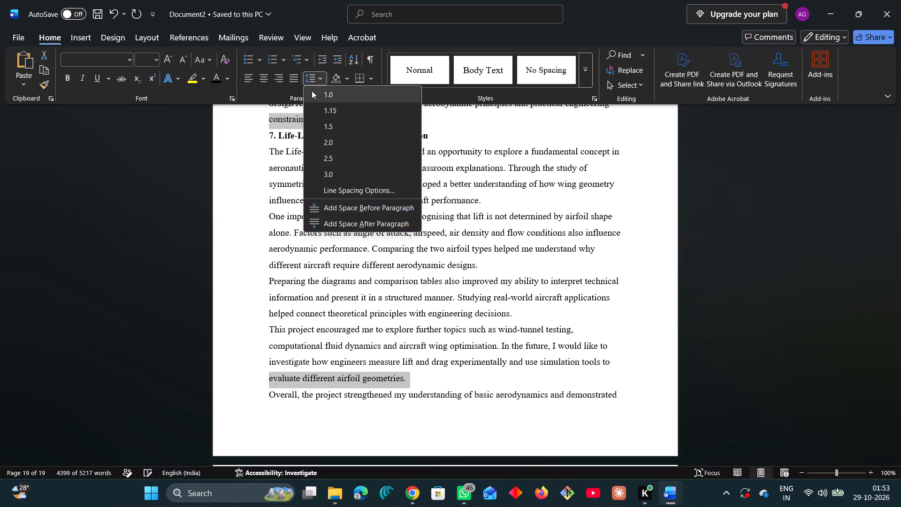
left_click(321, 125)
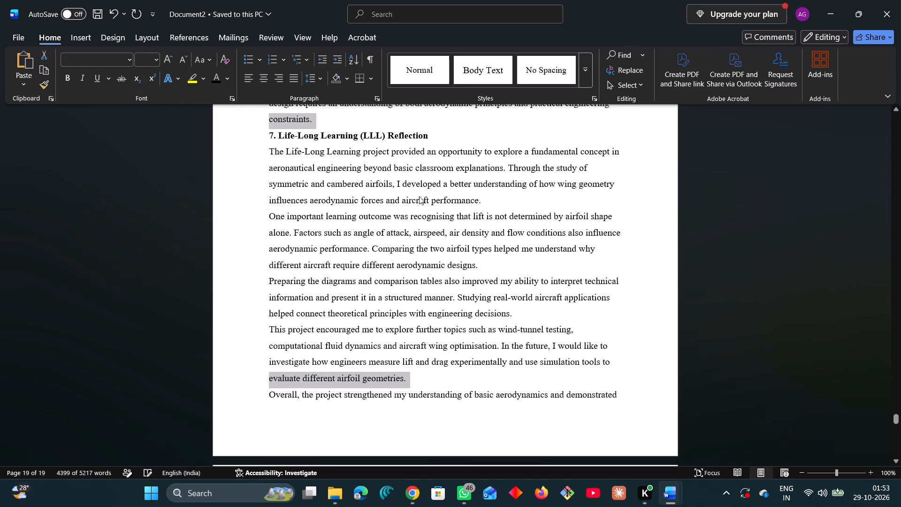
Set the line spacing of the entire document to 1.5.
scroll(467, 214, "up", 9)
key("ctrl+a")
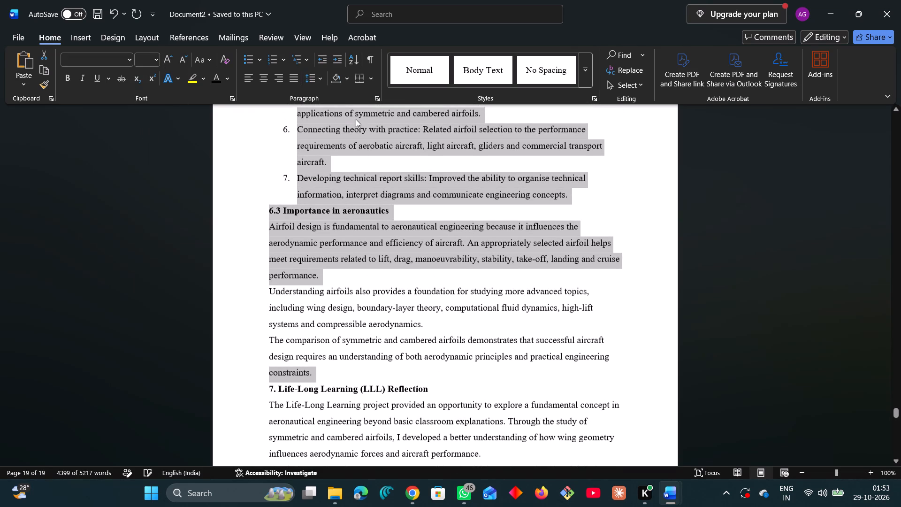
left_click(314, 78)
left_click(328, 130)
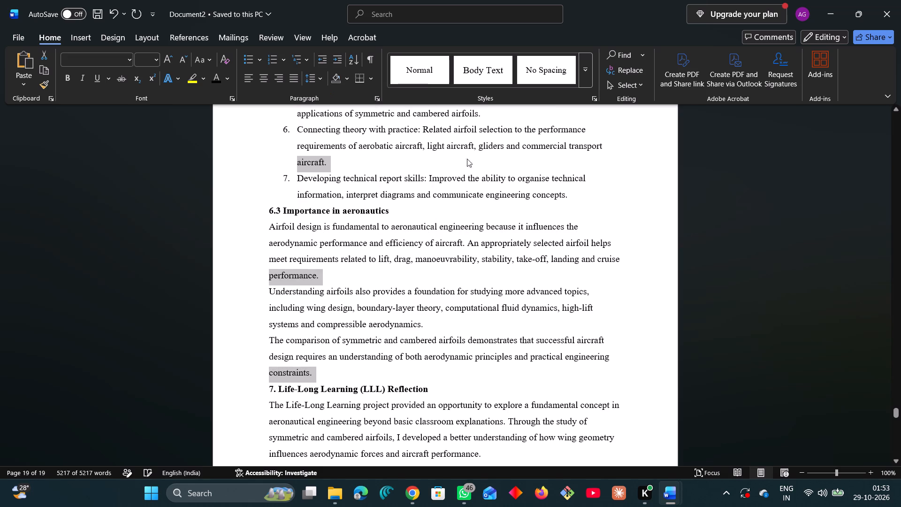
Set the font of the entire document to Times New Roman.
left_click(129, 62)
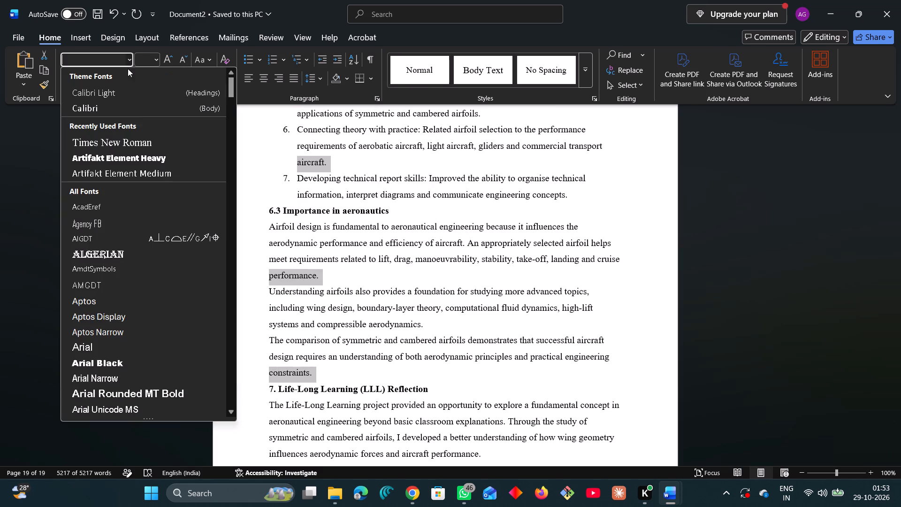
left_click(134, 141)
Review the reformatted report from section 6 back to the list of tables and the introduction, checking fonts and spacing.
scroll(588, 208, "up", 6)
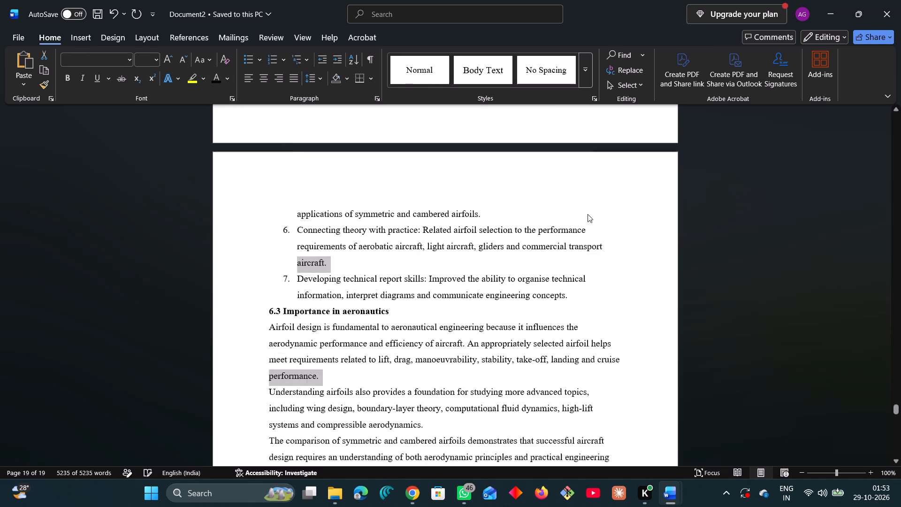
scroll(588, 214, "up", 20)
scroll(588, 214, "up", 20)
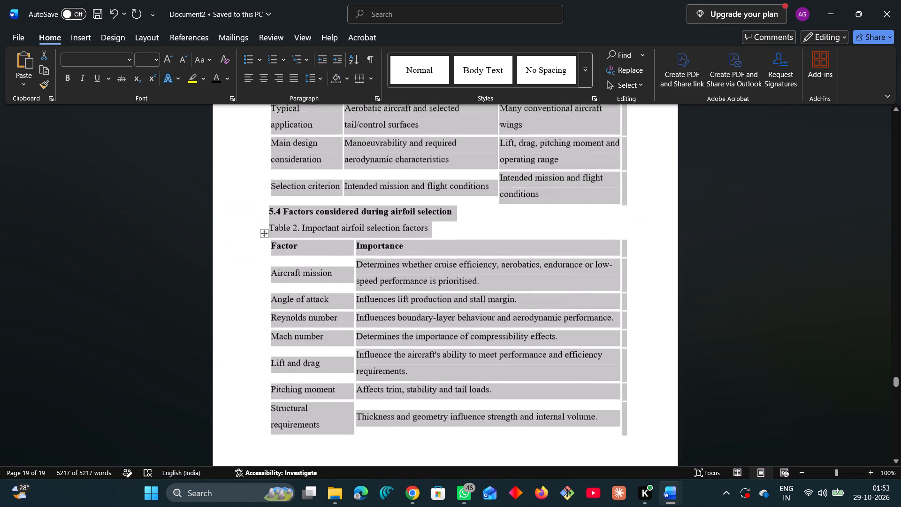
scroll(584, 230, "up", 20)
left_click(750, 246)
scroll(497, 234, "up", 4)
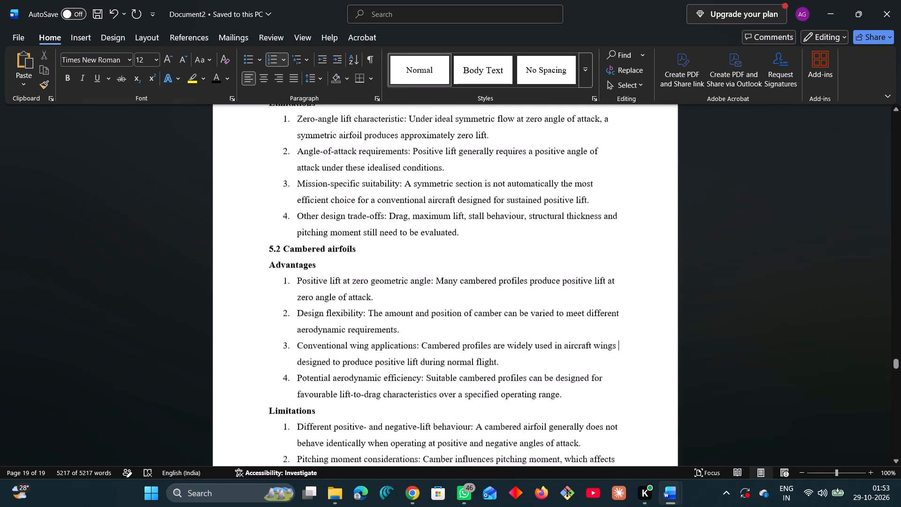
scroll(497, 234, "up", 20)
scroll(497, 234, "up", 2)
left_click_drag(900, 351, 897, 334)
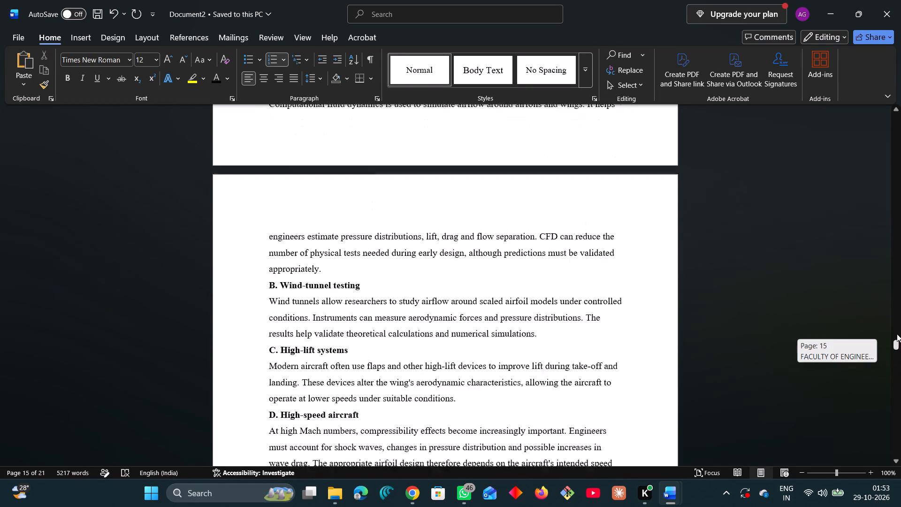
left_click_drag(897, 334, 885, 169)
scroll(545, 315, "down", 5)
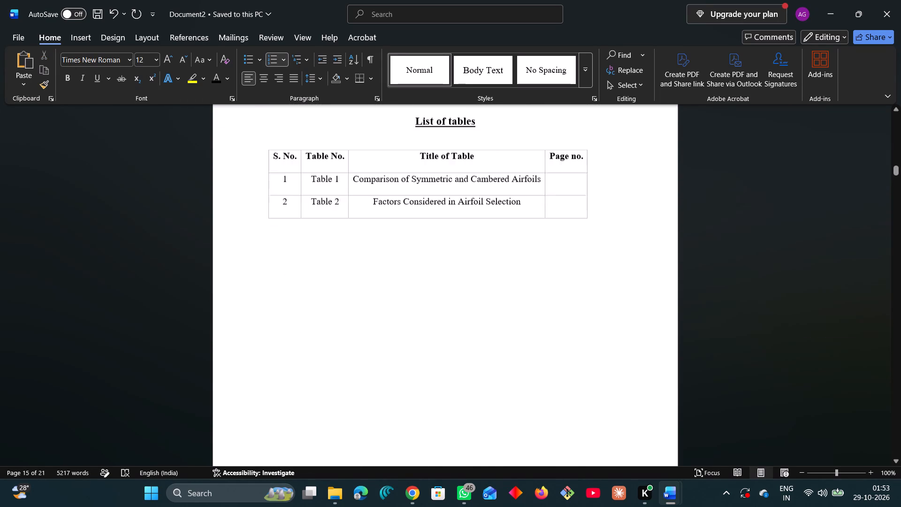
scroll(537, 317, "down", 14)
scroll(535, 322, "up", 1)
scroll(535, 322, "down", 14)
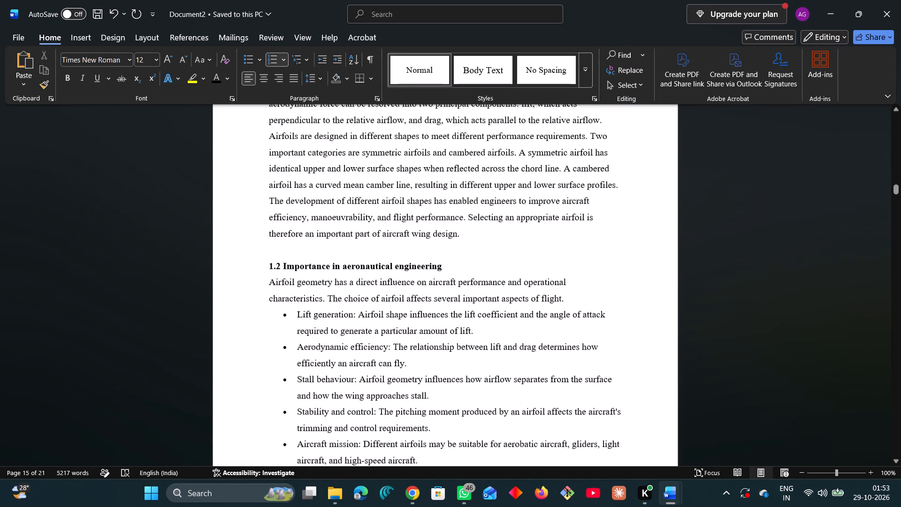
Switch away from the report to another open window.
key("alt+Tab")
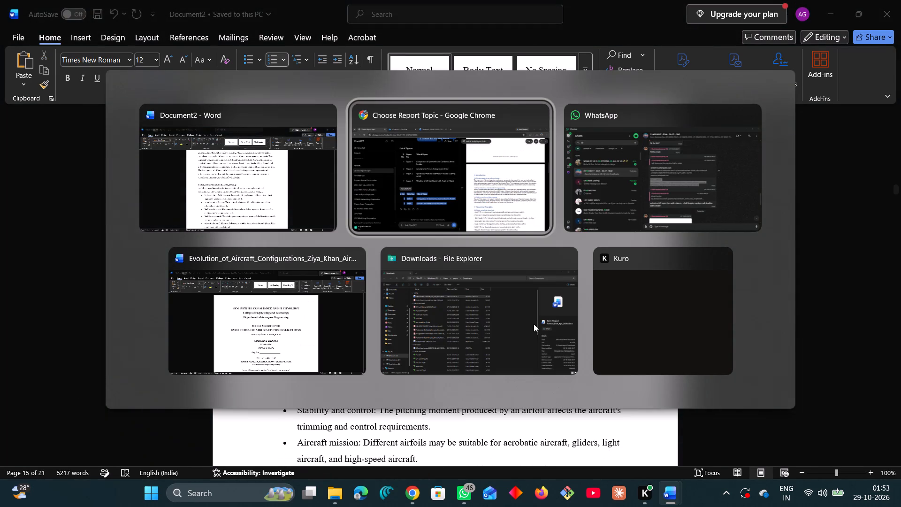
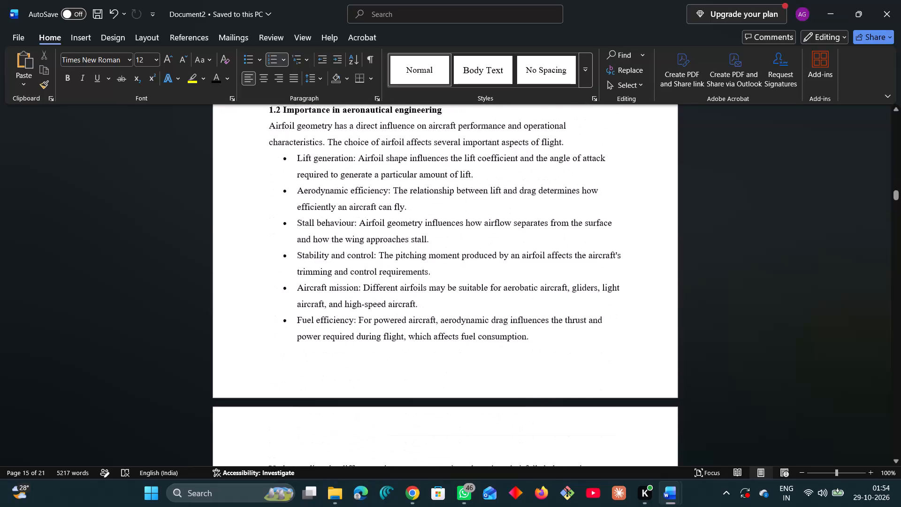
Insert a blank line between the "2. Theoretical Principles" heading and the "2.1 Basic principles involved" heading.
scroll(595, 415, "down", 7)
scroll(595, 415, "up", 5)
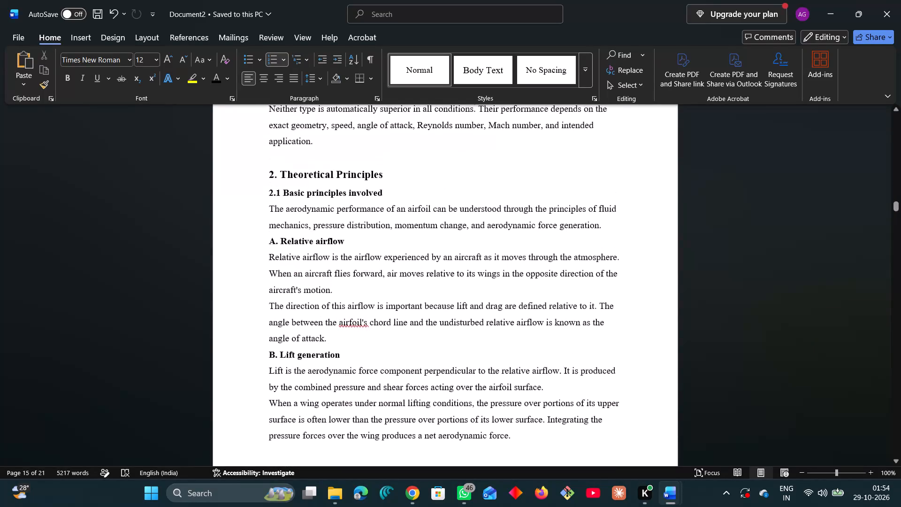
left_click(386, 178)
key("Return")
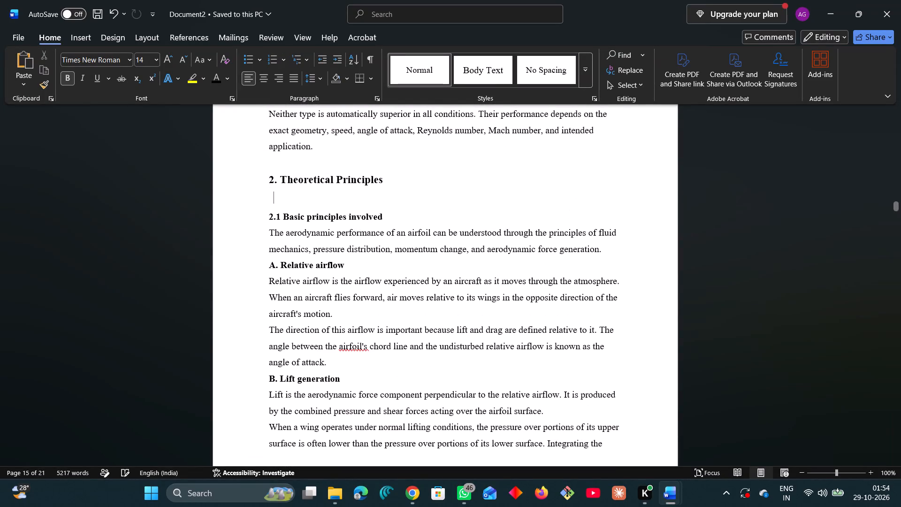
left_click_drag(382, 217, 262, 218)
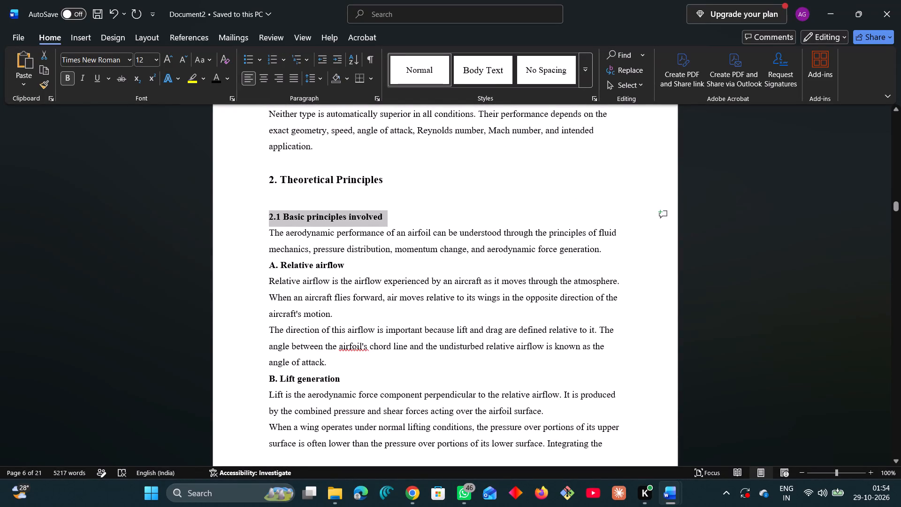
Insert a blank line after the Angle of attack text so the "F. Stall" heading moves to the following page.
scroll(353, 268, "down", 1)
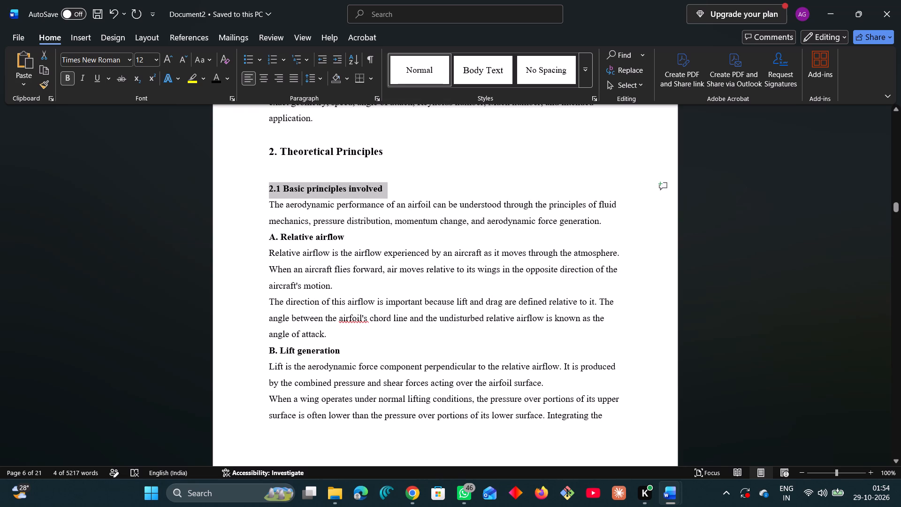
scroll(341, 346, "down", 15)
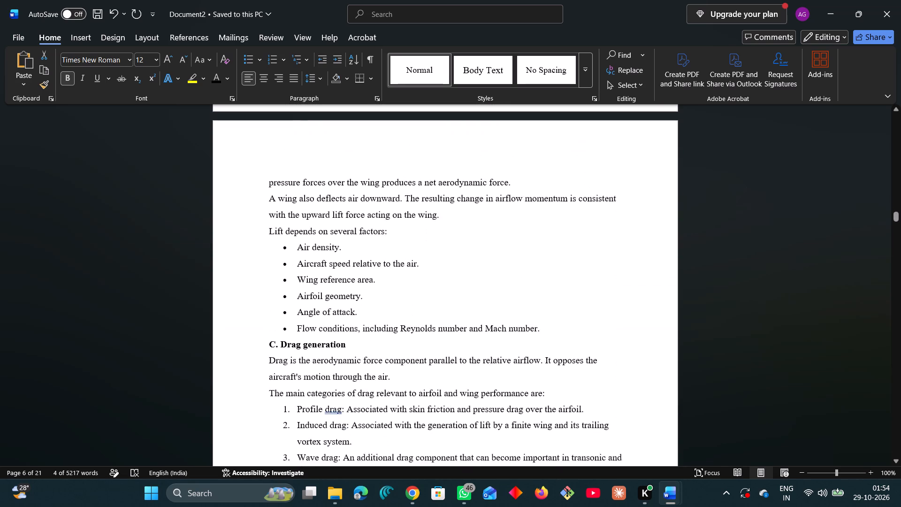
scroll(342, 346, "down", 13)
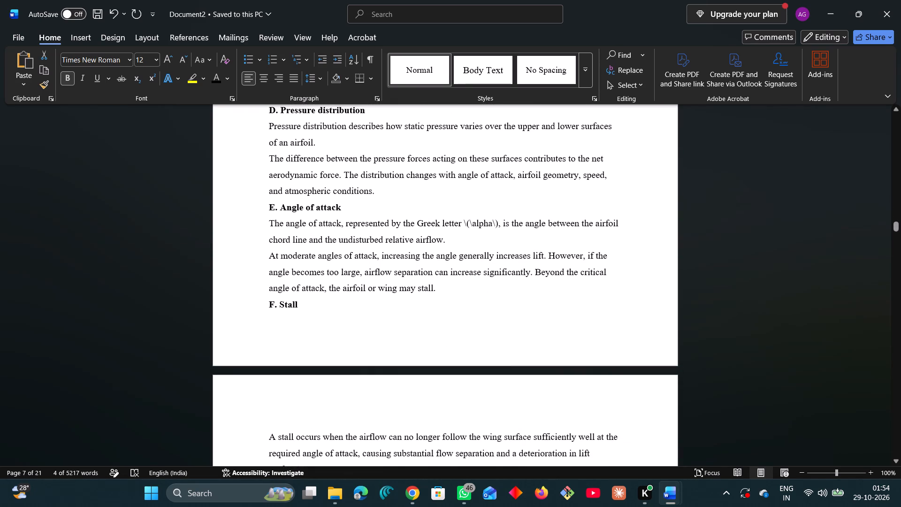
left_click(438, 289)
key("Return")
Insert a blank line above the "2.2 Relevant definitions" heading.
scroll(431, 302, "down", 9)
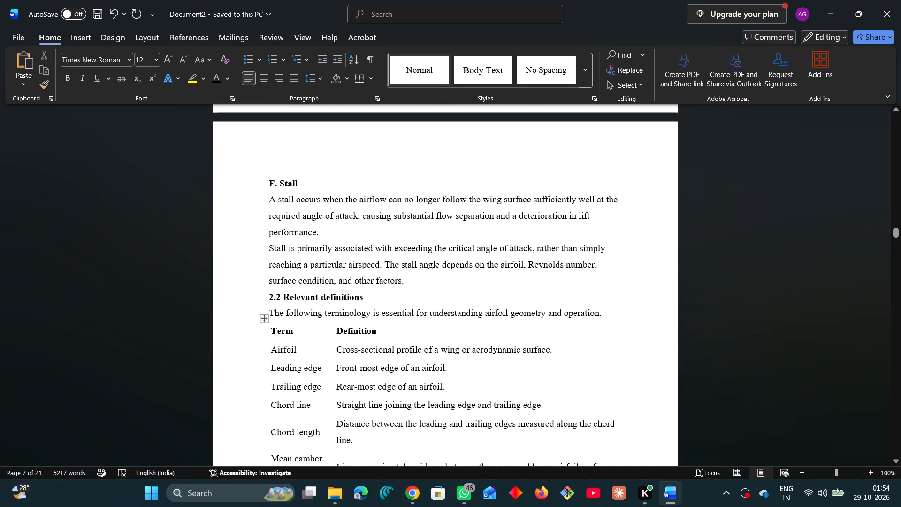
left_click(411, 282)
key("Return")
Apply the plain full-grid table style to the Term and Definition table in section 2.2.
scroll(395, 296, "down", 4)
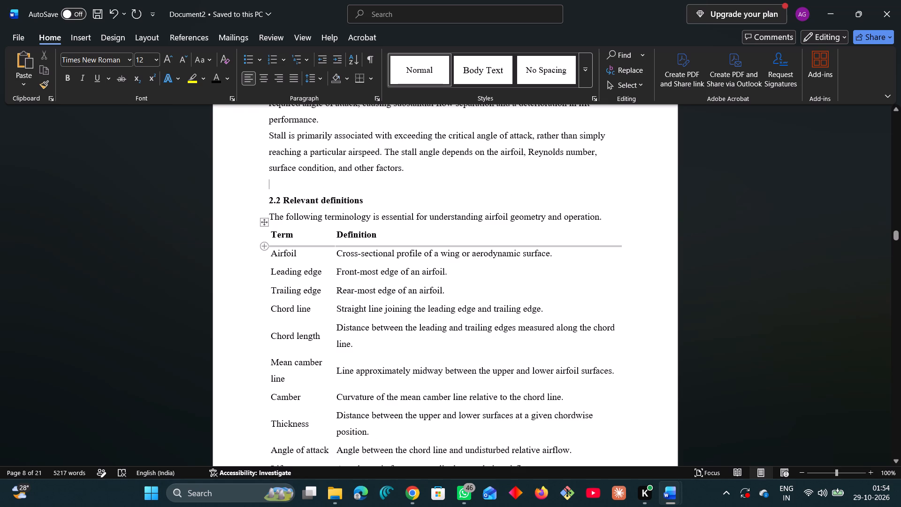
left_click(265, 220)
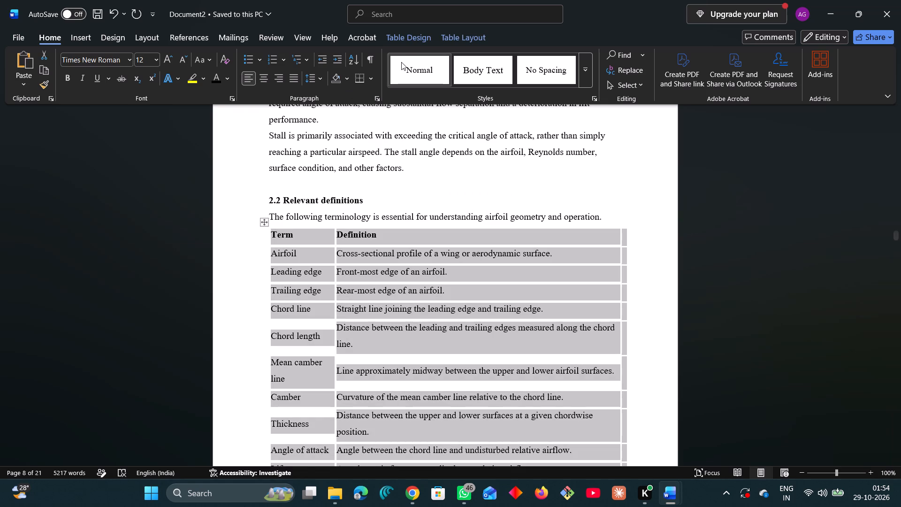
left_click(407, 39)
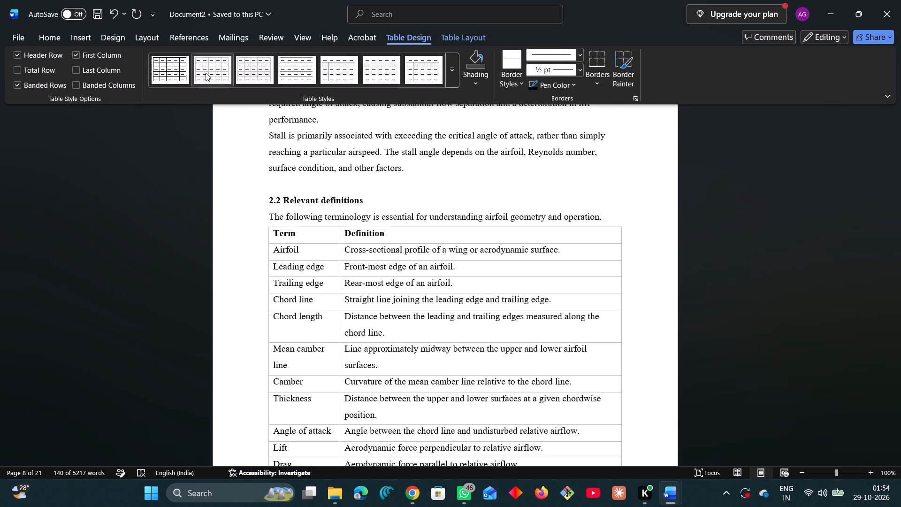
left_click(162, 68)
scroll(344, 213, "down", 3)
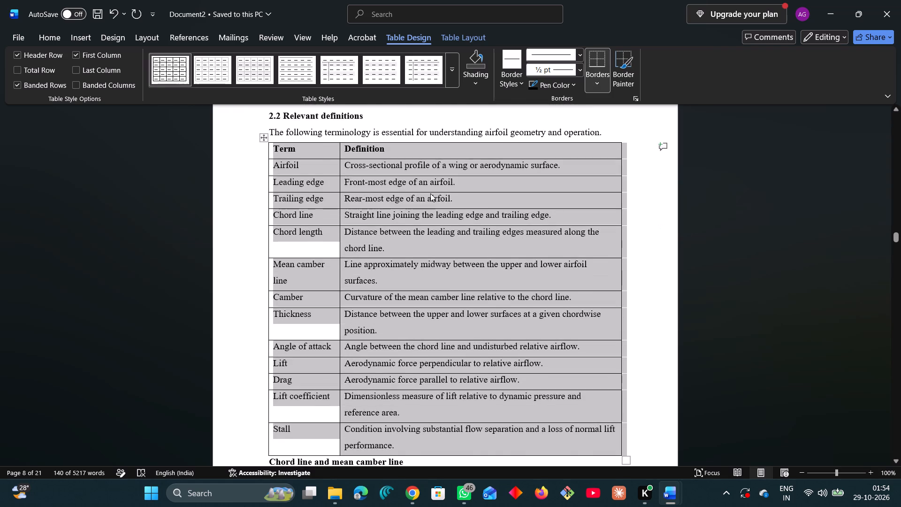
Insert a blank line between the definitions table and the "Chord line and mean camber line" heading.
scroll(483, 198, "down", 6)
left_click(655, 292)
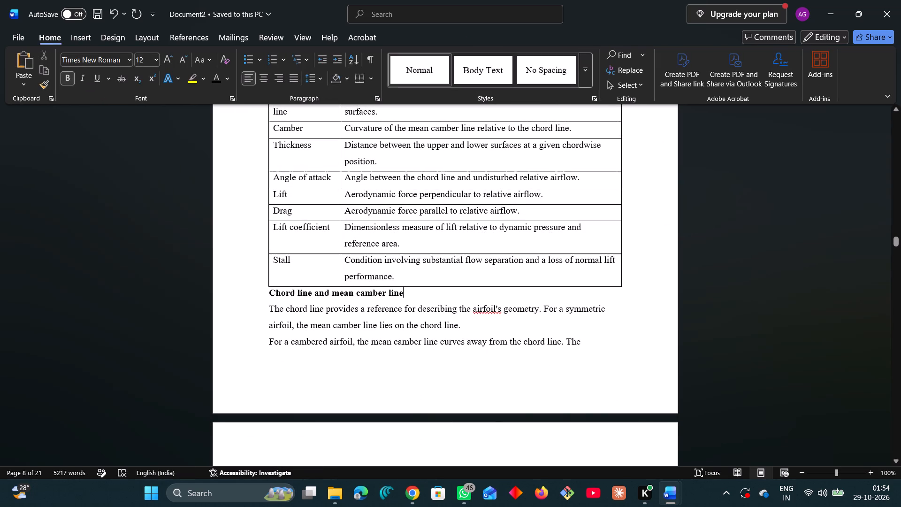
left_click(632, 284)
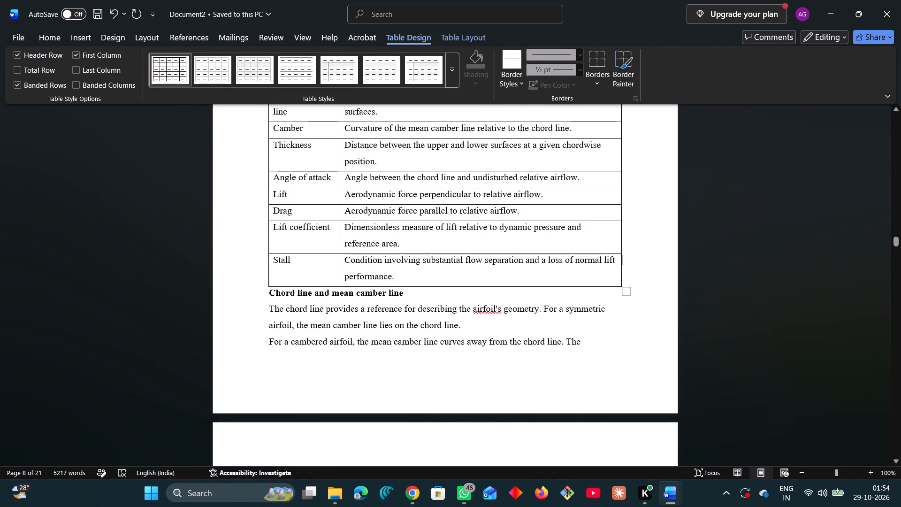
left_click(267, 292)
key("Return")
Insert a blank line above both the "Thickness and camber" and "2.3 Fundamental concepts and supporting diagrams" headings.
scroll(298, 313, "down", 6)
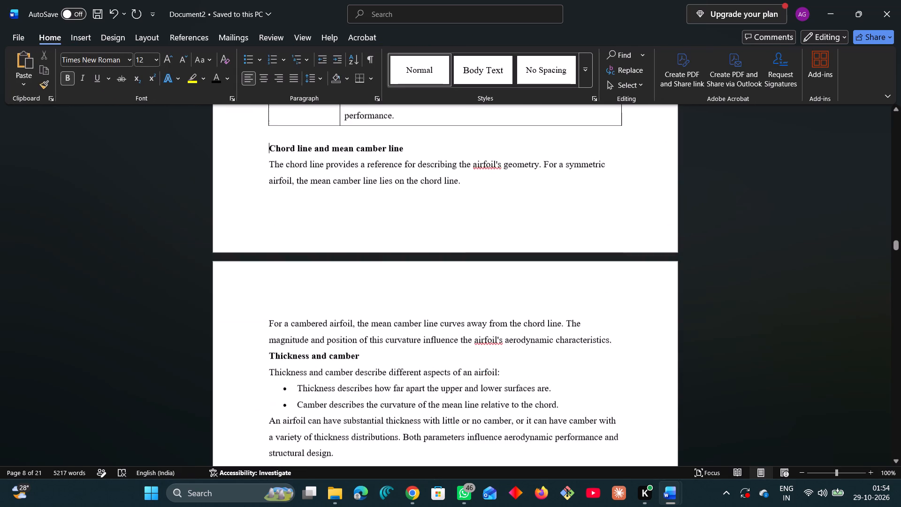
scroll(293, 310, "down", 4)
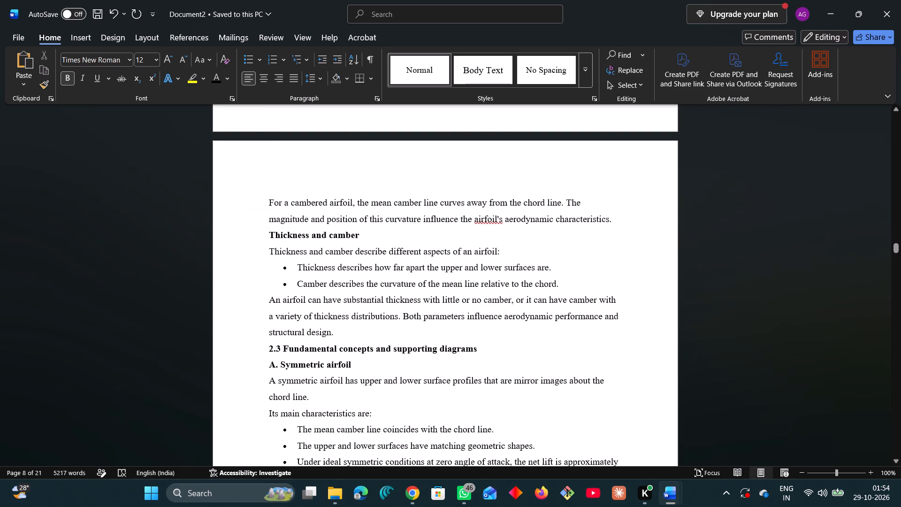
left_click(615, 224)
key("Return")
scroll(506, 265, "down", 2)
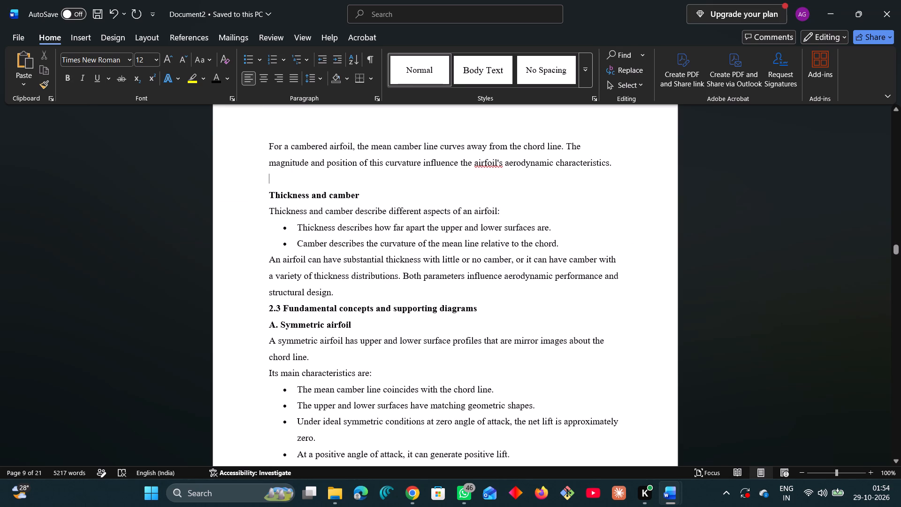
left_click(338, 292)
key("Return")
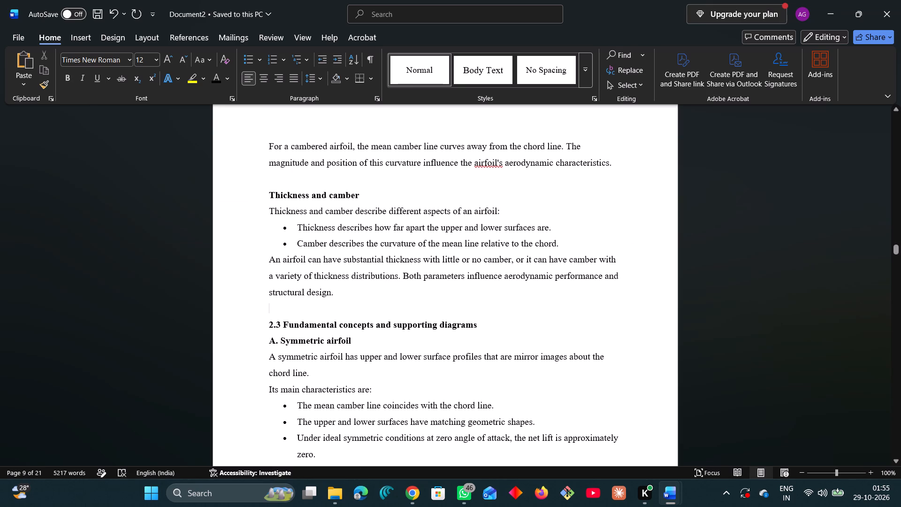
Insert a blank line above the "D. Lift coefficient" heading in section 2.3.
scroll(412, 335, "down", 10)
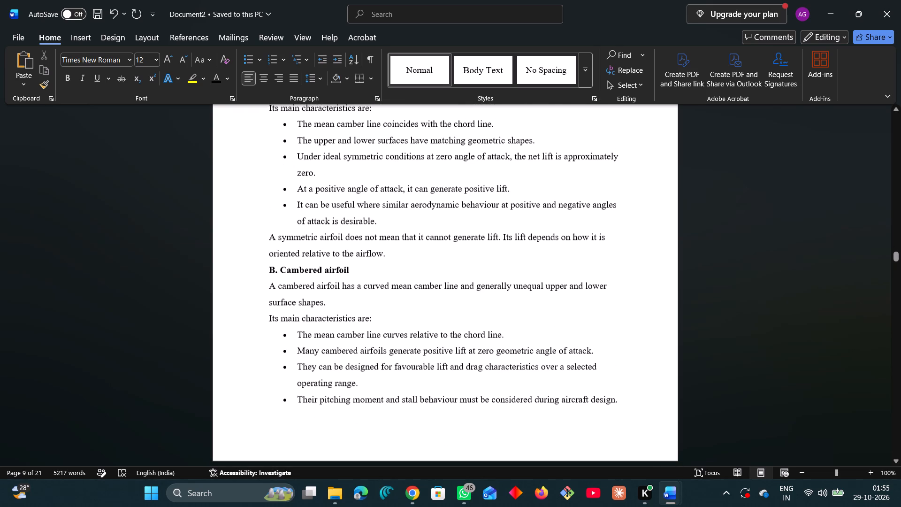
scroll(387, 257, "down", 12)
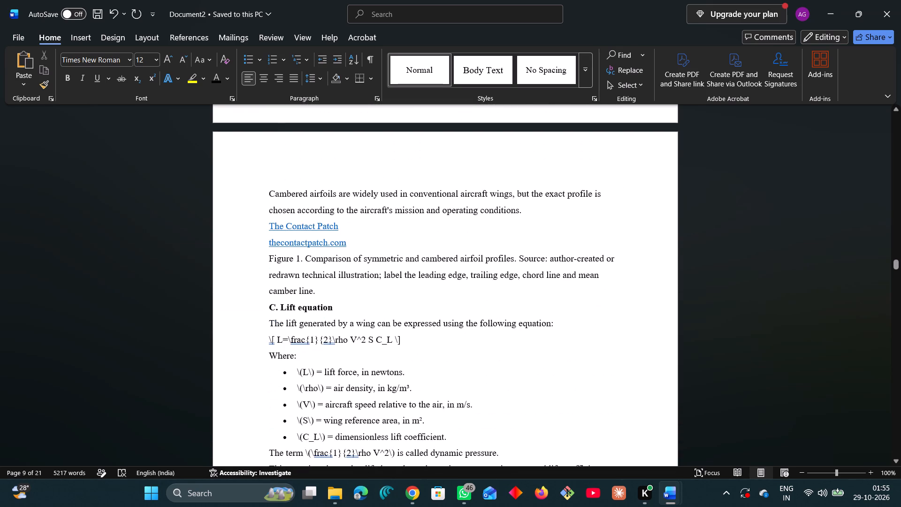
scroll(386, 266, "down", 3)
scroll(342, 277, "down", 7)
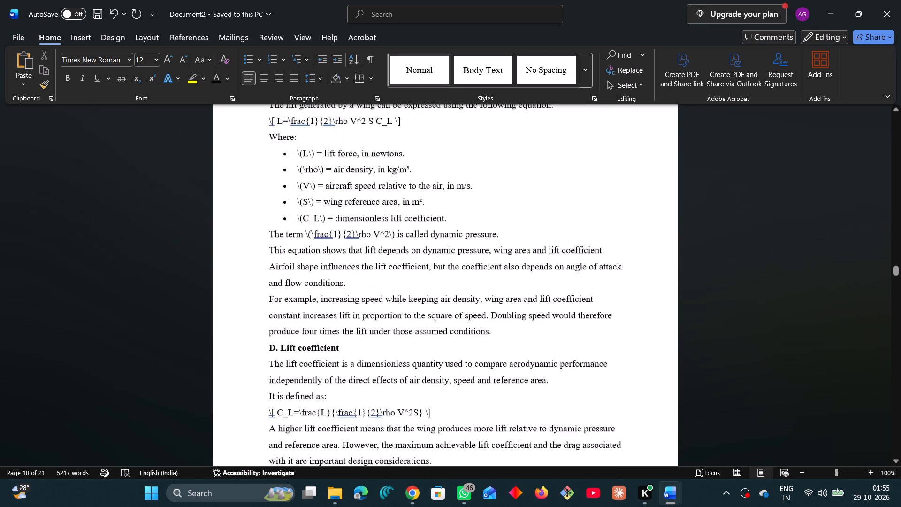
scroll(342, 277, "down", 1)
left_click(496, 240)
key("Return")
Insert two blank lines above "E. Pressure and airflow around an airfoil" to push the heading onto the page with its text.
scroll(481, 249, "down", 4)
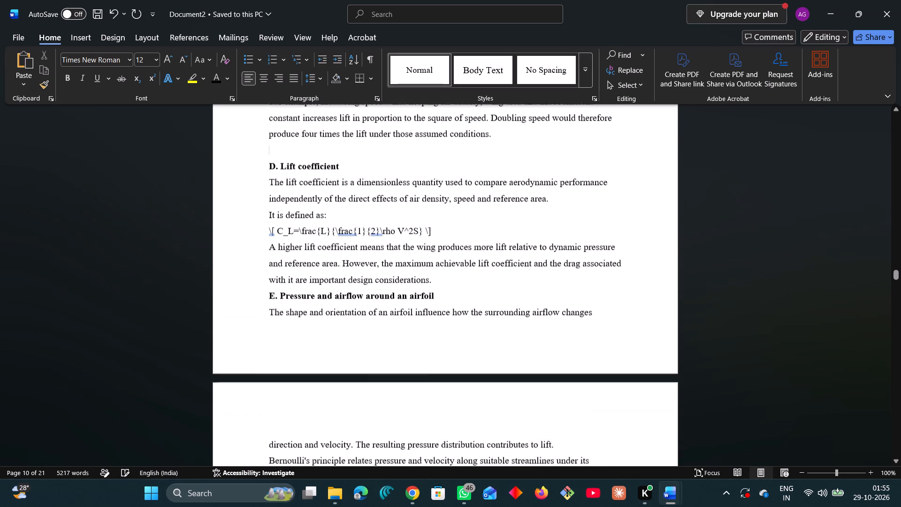
left_click(435, 278)
key("Return")
scroll(436, 279, "down", 2)
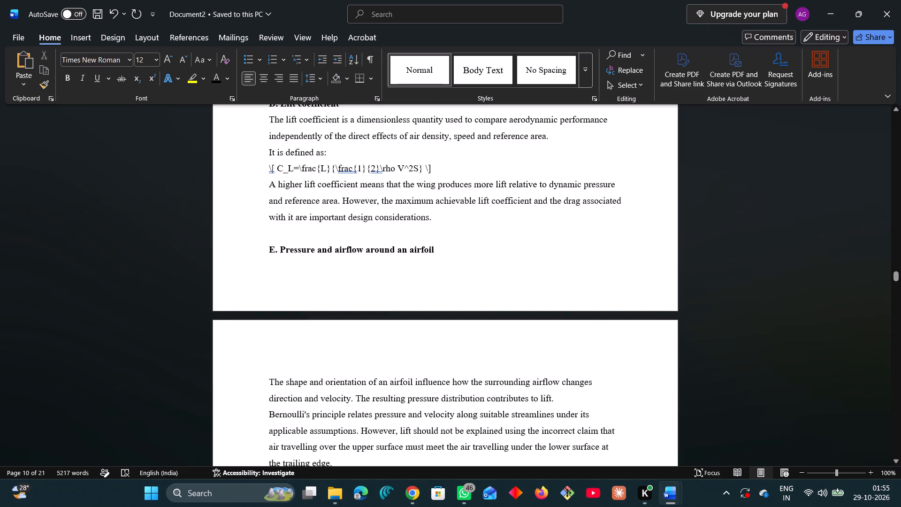
key("Return")
Insert a blank line between the Figure 2 caption and the "3. Description / Working Principle" heading.
scroll(424, 249, "down", 7)
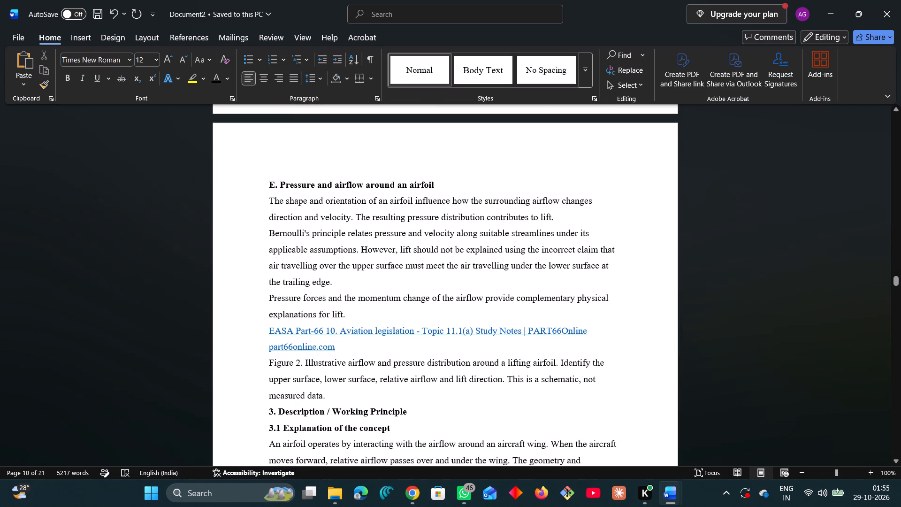
scroll(422, 258, "down", 2)
left_click(332, 341)
key("Return")
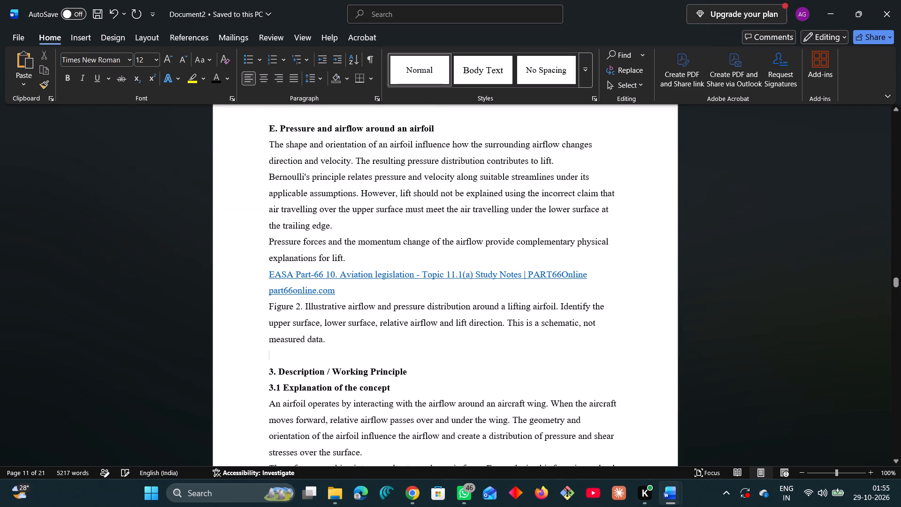
Enlarge the "3. Description / Working Principle" heading to match the 14 pt section 2 heading and insert a blank line below it.
left_click_drag(416, 374, 268, 369)
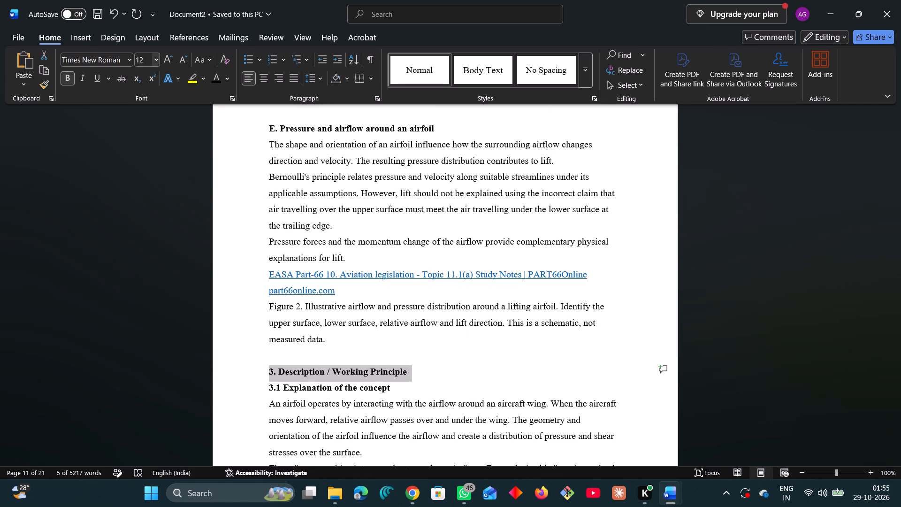
left_click(153, 62)
left_click(148, 146)
scroll(296, 319, "down", 1)
key("Return")
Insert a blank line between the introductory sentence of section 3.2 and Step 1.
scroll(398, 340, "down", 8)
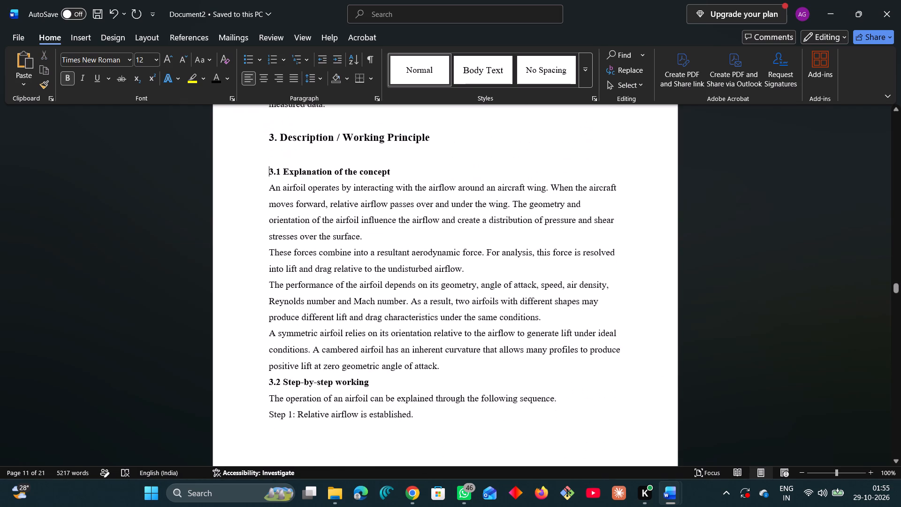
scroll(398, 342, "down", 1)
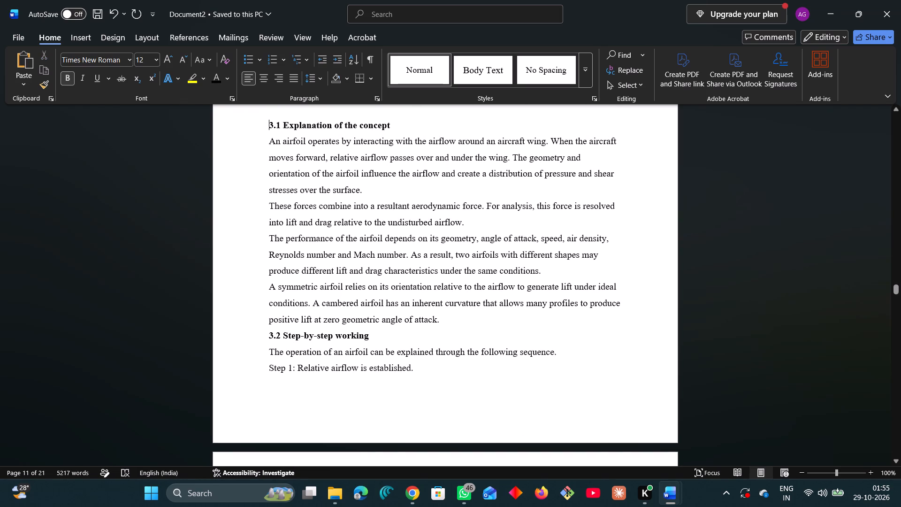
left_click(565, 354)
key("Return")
Insert three blank lines above "3.2 Step-by-step working" to push the heading onto the following page.
scroll(565, 354, "down", 9)
scroll(515, 358, "up", 5)
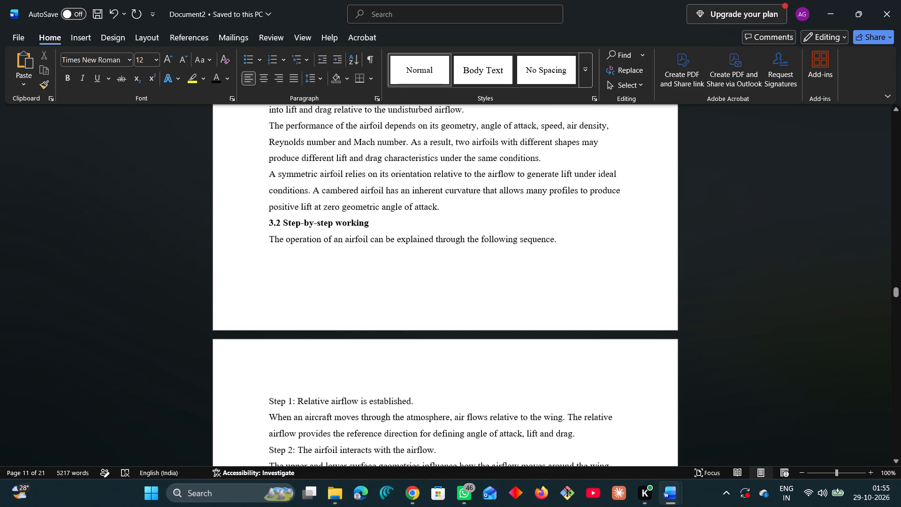
left_click(452, 206)
key("Return")
key("Return")
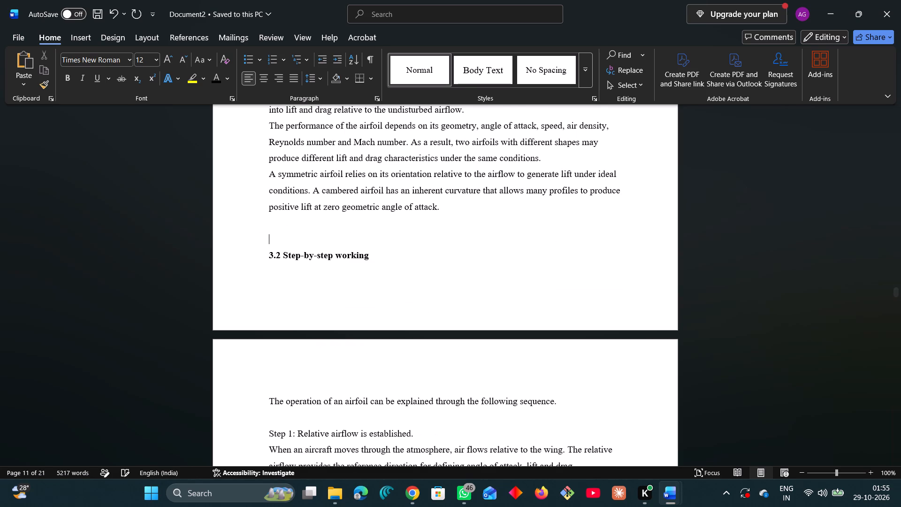
key("Return")
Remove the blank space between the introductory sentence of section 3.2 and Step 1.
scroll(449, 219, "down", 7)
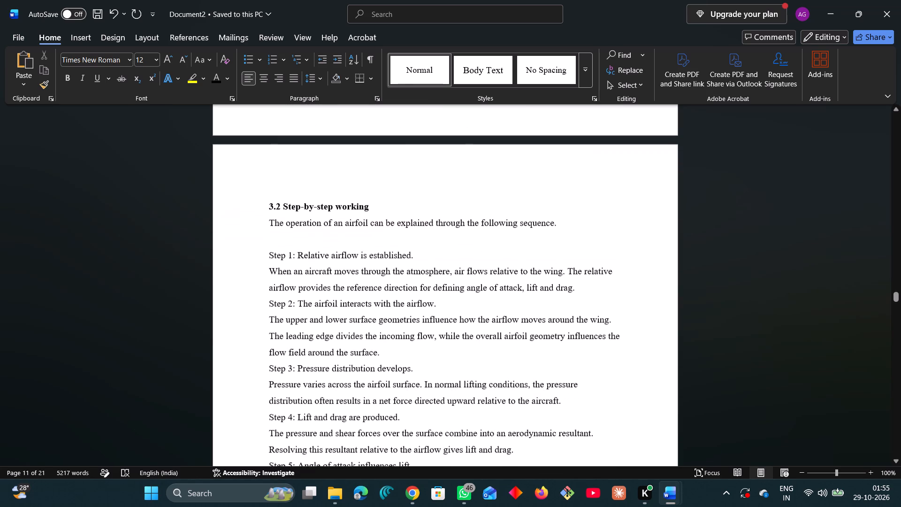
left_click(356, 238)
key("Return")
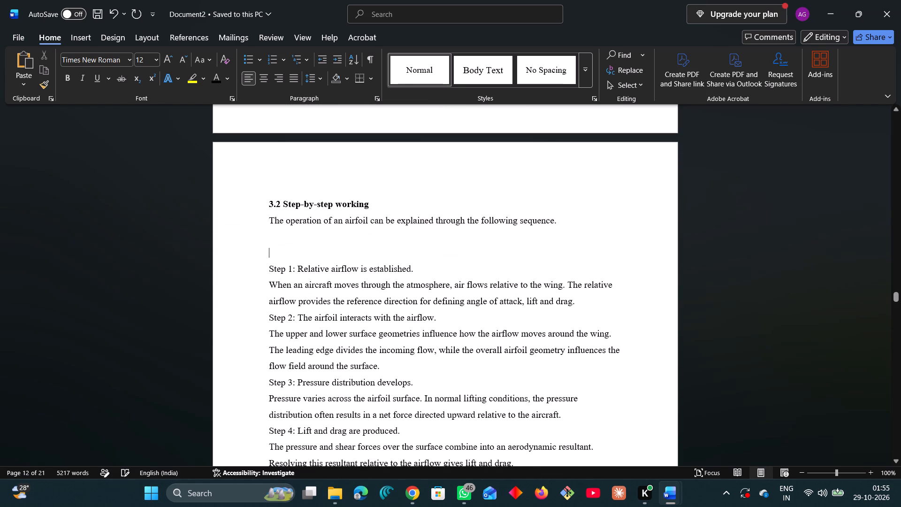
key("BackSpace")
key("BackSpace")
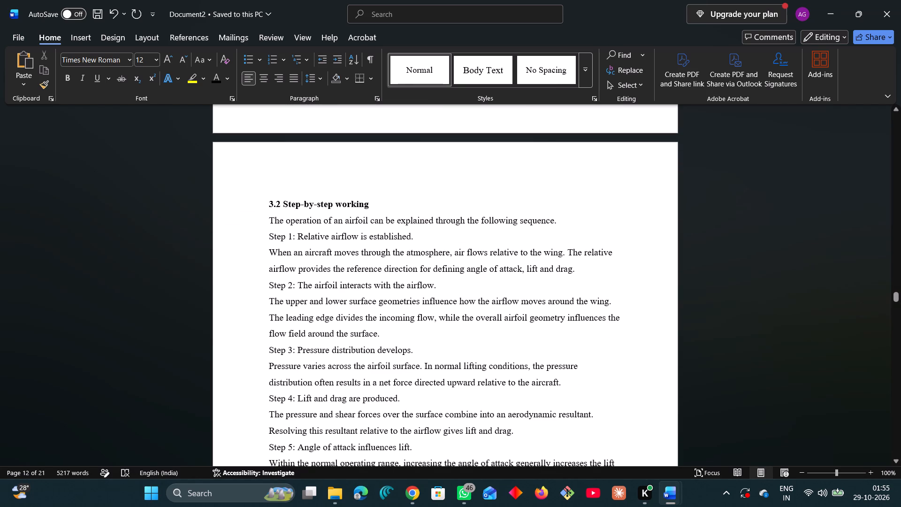
Insert a blank line above the "3.3 Neat labelled diagram" heading, after the Step 6 text.
scroll(385, 207, "down", 7)
left_click(392, 346)
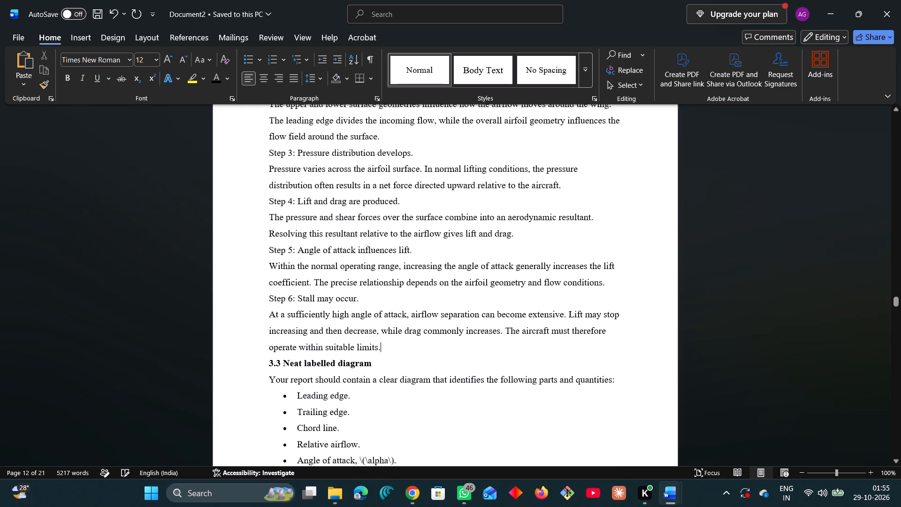
key("Return")
Insert one blank line above each of the section 2.3 subheadings "C. Lift equation" and "B. Cambered airfoil".
scroll(385, 337, "up", 20)
scroll(385, 337, "up", 3)
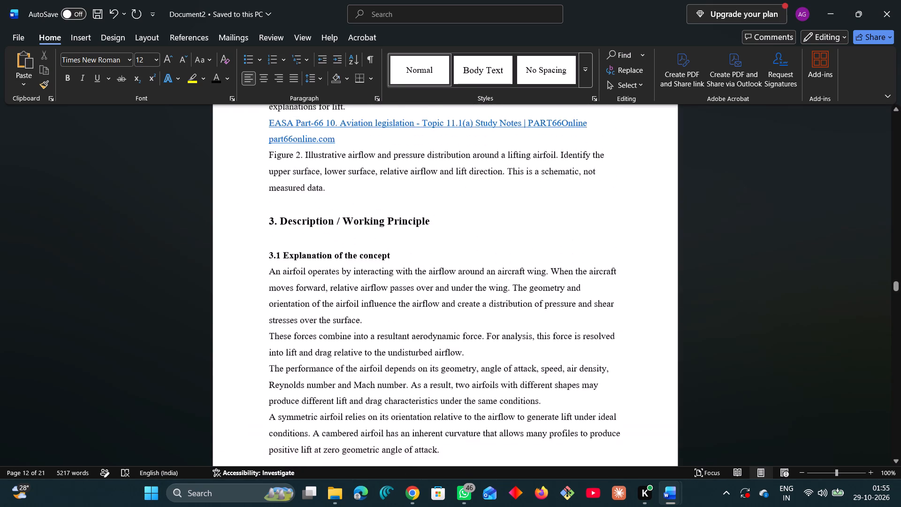
scroll(385, 337, "up", 16)
scroll(384, 339, "up", 5)
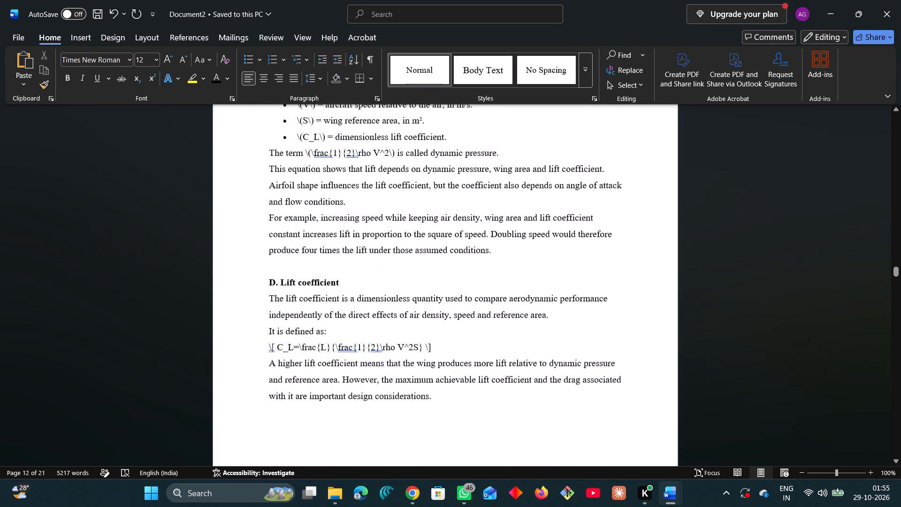
scroll(384, 339, "up", 9)
left_click(329, 261)
key("Return")
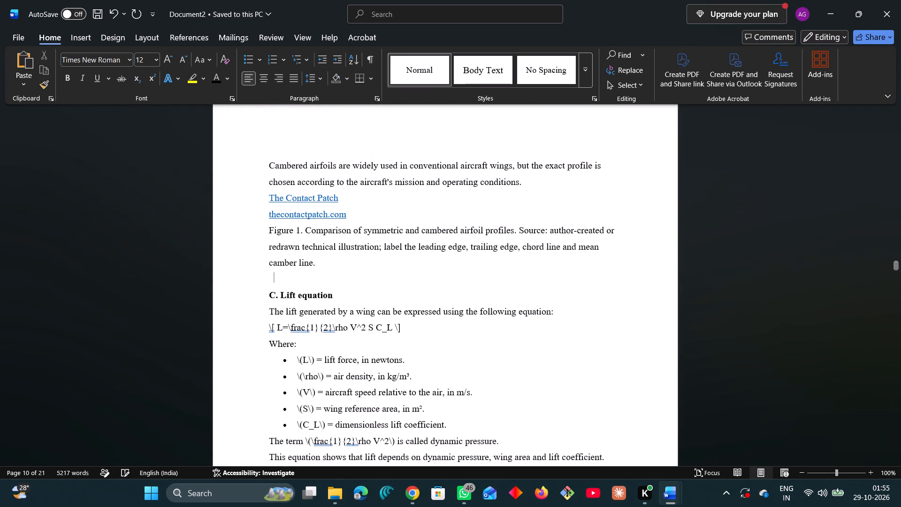
scroll(328, 264, "down", 4)
scroll(328, 265, "up", 16)
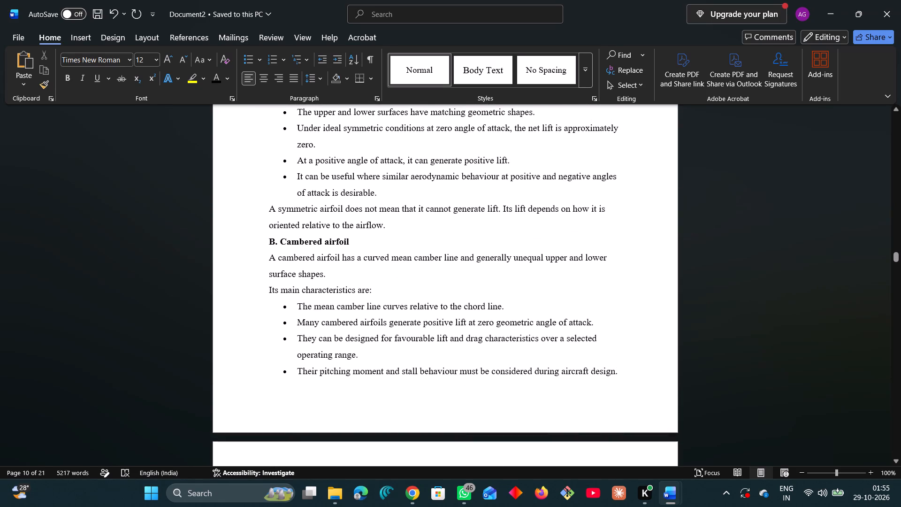
left_click(389, 224)
key("Return")
Insert one blank line above each of the section 2.1 subheadings "E. Angle of attack" and "D. Pressure distribution".
scroll(387, 235, "up", 10)
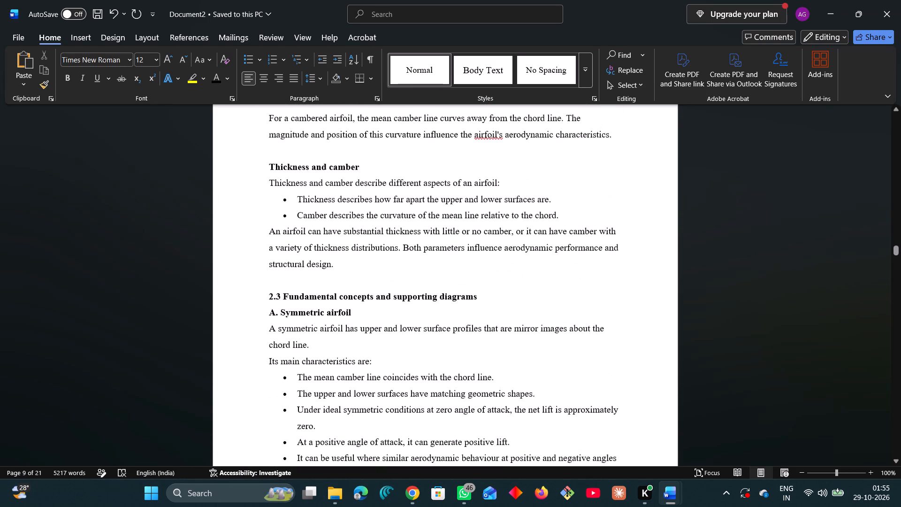
scroll(425, 293, "up", 15)
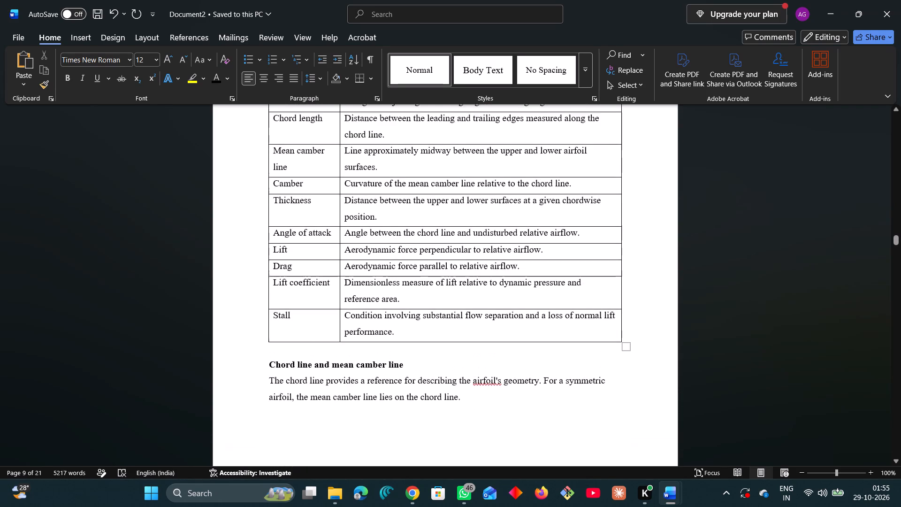
scroll(425, 294, "up", 17)
scroll(425, 295, "up", 5)
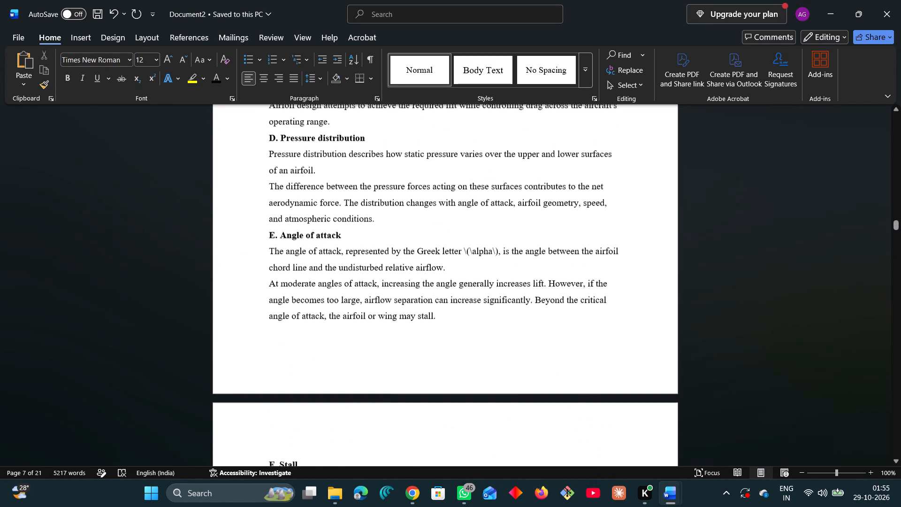
scroll(425, 295, "up", 4)
left_click(382, 361)
key("Return")
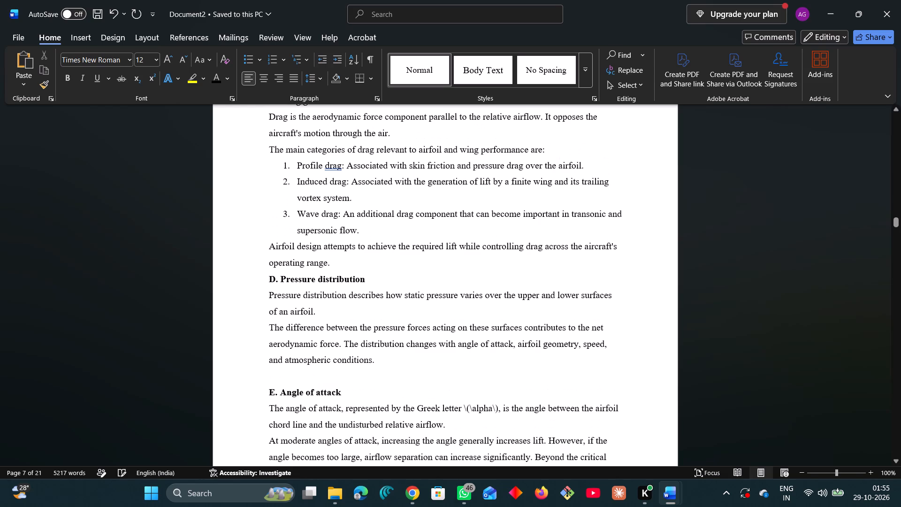
scroll(384, 361, "up", 1)
left_click(341, 295)
key("Return")
Insert a blank line without a bullet between the list of lift factors and the "C. Drag generation" subheading.
scroll(342, 297, "up", 5)
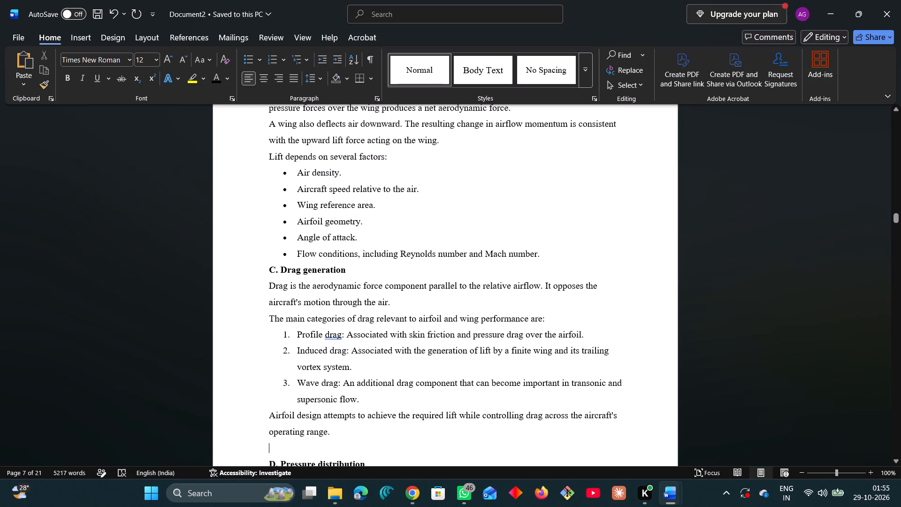
left_click(559, 254)
key("Return")
scroll(521, 264, "up", 5)
scroll(481, 265, "up", 2)
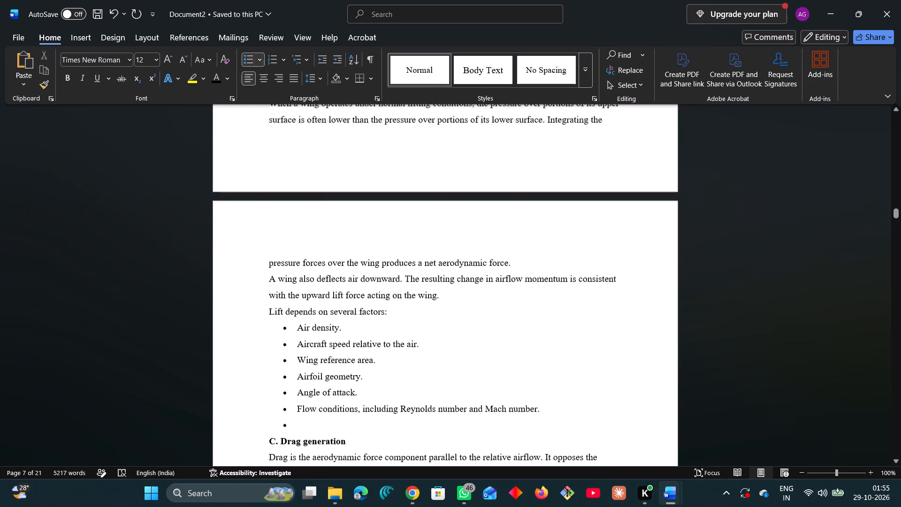
scroll(481, 265, "up", 1)
scroll(481, 265, "down", 2)
key("Return")
scroll(474, 268, "down", 10)
scroll(474, 268, "up", 16)
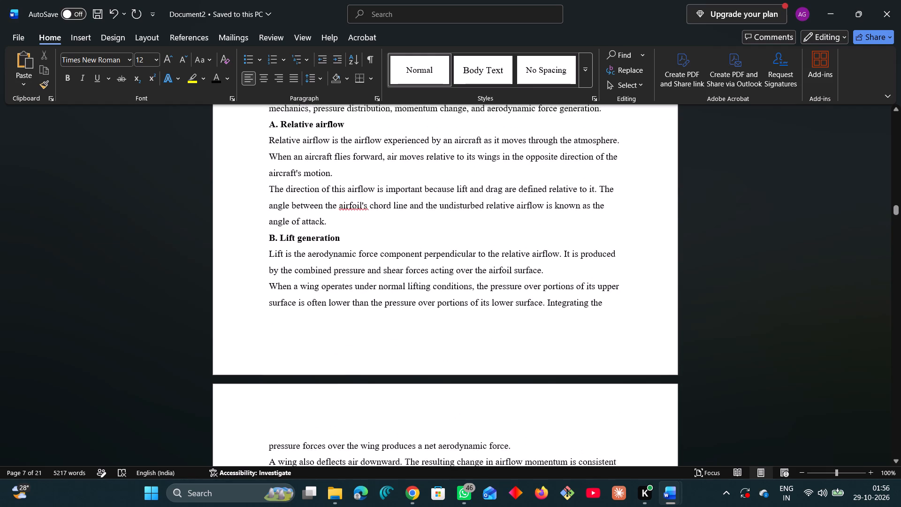
Insert a blank line above the "B. Lift generation" subheading in section 2.1.
scroll(474, 268, "up", 2)
left_click(348, 285)
key("Return")
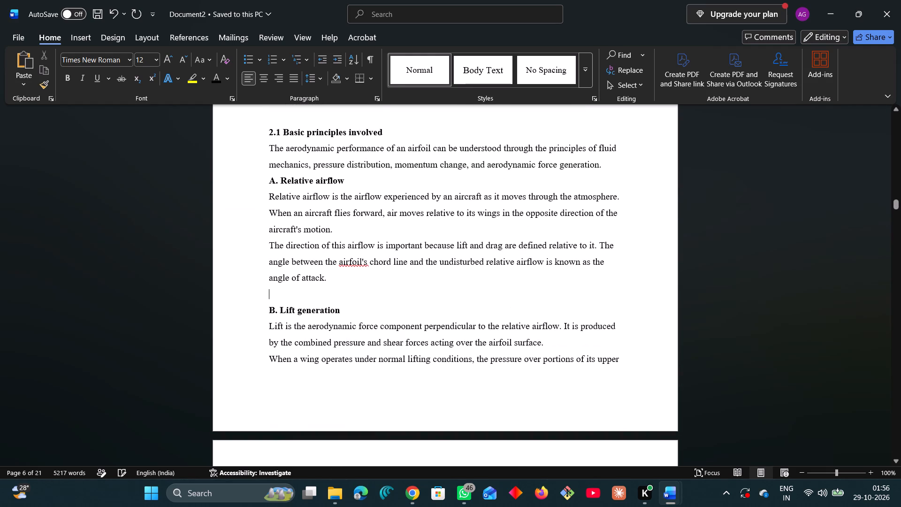
Remove the blank line above the "Chord line and mean camber line" heading that follows the terminology table.
scroll(348, 285, "up", 4)
scroll(348, 285, "down", 14)
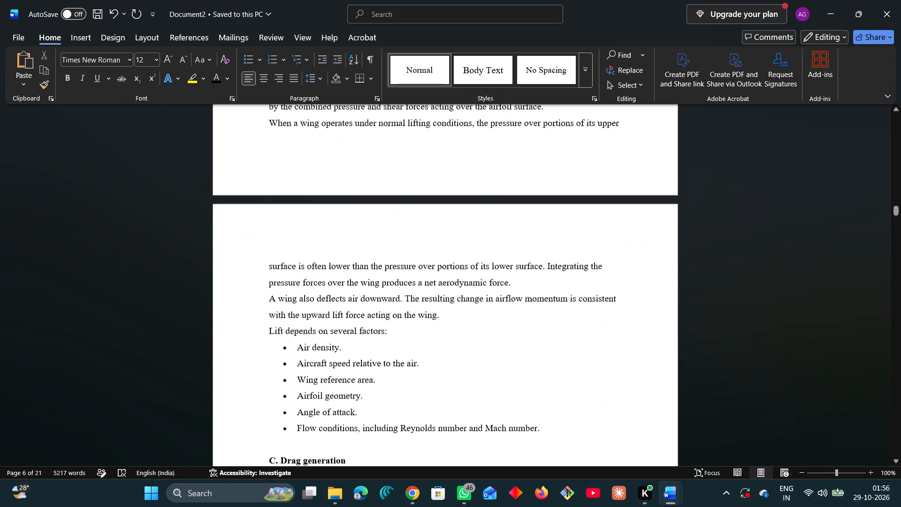
scroll(349, 285, "down", 20)
scroll(349, 285, "down", 14)
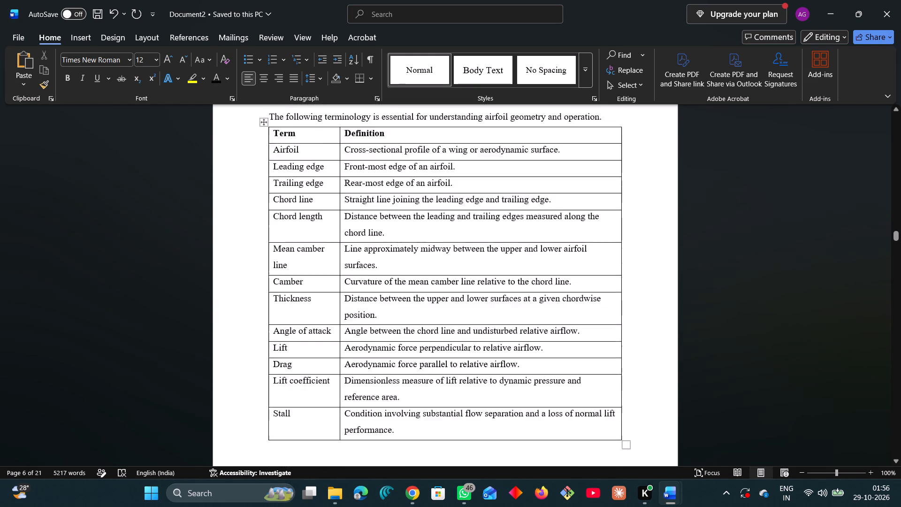
scroll(349, 286, "down", 20)
scroll(349, 286, "down", 2)
scroll(350, 287, "up", 11)
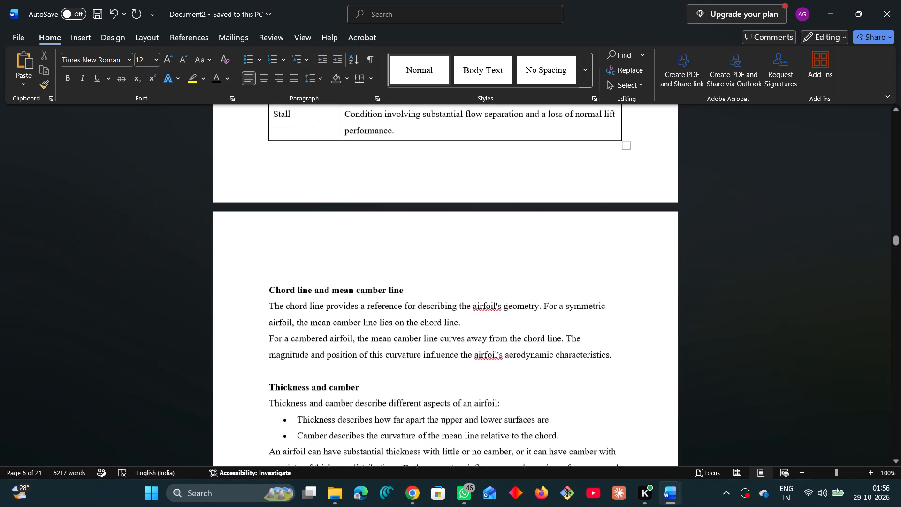
left_click(285, 278)
key("BackSpace")
key("BackSpace")
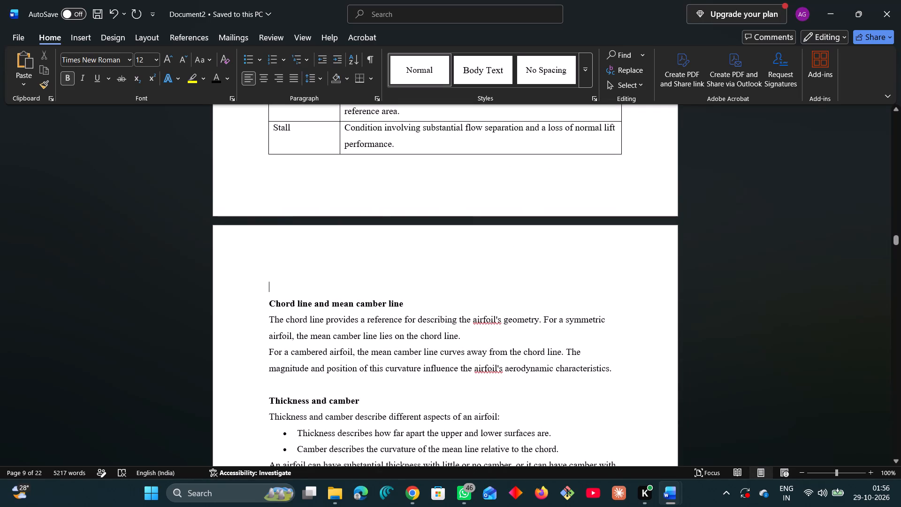
key("BackSpace")
key("BackSpace")
key("BackSpace")
key("Delete")
Remove the extra blank line above "E. Pressure and airflow around an airfoil", leaving a single one.
scroll(275, 280, "down", 6)
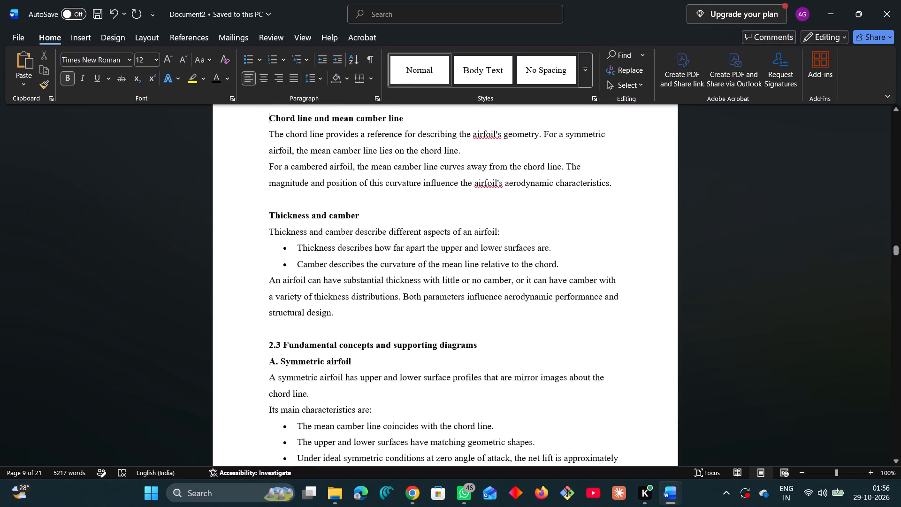
scroll(276, 280, "down", 16)
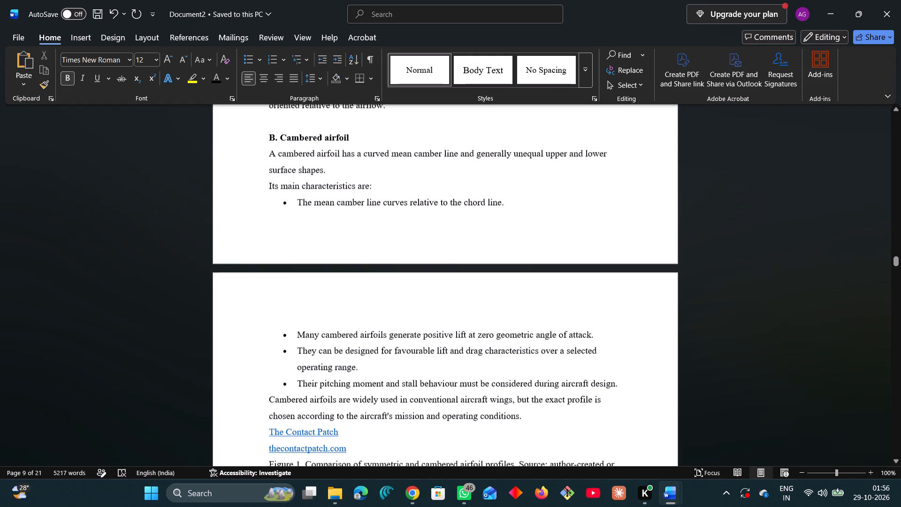
scroll(354, 223, "down", 13)
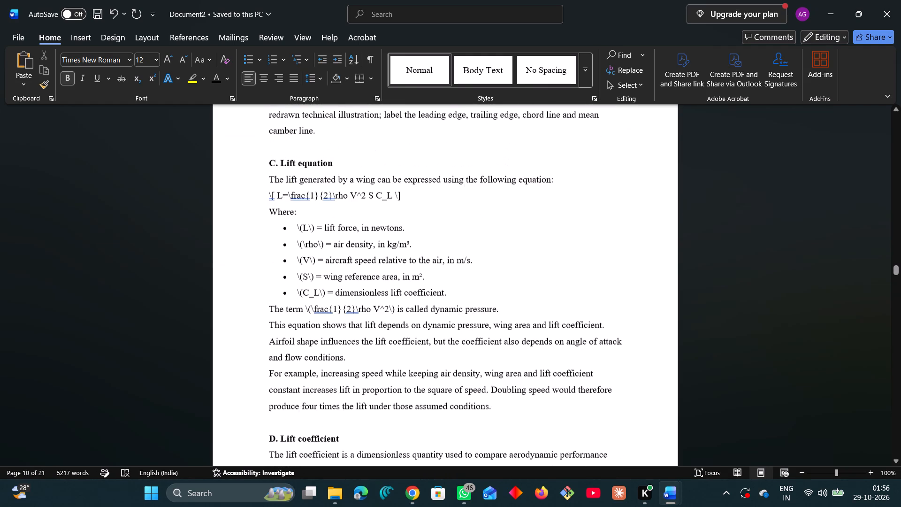
scroll(347, 243, "down", 17)
left_click(289, 221)
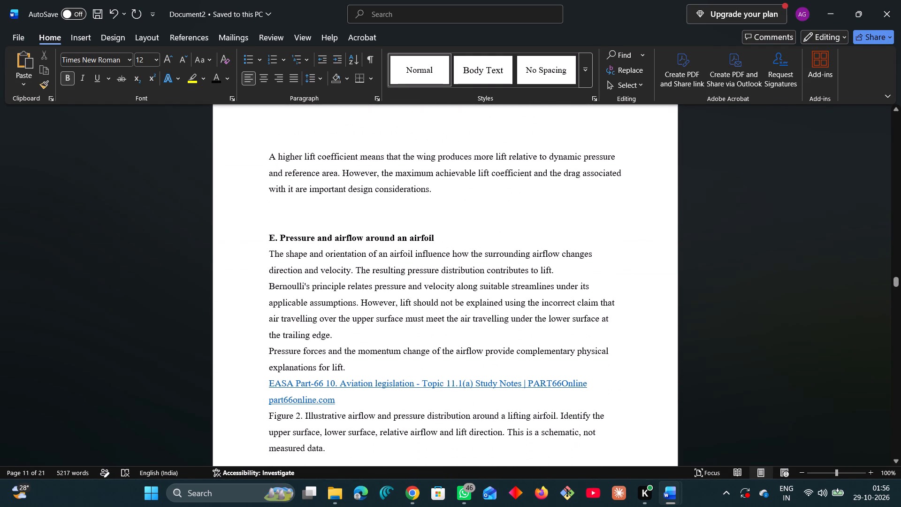
key("BackSpace")
Reduce the gap above the "3.2 Step-by-step working" heading to a single blank line.
scroll(286, 220, "down", 3)
left_click(286, 221)
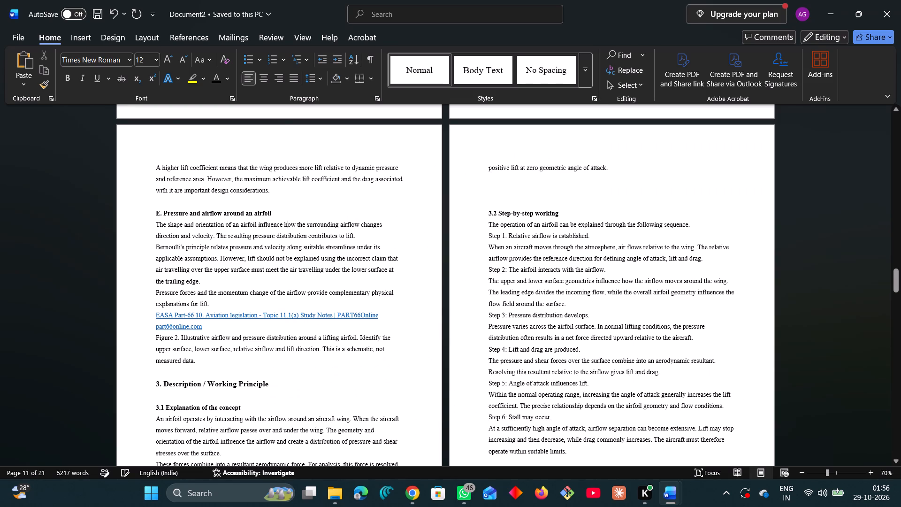
scroll(324, 208, "up", 2, "ctrl")
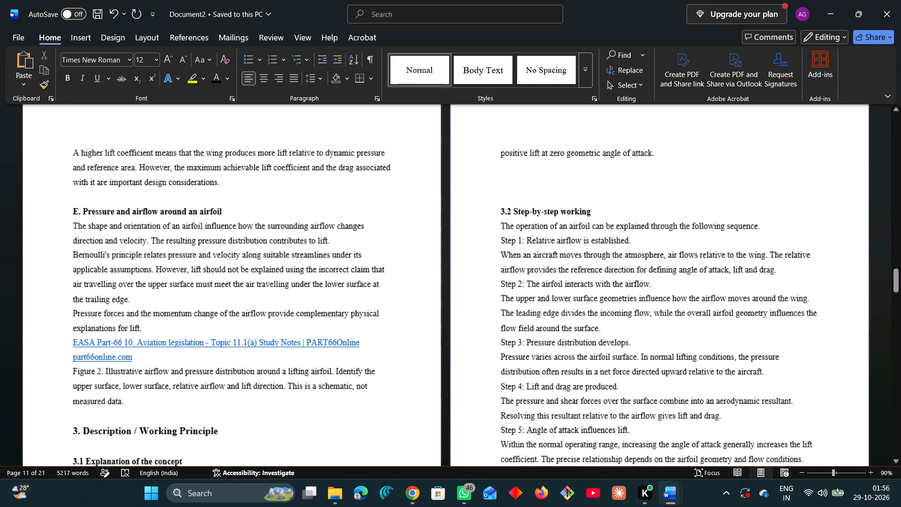
scroll(324, 208, "up", 1, "ctrl")
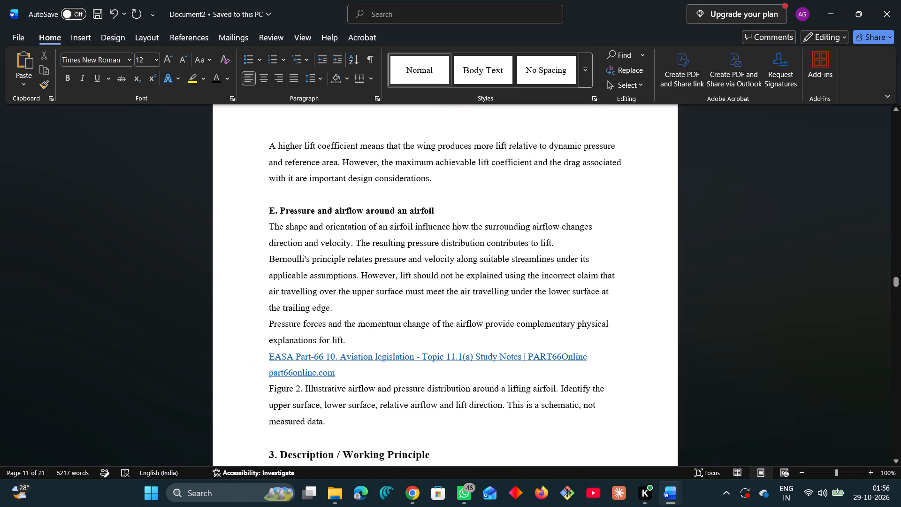
scroll(324, 208, "down", 7)
scroll(368, 262, "down", 9)
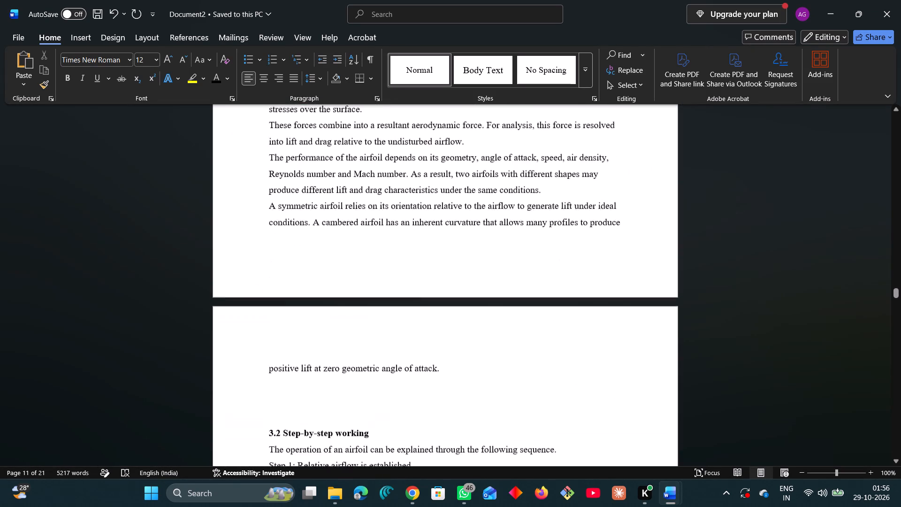
scroll(359, 261, "down", 4)
left_click(283, 302)
key("BackSpace")
key("BackSpace")
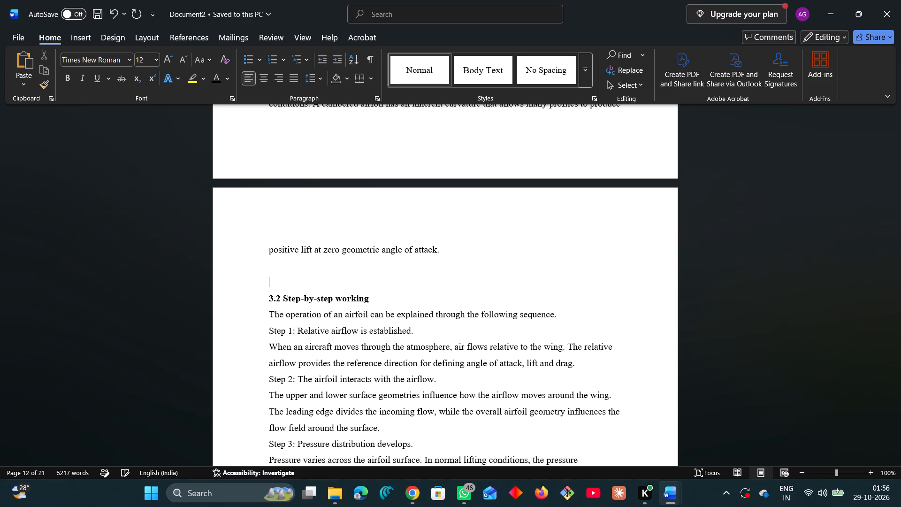
key("BackSpace")
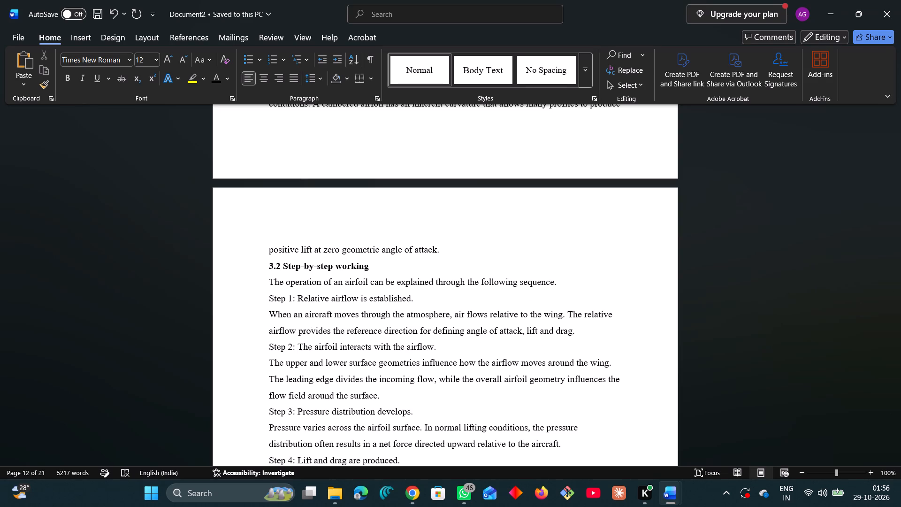
key("Return")
Insert one blank line above each of the headings "Effect of angle of attack on lift" and "4. Applications in Aircraft".
scroll(284, 300, "down", 12)
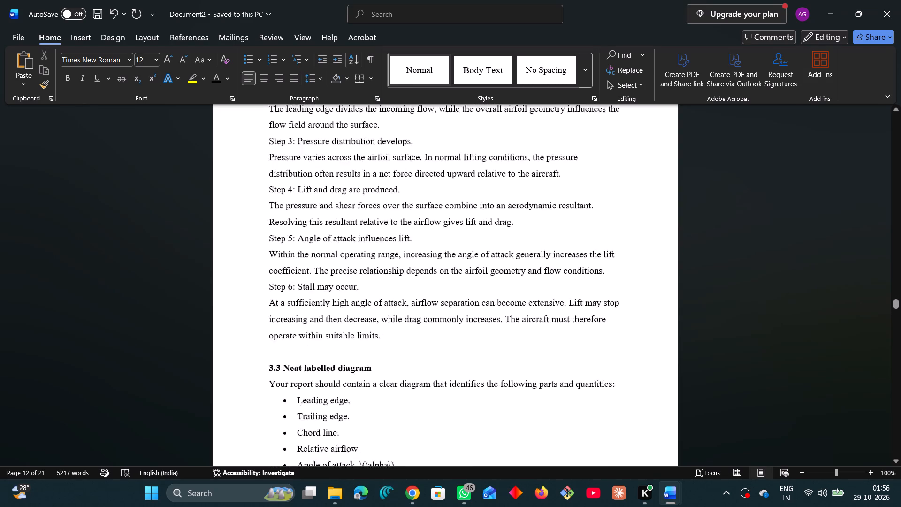
scroll(285, 300, "down", 13)
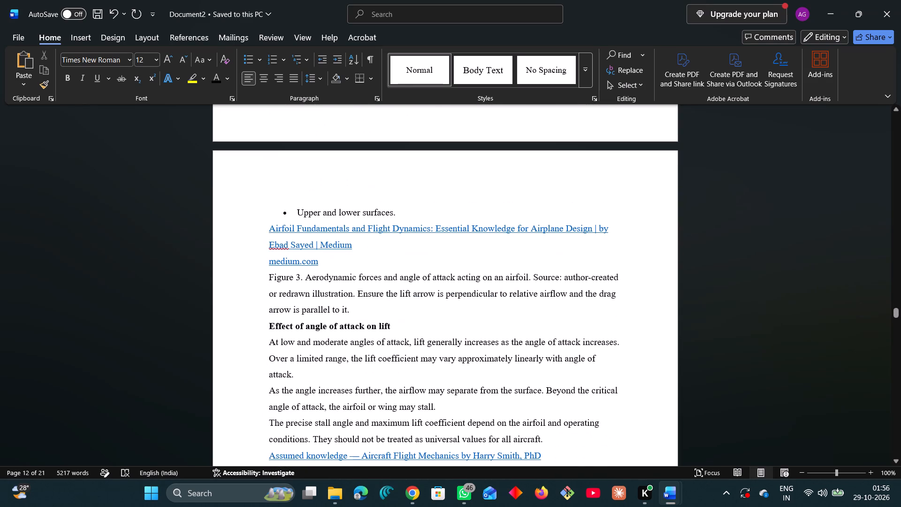
scroll(321, 265, "down", 1)
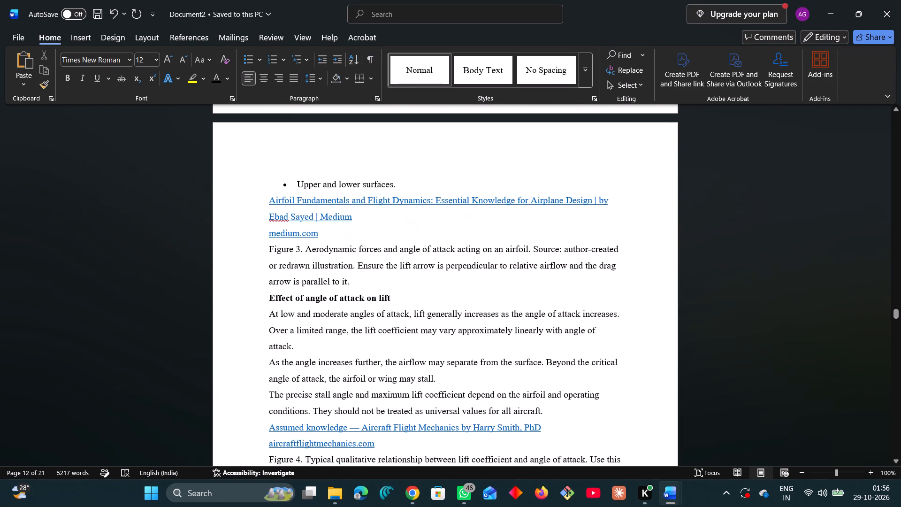
scroll(323, 252, "down", 4)
left_click(369, 169)
key("Return")
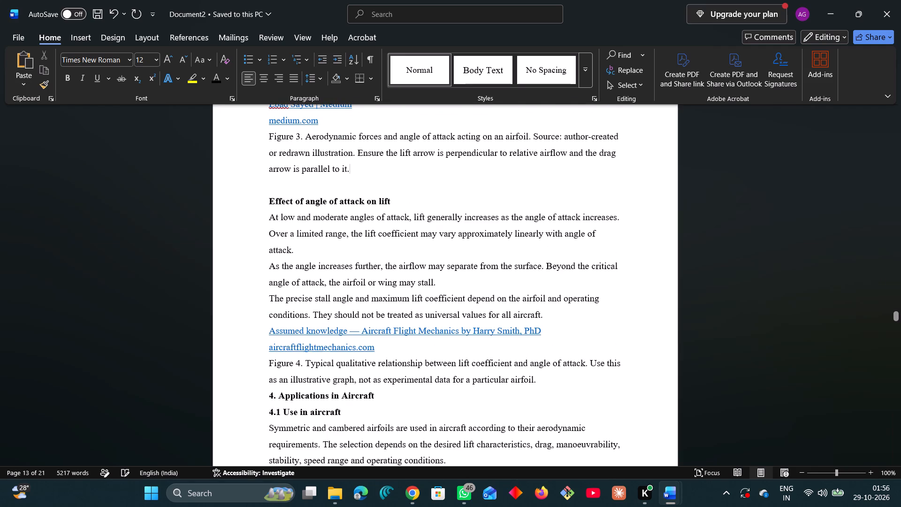
scroll(367, 186, "down", 2)
left_click(539, 322)
key("Return")
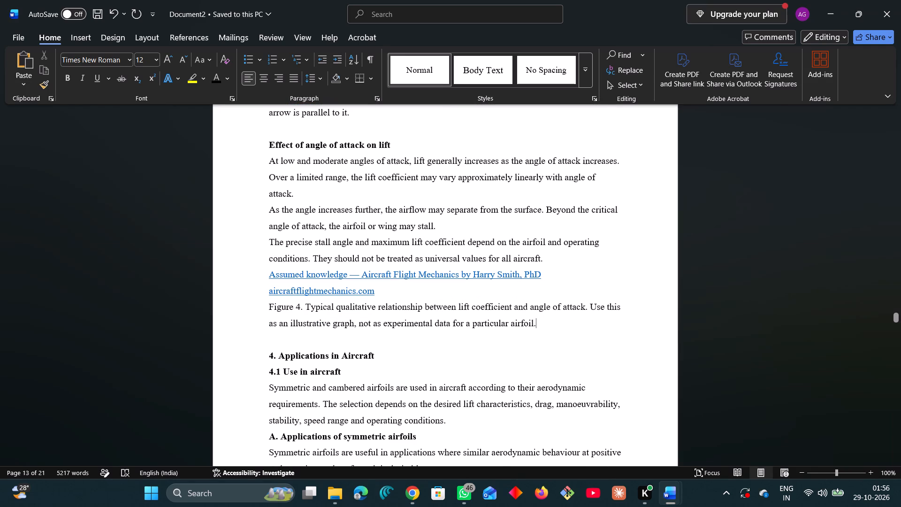
Set the "4. Applications in Aircraft" heading to 14 pt.
left_click_drag(387, 353, 266, 354)
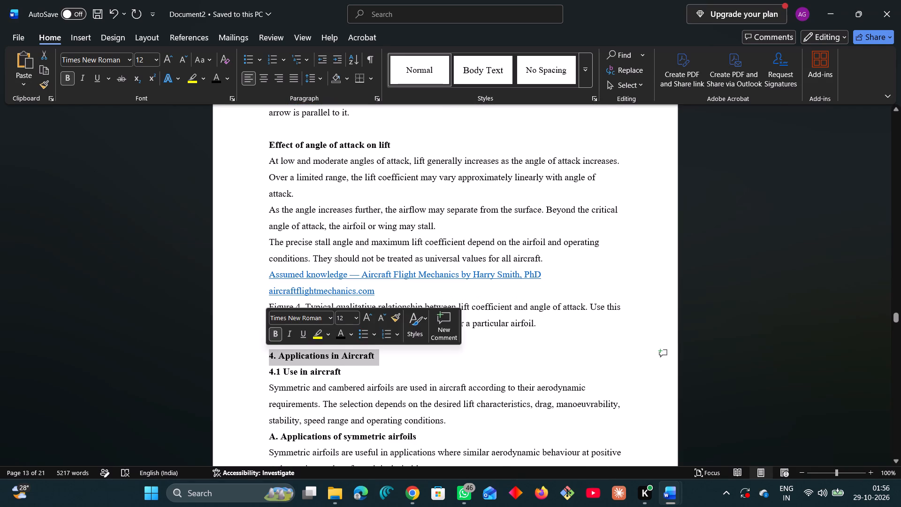
left_click(152, 57)
left_click(142, 146)
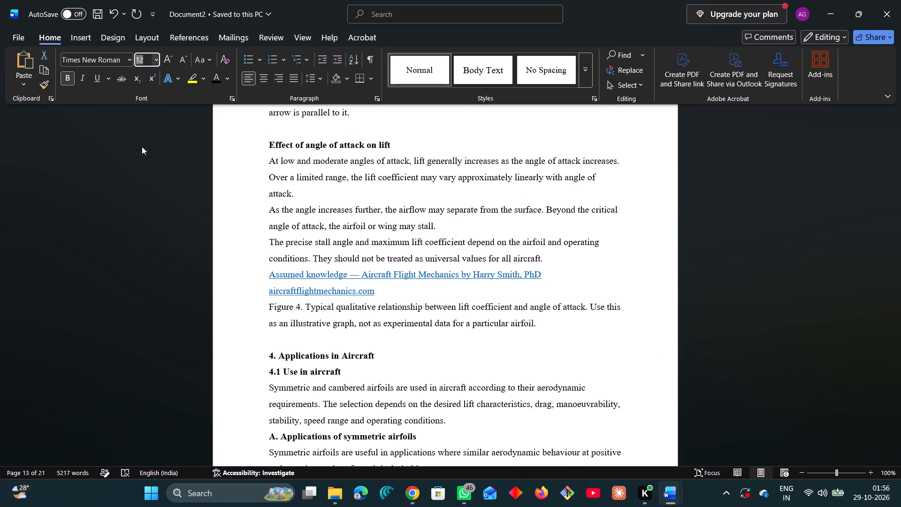
Insert one blank line below the "4. Applications in Aircraft" heading, undoing the automatic list numbering so the heading stays plain text.
left_click(399, 354)
key("Return")
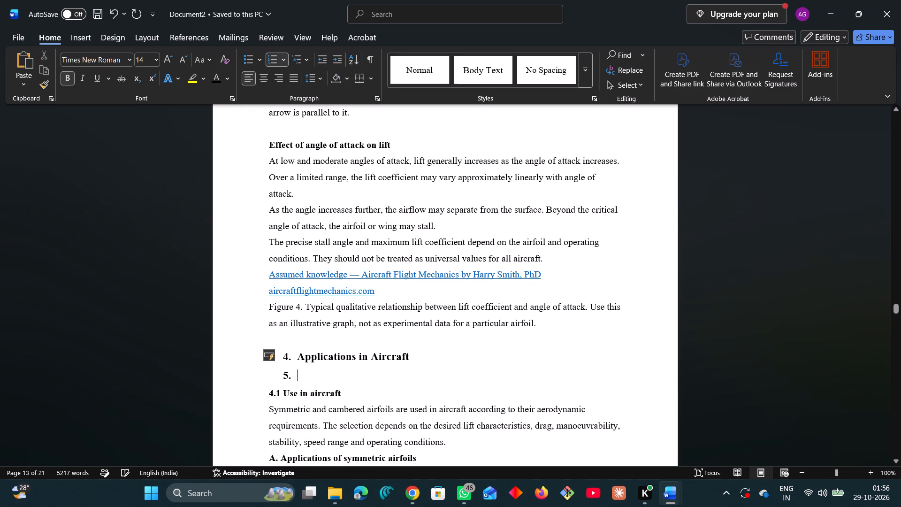
key("Return")
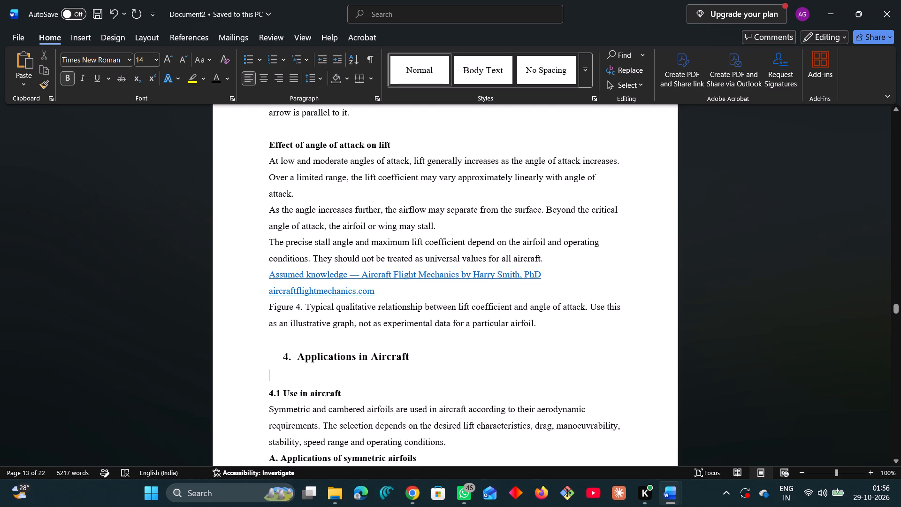
left_click(281, 357)
key("BackSpace")
key("BackSpace")
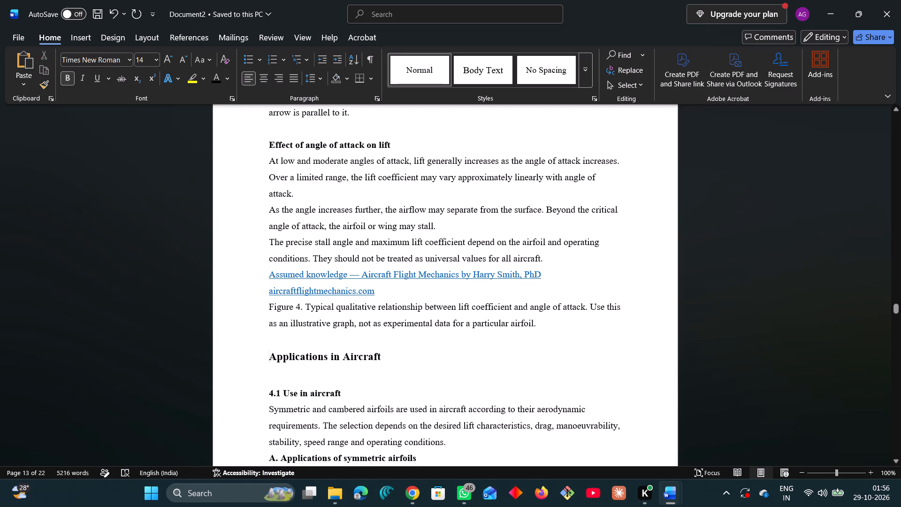
key("ctrl+z")
key("ctrl+z")
key("ctrl+z")
key("ctrl+z")
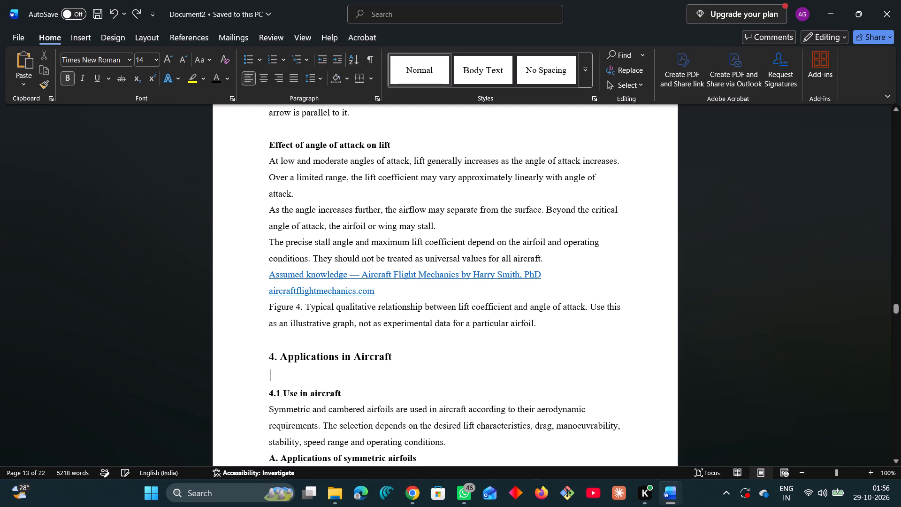
Insert one blank line above each of the headings "A. Applications of symmetric airfoils" and "B. Applications of cambered airfoils".
scroll(280, 378, "down", 3)
left_click(345, 309)
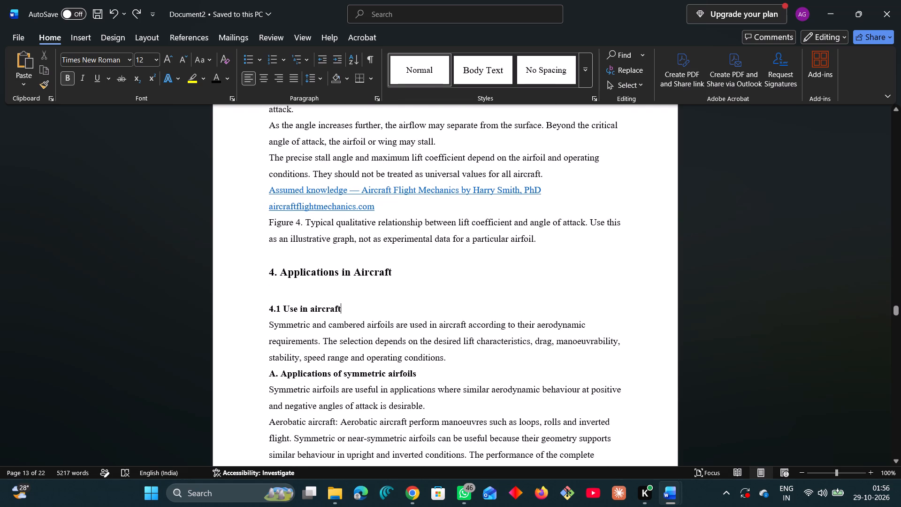
scroll(345, 309, "down", 2)
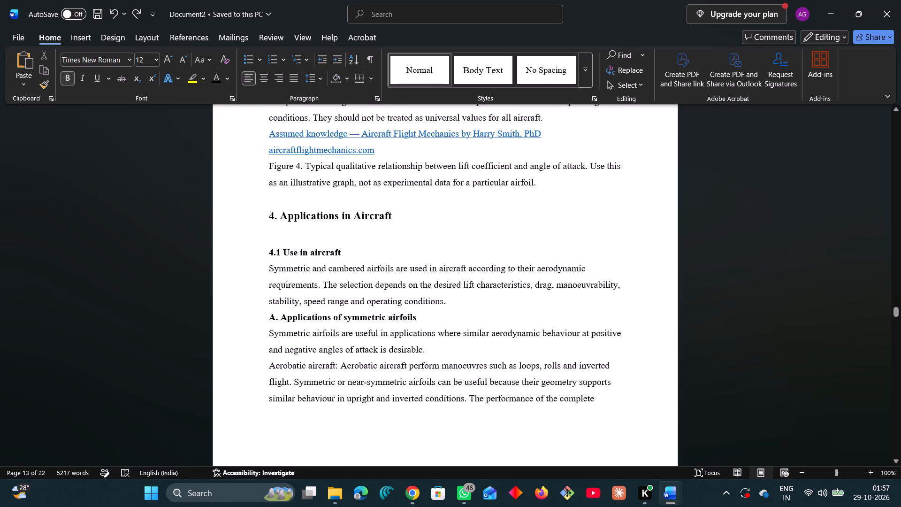
left_click(456, 301)
key("Return")
scroll(455, 301, "down", 13)
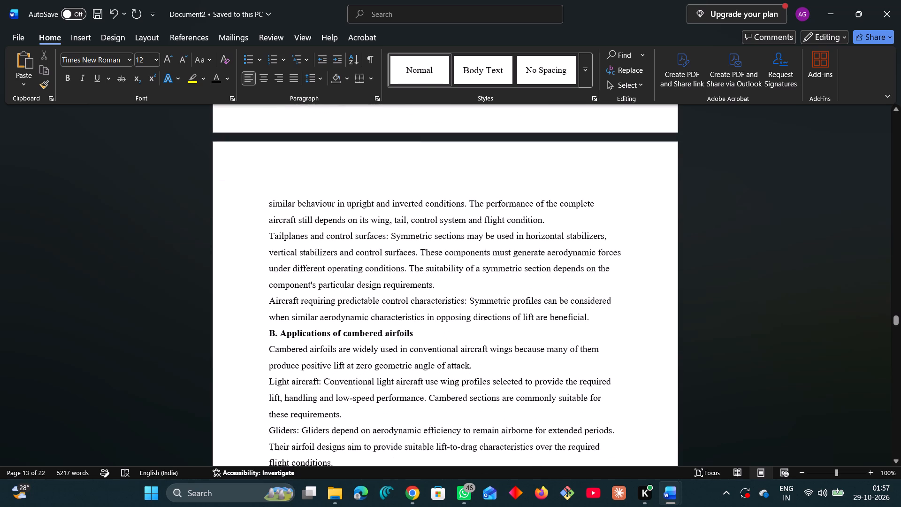
left_click(588, 291)
key("Return")
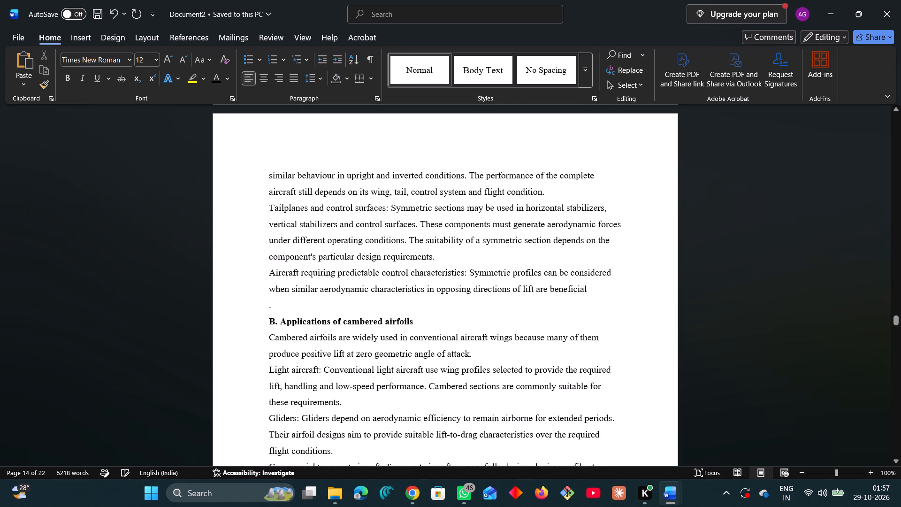
key("ctrl+z")
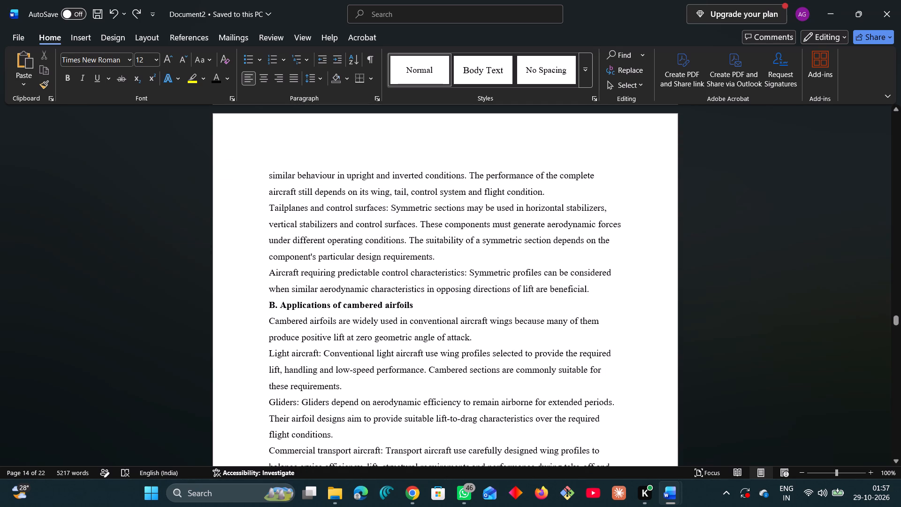
left_click(591, 289)
key("Return")
Insert one blank line above each of the headings "4.2 Real-world examples" and "4.3 Modern applications".
scroll(515, 306, "down", 8)
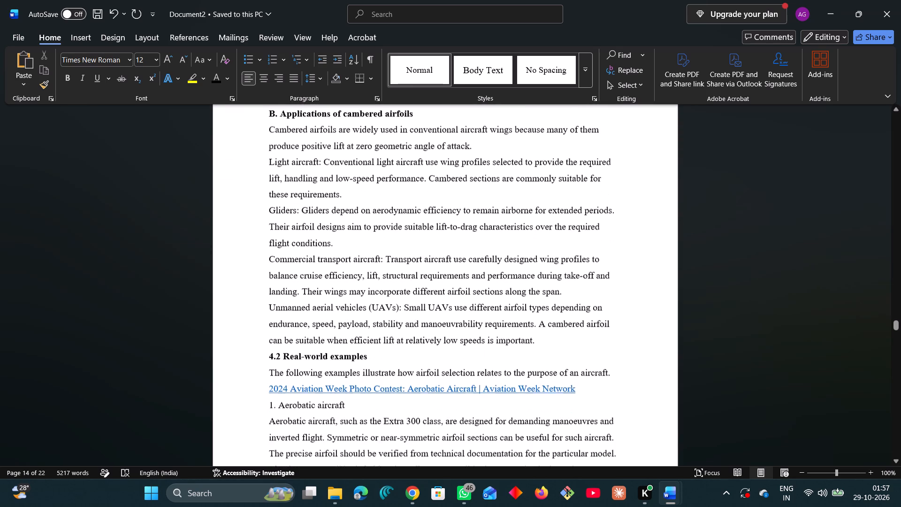
left_click(543, 323)
key("Return")
scroll(526, 329, "down", 3)
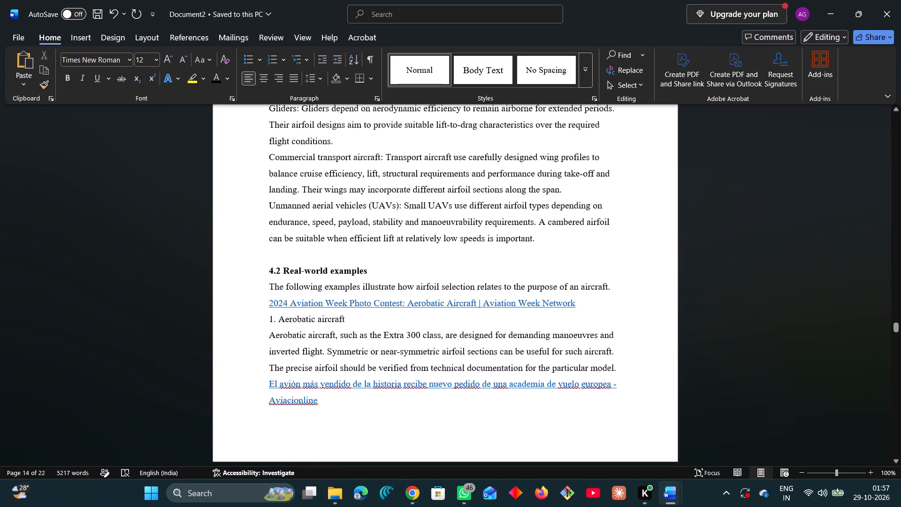
scroll(450, 333, "down", 10)
scroll(411, 330, "down", 1)
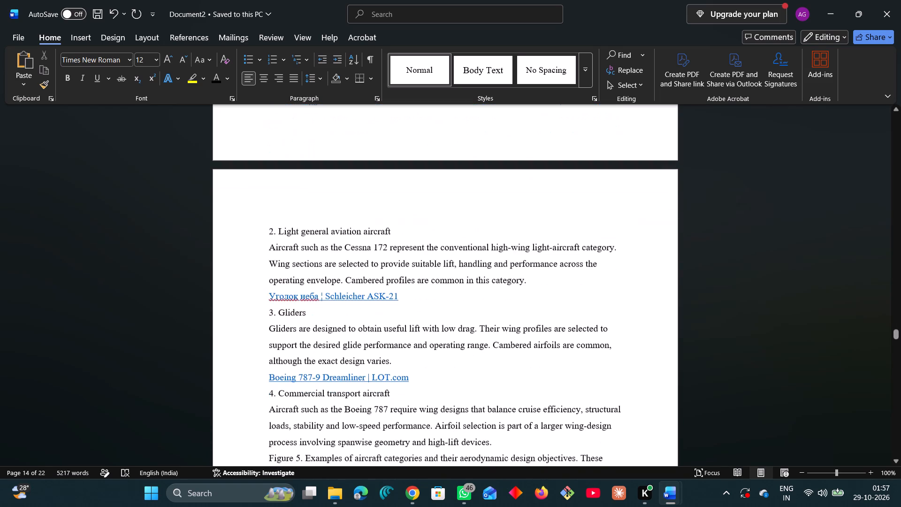
scroll(408, 326, "down", 6)
left_click(320, 320)
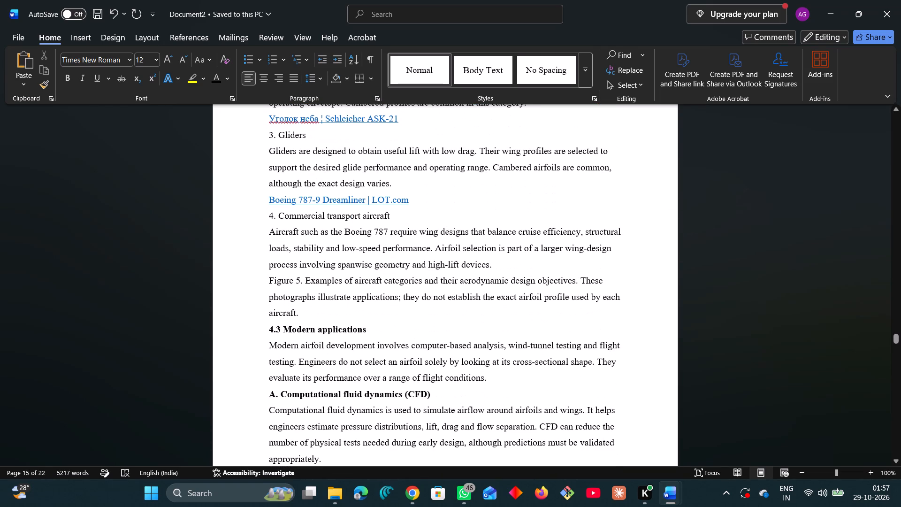
key("Return")
Insert one blank line above the "B. Wind-tunnel testing" heading.
scroll(325, 325, "down", 6)
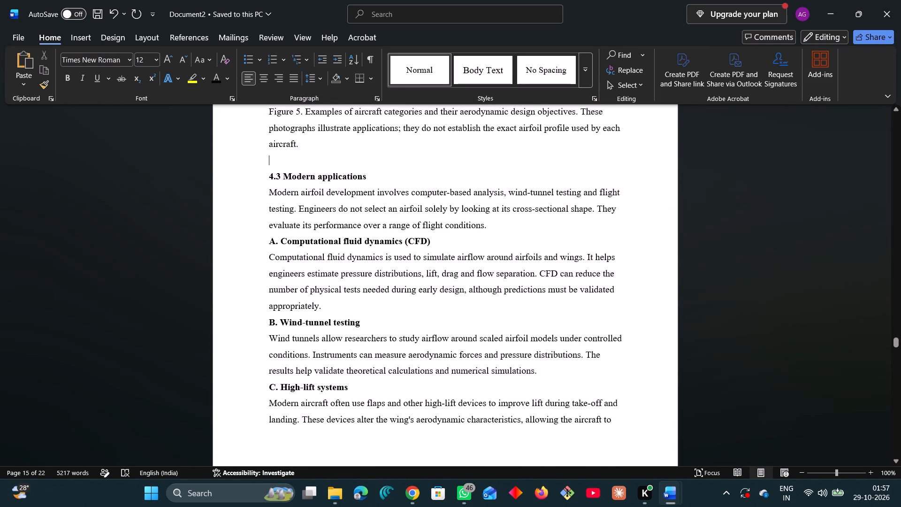
left_click(325, 308)
scroll(324, 311, "down", 11)
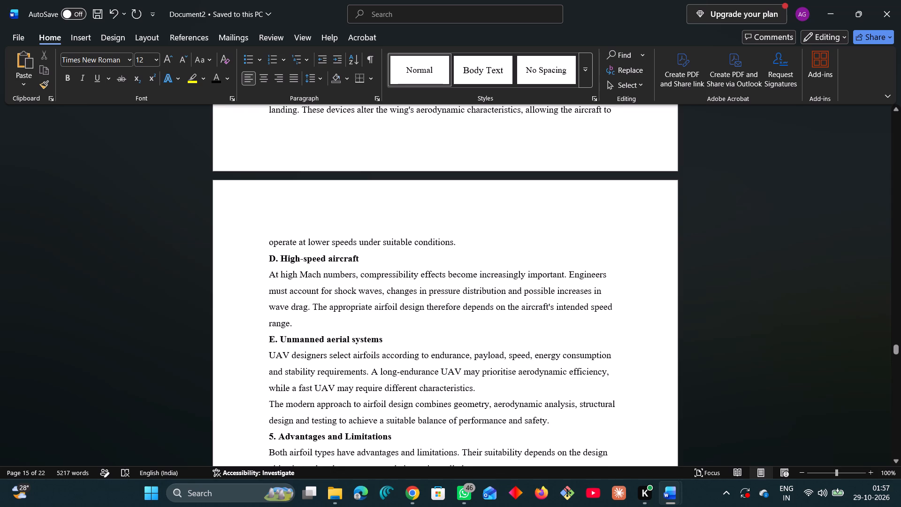
scroll(324, 314, "up", 10)
key("Return")
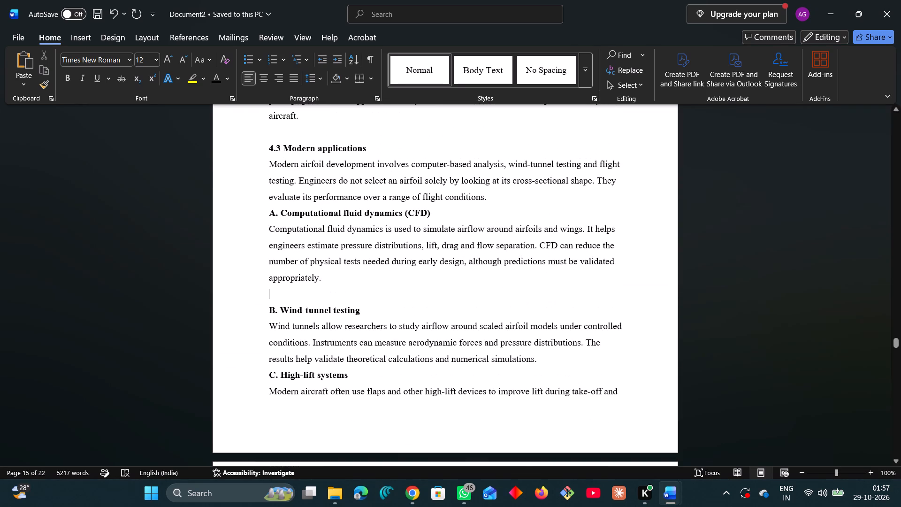
Move the "C. High-lift systems" heading to the next page with two blank lines above it, leaving no blank line below it.
left_click(371, 377)
key("Return")
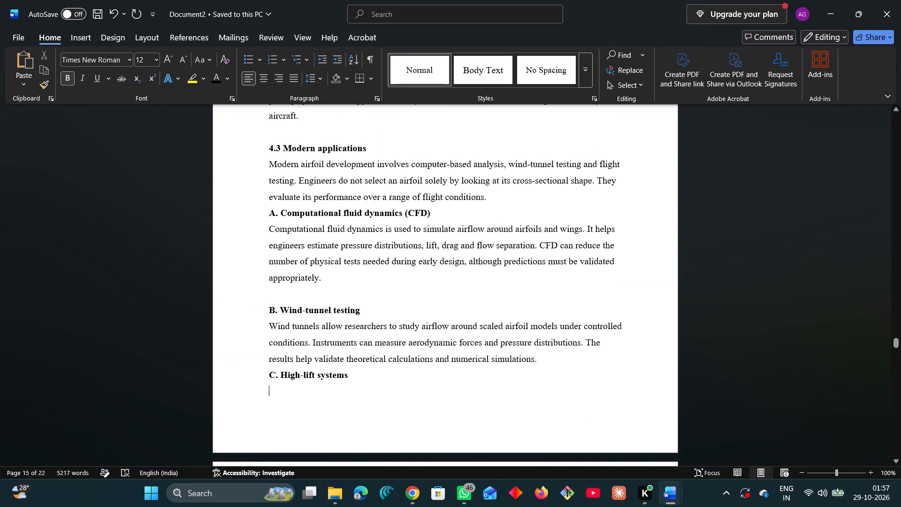
left_click(551, 356)
key("Return")
key("Return")
scroll(552, 356, "down", 3)
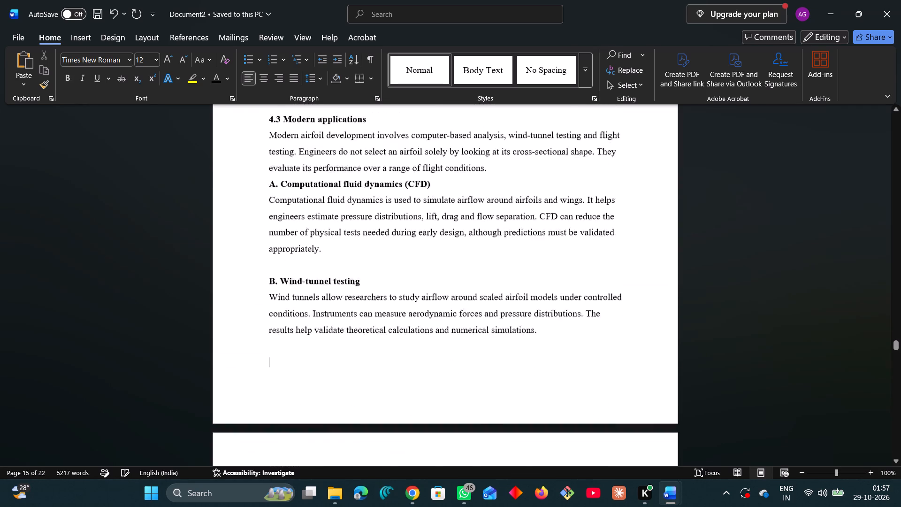
scroll(552, 356, "down", 2)
left_click(333, 397)
key("BackSpace")
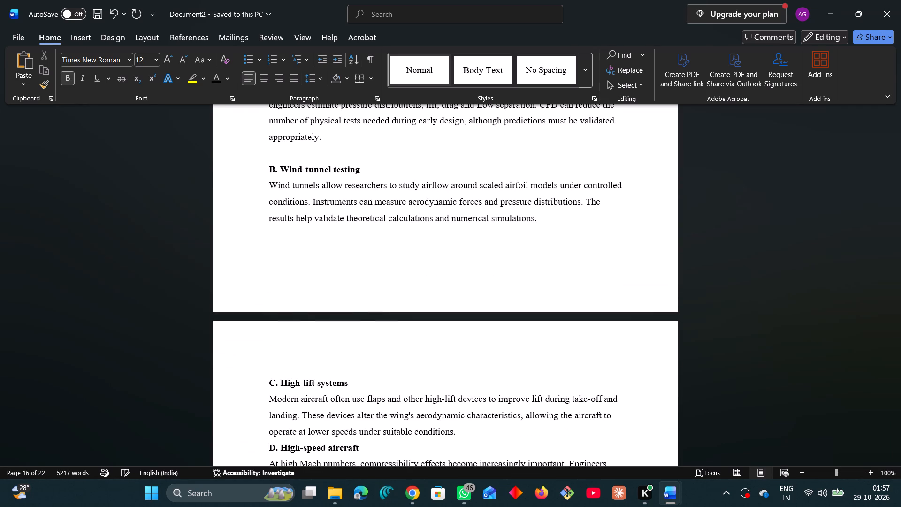
Insert one blank line above each of the headings "D. High-speed aircraft" and "E. Unmanned aerial systems".
scroll(332, 396, "down", 6)
left_click(467, 265)
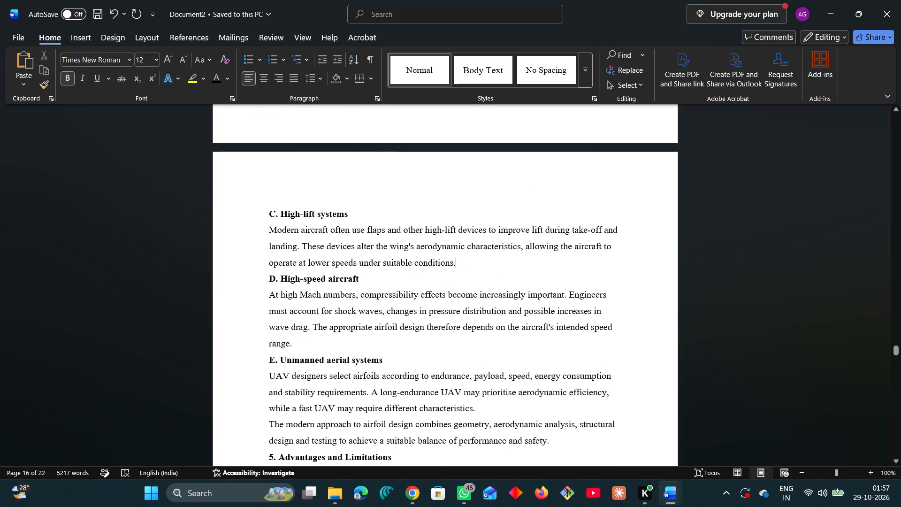
key("Return")
scroll(464, 270, "down", 4)
left_click(302, 246)
key("Return")
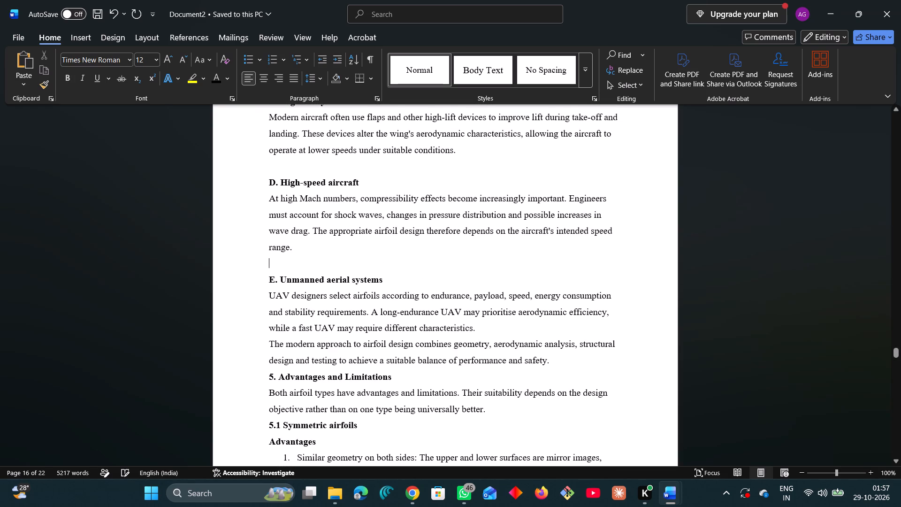
Insert one blank line above the "5. Advantages and Limitations" heading and set the heading to 14 pt.
scroll(304, 263, "down", 3)
left_click(556, 277)
key("Return")
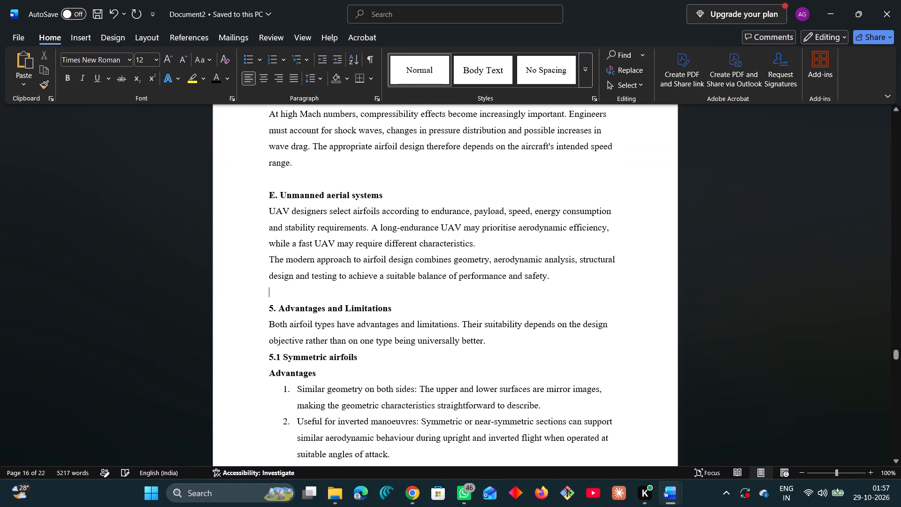
left_click_drag(404, 308, 266, 305)
left_click(153, 56)
left_click(149, 141)
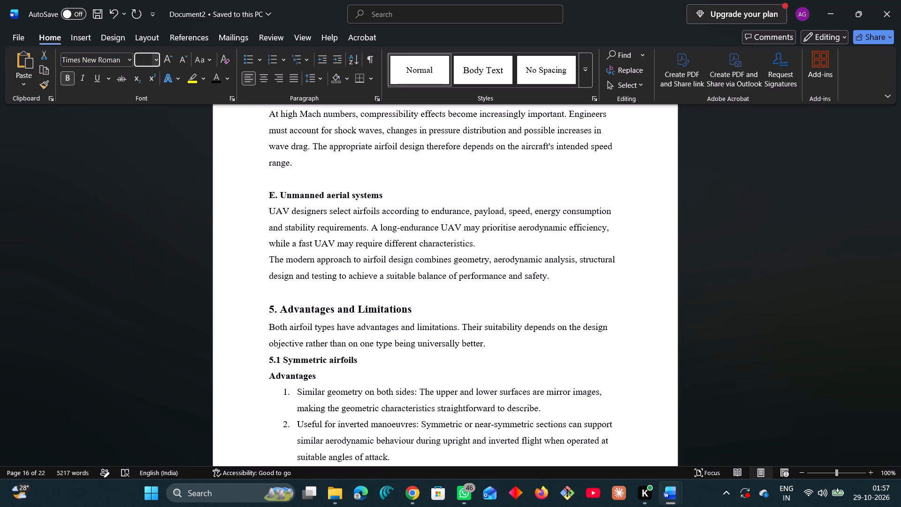
Insert an unnumbered blank line between the symmetric airfoils advantages list and the "Limitations" heading in section 5.1.
scroll(269, 320, "down", 3)
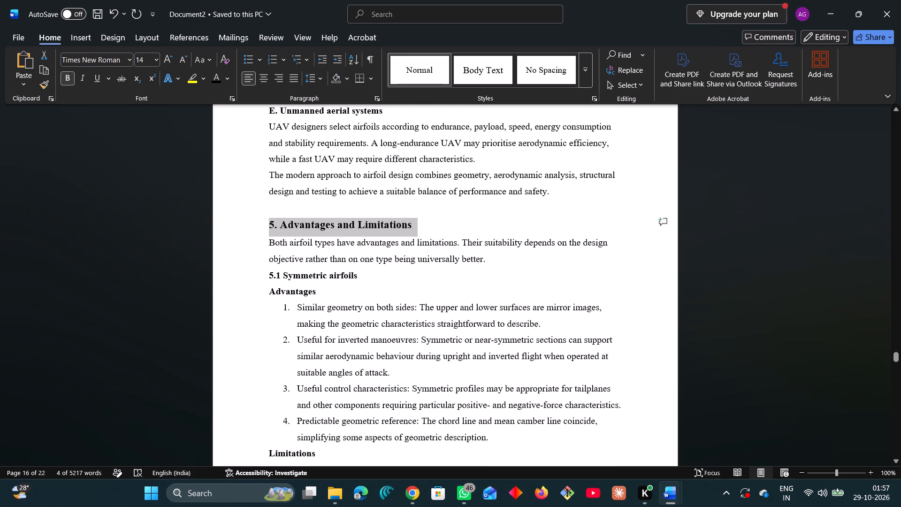
scroll(315, 293, "down", 5)
left_click(504, 300)
key("Return")
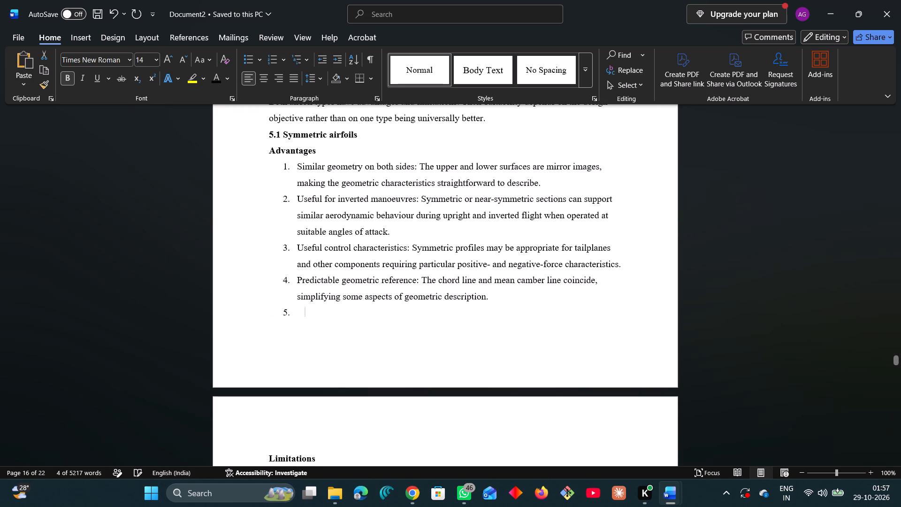
scroll(504, 300, "down", 3)
key("Return")
Insert an unnumbered blank line above the "5.2 Cambered airfoils" heading, after the last item of the limitations list.
scroll(472, 302, "down", 4)
scroll(424, 307, "down", 2)
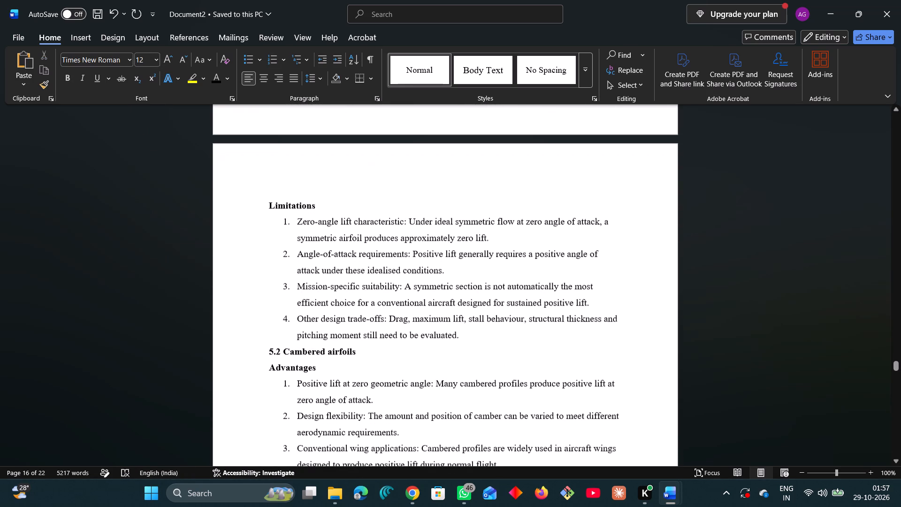
left_click(462, 336)
key("Return")
scroll(462, 336, "down", 3)
key("Return")
Move the "5.3 Comparative analysis" heading and its table to a new page by adding blank lines after the cambered limitations list.
scroll(450, 339, "down", 1)
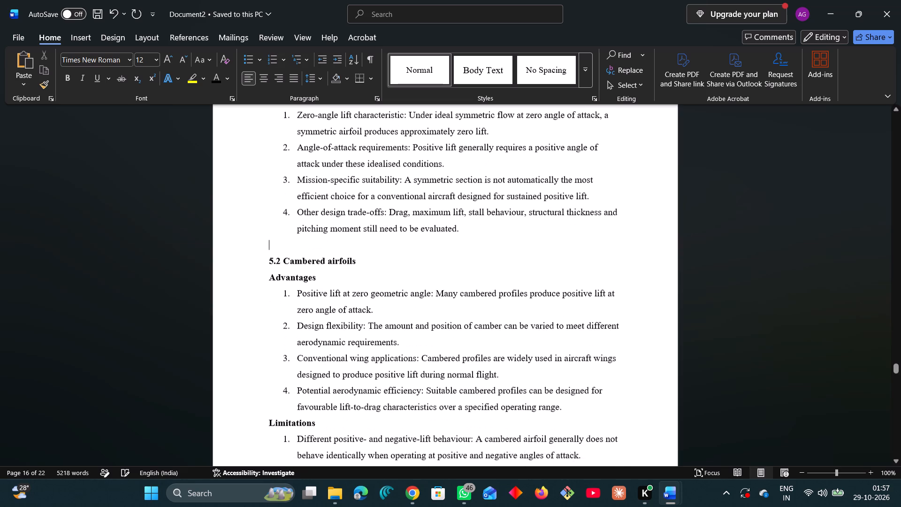
scroll(418, 340, "down", 8)
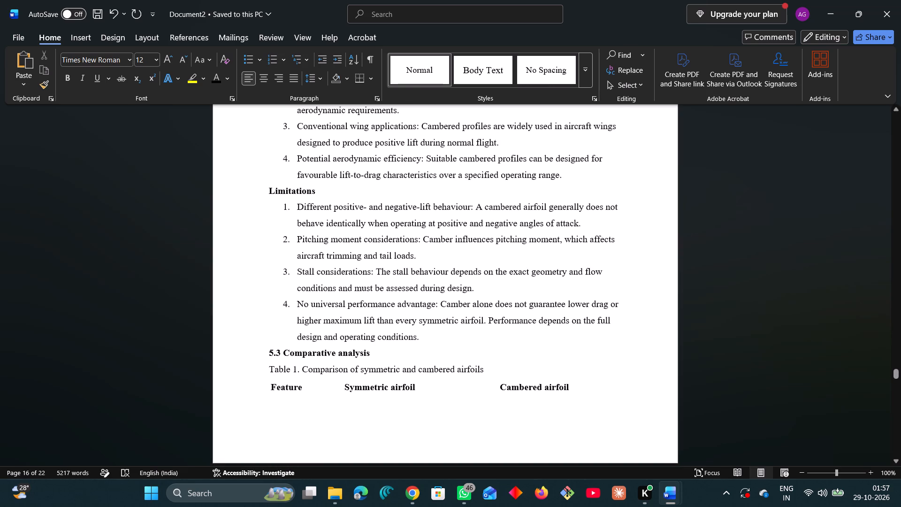
left_click(434, 337)
key("Return")
key("Return")
key("Return")
key("Return")
key("Return")
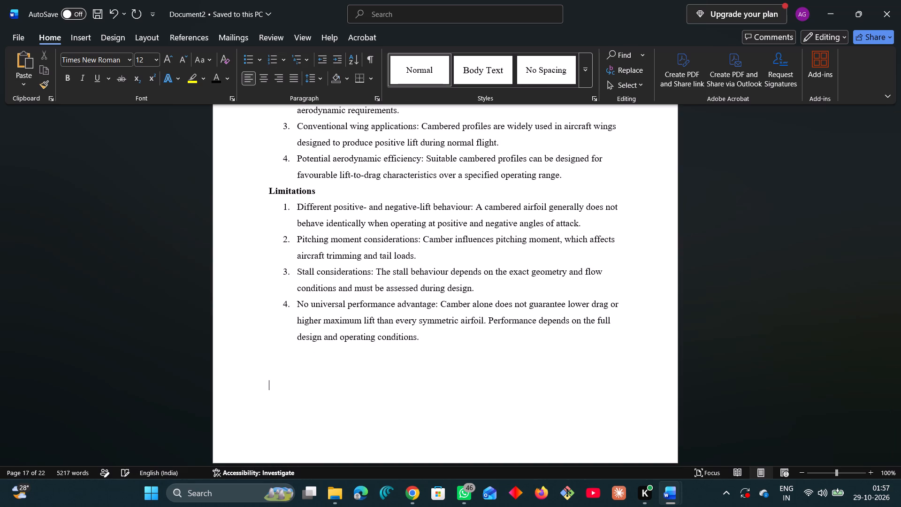
Apply the light table style with thin grey borders and banded rows to Table 1, the comparison of symmetric and cambered airfoils.
scroll(434, 337, "down", 8)
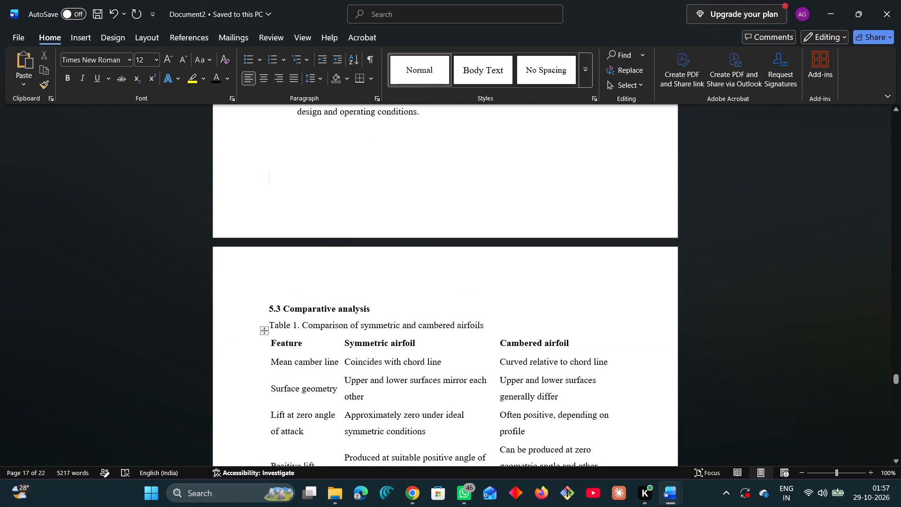
left_click(264, 331)
left_click(410, 40)
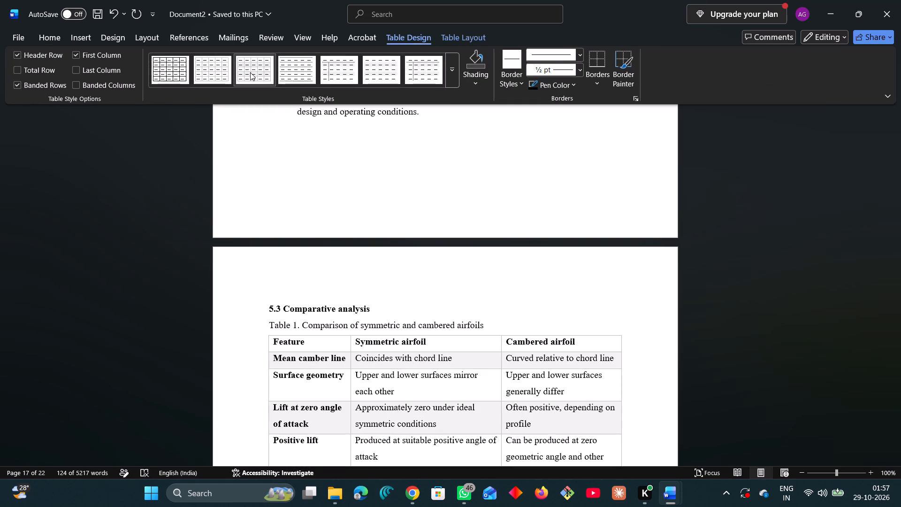
left_click(250, 72)
left_click(465, 286)
scroll(465, 286, "down", 5)
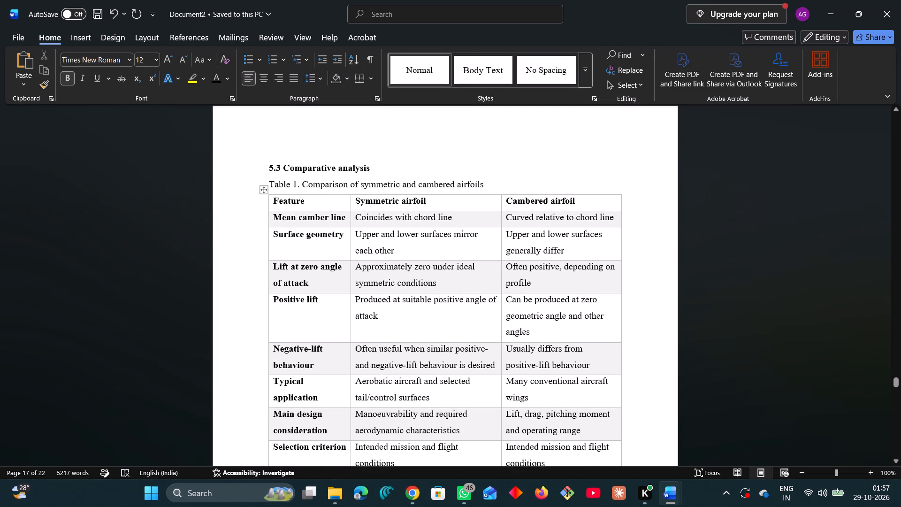
scroll(465, 286, "down", 8)
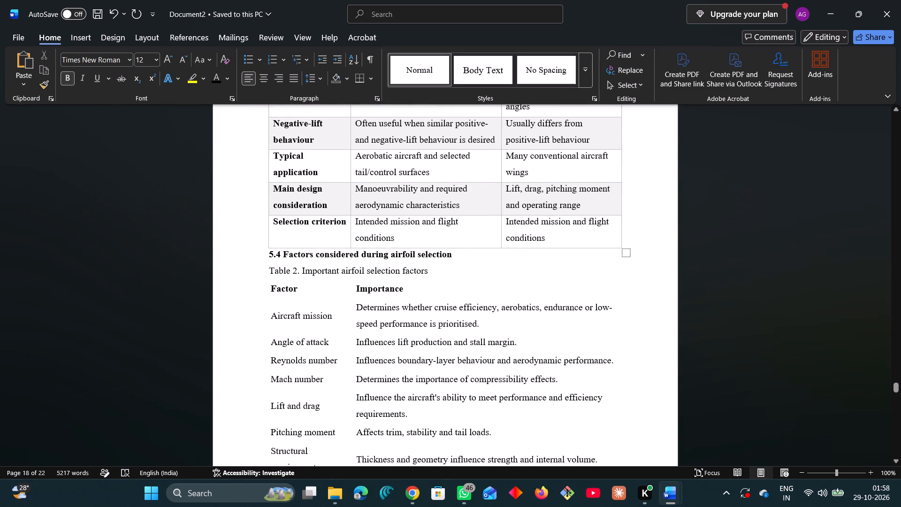
Insert a blank line between Table 1 and the "5.4 Factors considered during airfoil selection" heading.
left_click(267, 253)
key("Return")
Apply the light table style with thin grey borders and banded rows to Table 2, the important airfoil selection factors.
scroll(306, 283, "down", 2)
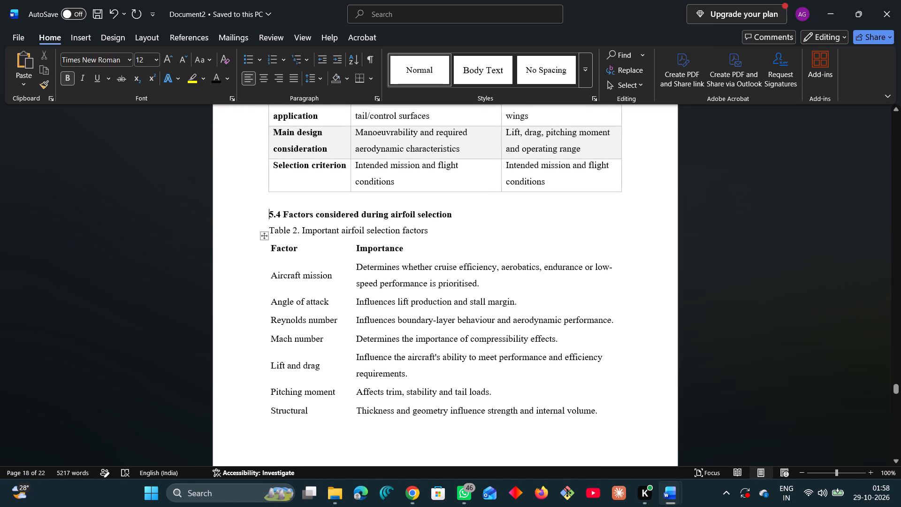
left_click(262, 235)
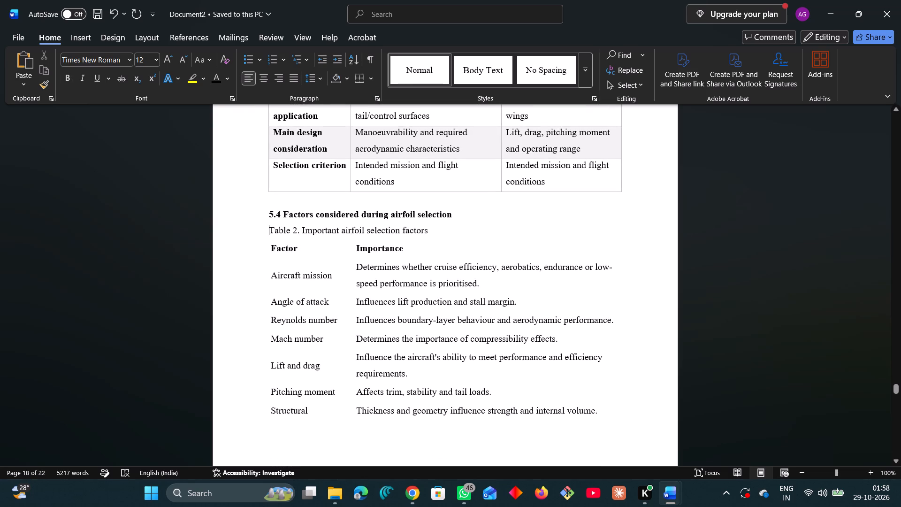
left_click(270, 213)
left_click(266, 237)
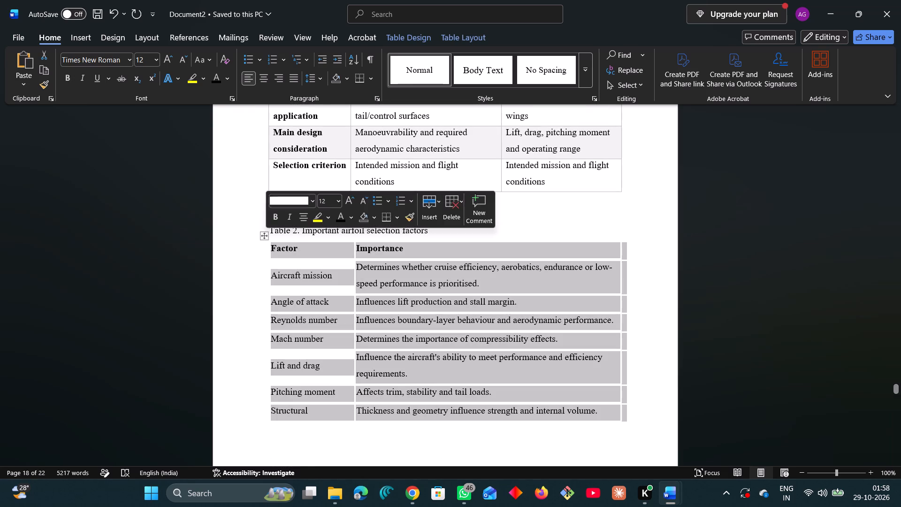
left_click(410, 40)
left_click(248, 72)
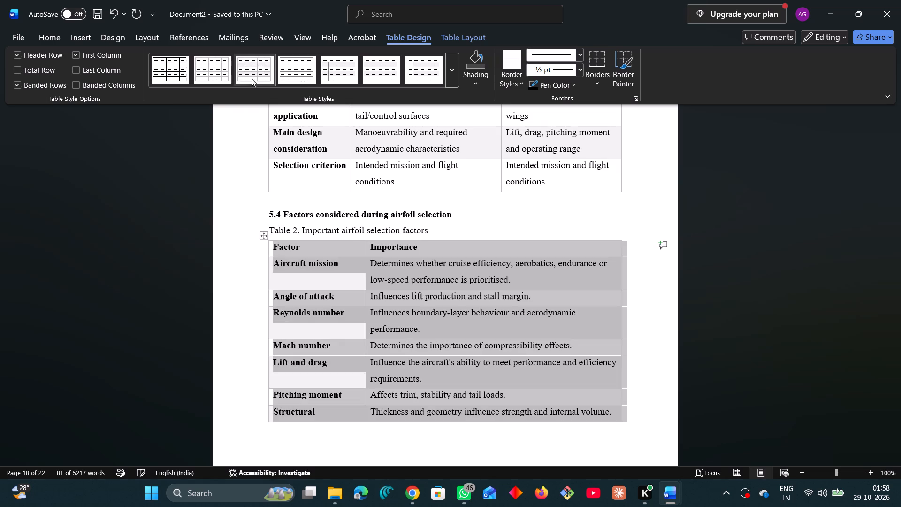
scroll(287, 242, "down", 3)
left_click(244, 276)
Insert a blank line above the "6. Conclusion" heading and set that heading's font size to 14 pt.
scroll(244, 276, "down", 9)
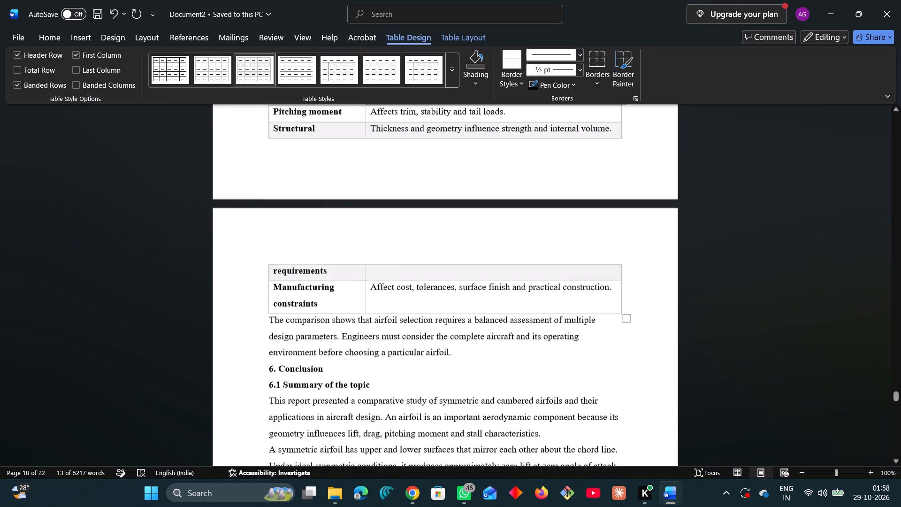
scroll(248, 283, "down", 3)
left_click(455, 212)
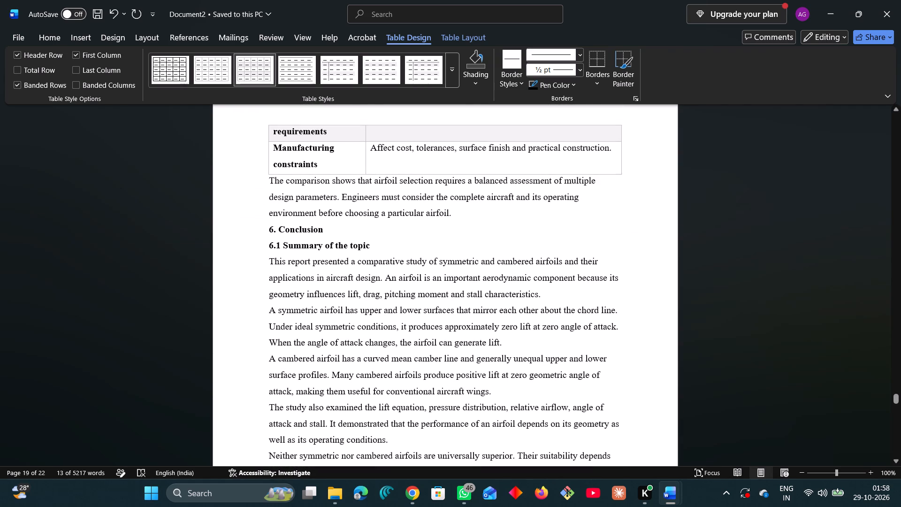
key("Return")
left_click_drag(334, 246, 260, 246)
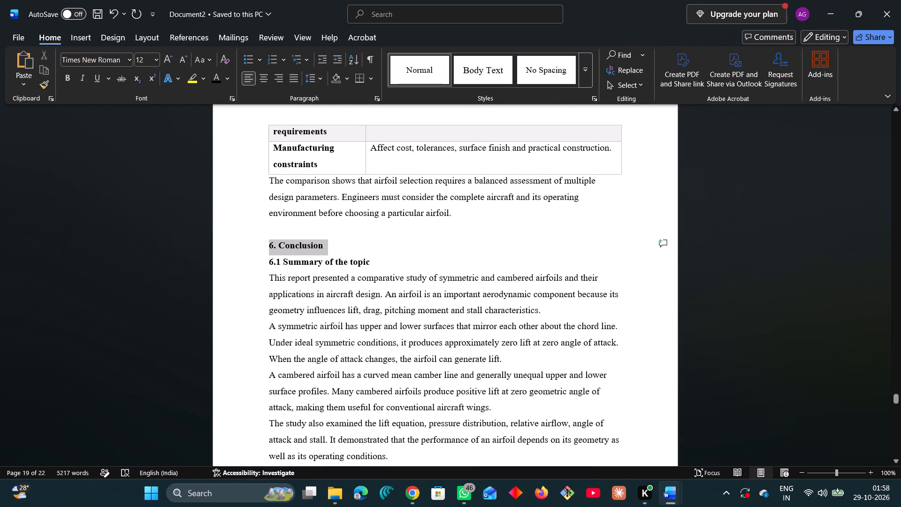
left_click_drag(260, 246, 259, 246)
left_click(154, 60)
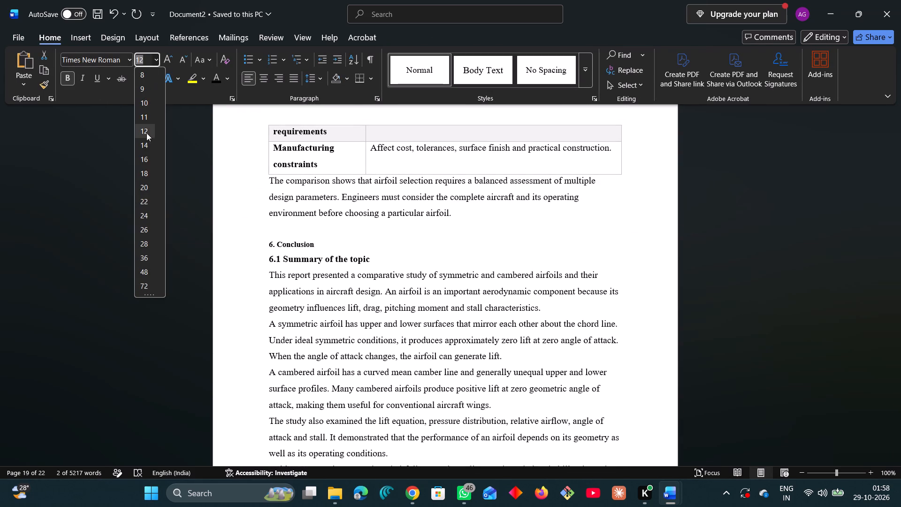
left_click(147, 143)
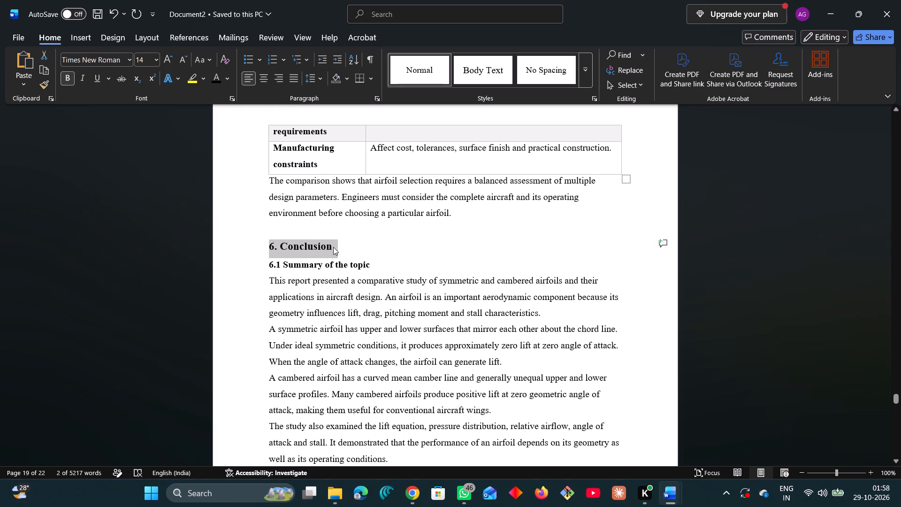
Insert an unnumbered blank line between the "6. Conclusion" and "6.1 Summary of the topic" headings, keeping the heading free of automatic numbering.
left_click(331, 246)
key("Return")
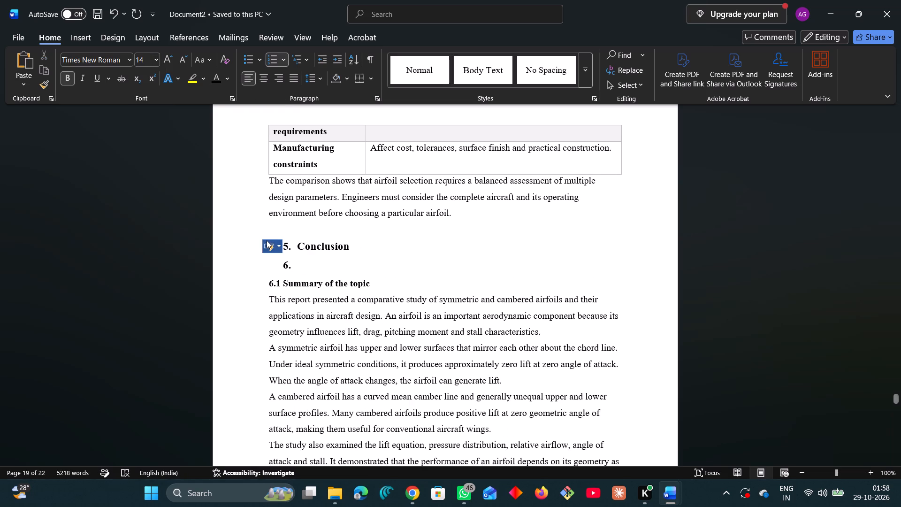
left_click(269, 242)
left_click(296, 261)
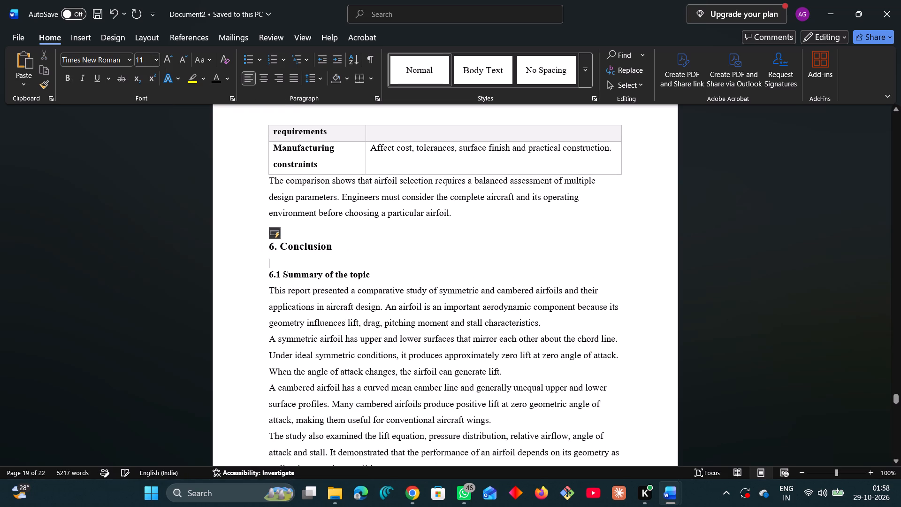
Insert a blank line above the "6.2 Key learning outcomes" heading, after the last paragraph of section 6.1.
scroll(298, 291, "down", 2)
scroll(352, 246, "down", 7)
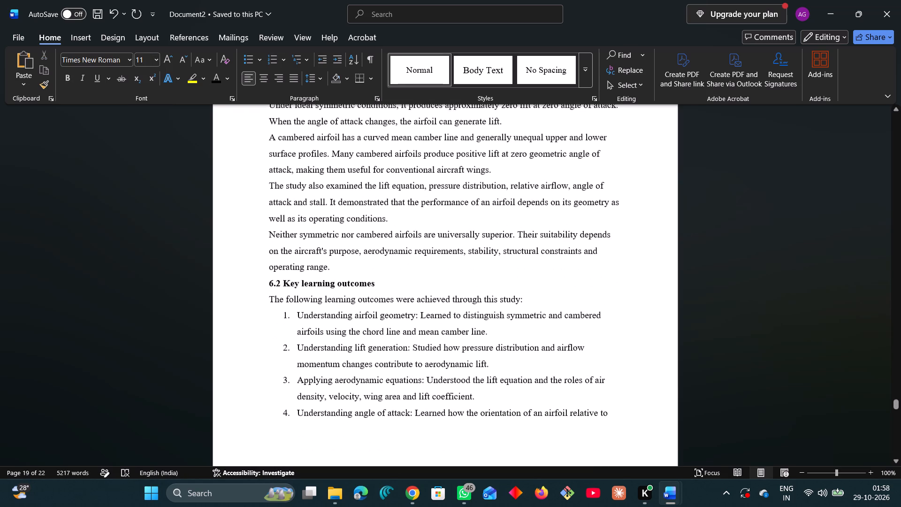
left_click(349, 268)
key("Return")
Insert an unnumbered blank line between the learning outcomes list and the "6.3 Importance in aeronautics" heading.
scroll(349, 268, "down", 12)
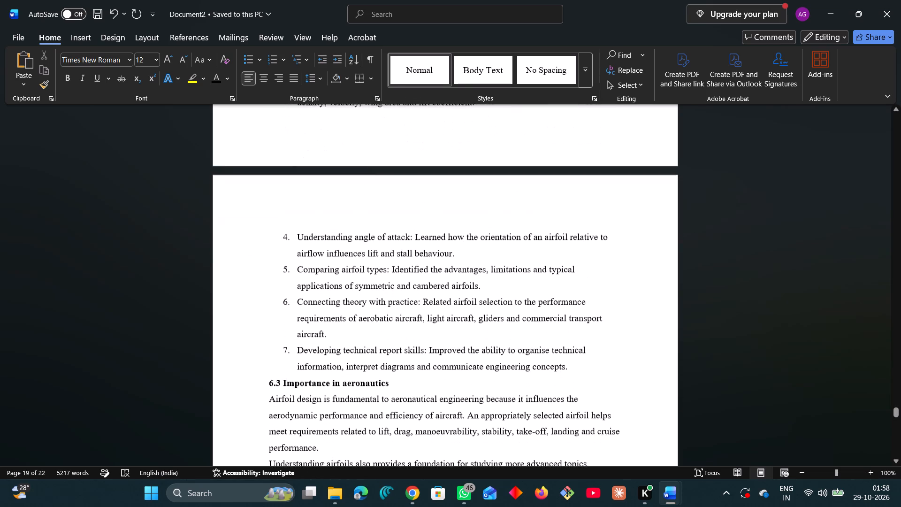
left_click(576, 338)
key("Return")
scroll(538, 343, "down", 3)
key("Return")
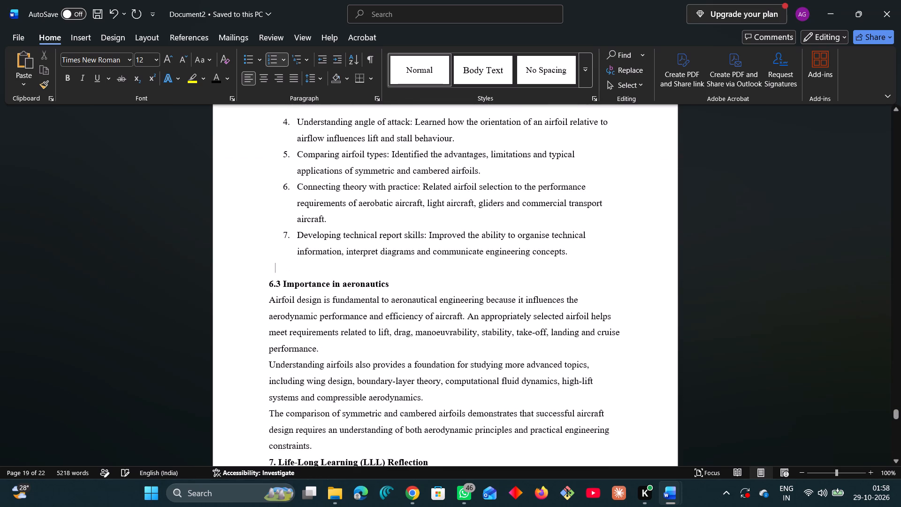
Insert a blank line above the "7. Life-Long Learning (LLL) Reflection" heading and set that heading's font size to 14 pt.
scroll(487, 335, "down", 3)
left_click(344, 361)
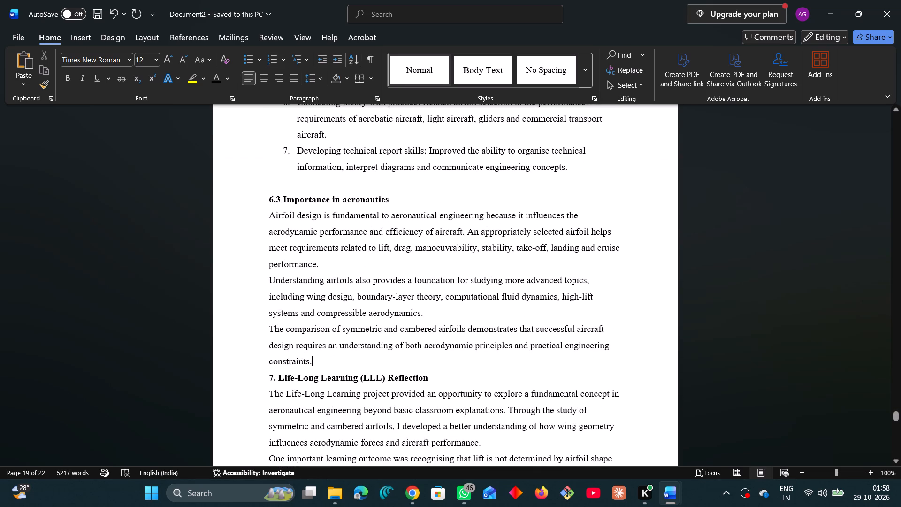
key("Return")
left_click_drag(446, 392, 274, 392)
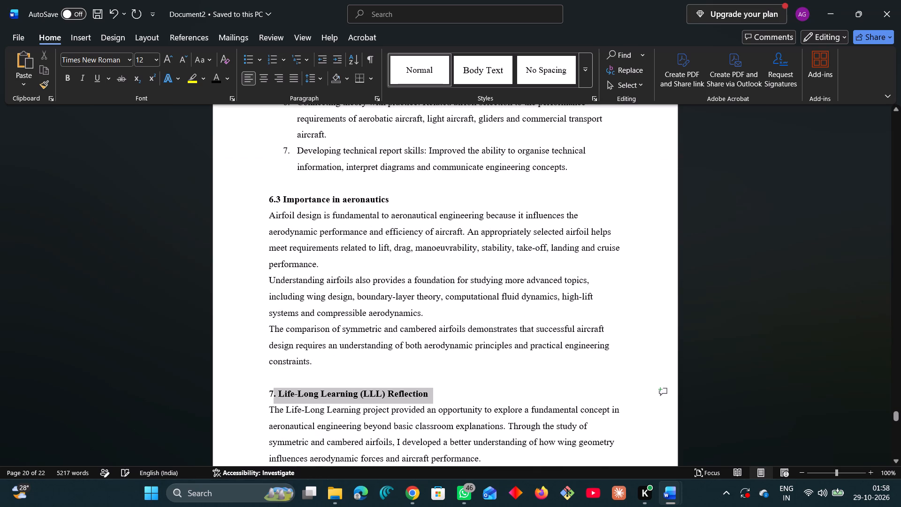
left_click_drag(274, 392, 263, 396)
left_click(157, 61)
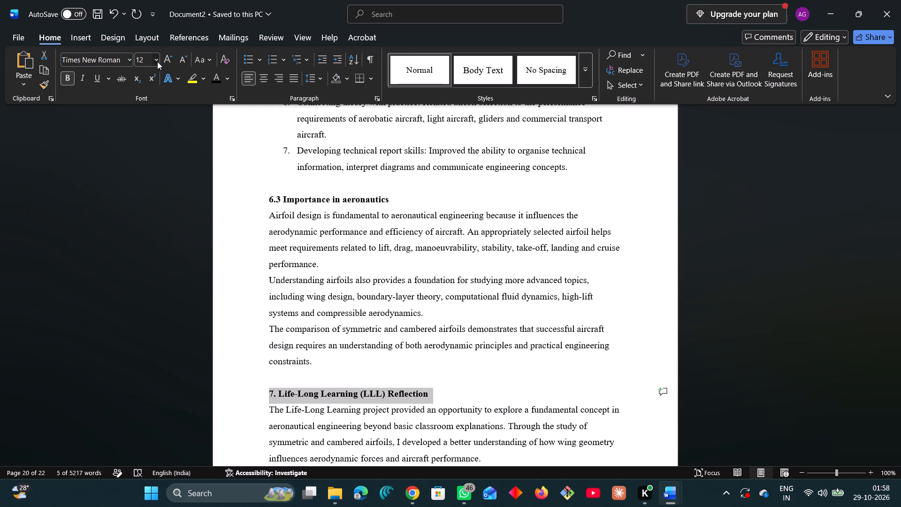
left_click(149, 148)
Insert a blank line above the "8. Challenges Faced and Team Contributions" heading and set that heading's font size to 14 pt.
scroll(240, 286, "down", 5)
scroll(293, 292, "down", 5)
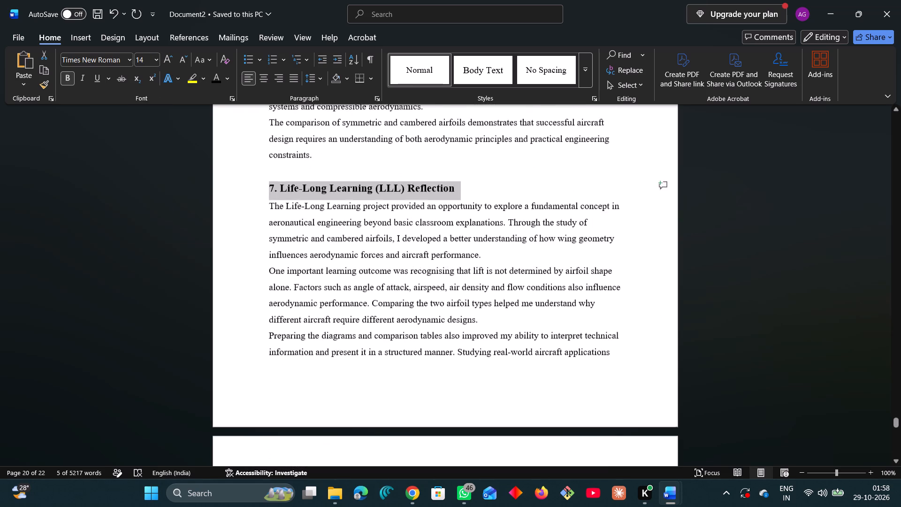
scroll(293, 292, "down", 11)
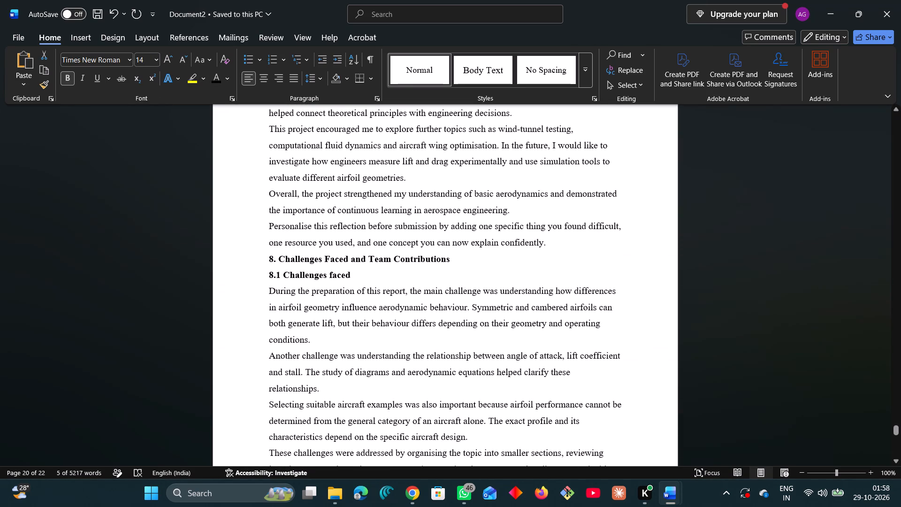
left_click(551, 241)
key("Return")
left_click_drag(468, 273, 269, 272)
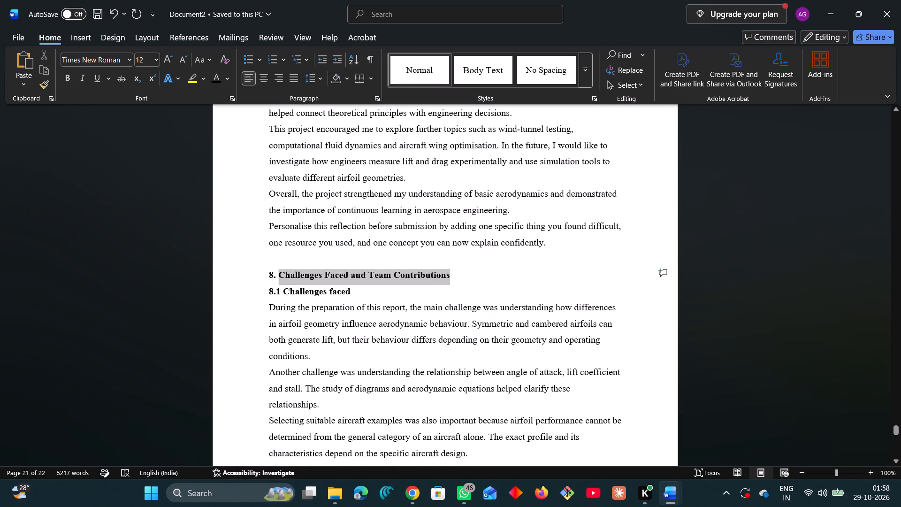
left_click_drag(269, 272, 256, 273)
left_click(153, 59)
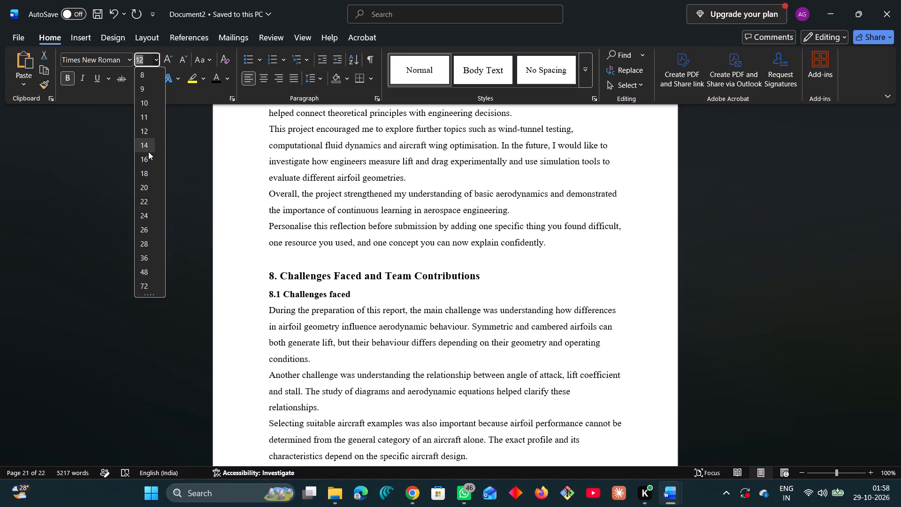
left_click(149, 147)
left_click(516, 280)
Insert a blank line above the "8.2 Team contributions" heading, after the last paragraph of section 8.1.
scroll(440, 288, "down", 4)
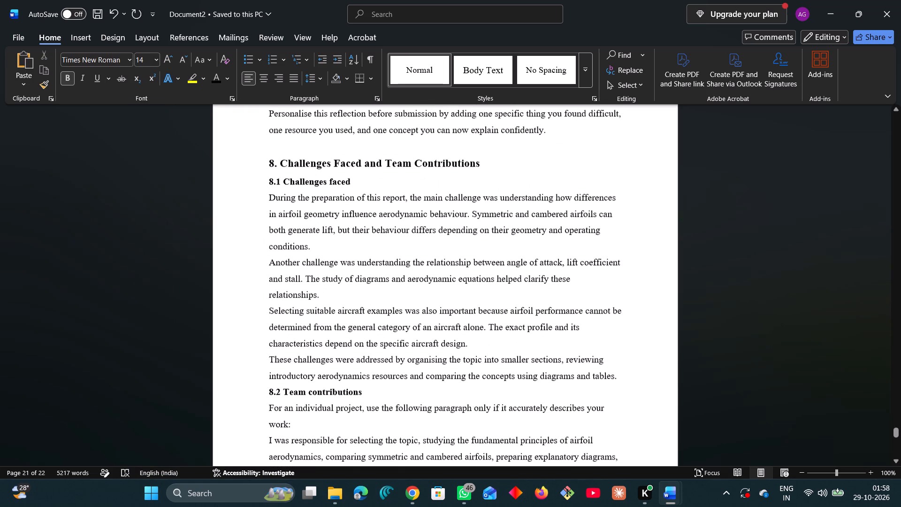
scroll(415, 280, "down", 1)
left_click(619, 351)
key("Return")
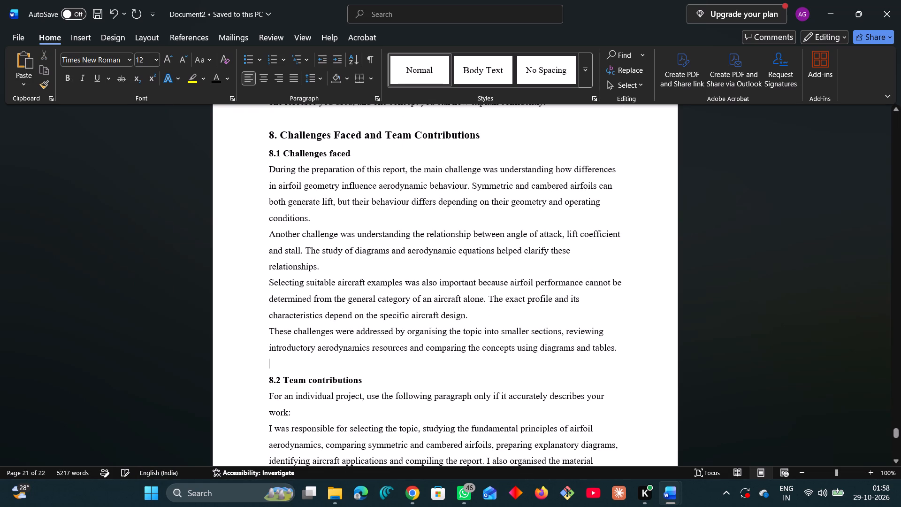
Insert an unnumbered blank line between the section 8 heading and "8.1 Challenges faced", undoing the automatic list numbering.
left_click(484, 134)
key("Return")
scroll(466, 160, "down", 1)
key("Return")
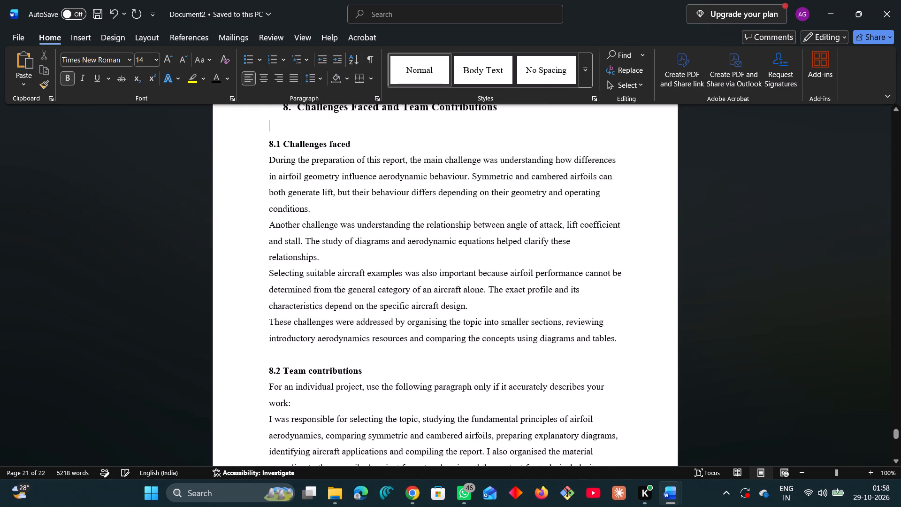
scroll(390, 160, "up", 3)
key("ctrl+z")
key("ctrl+z")
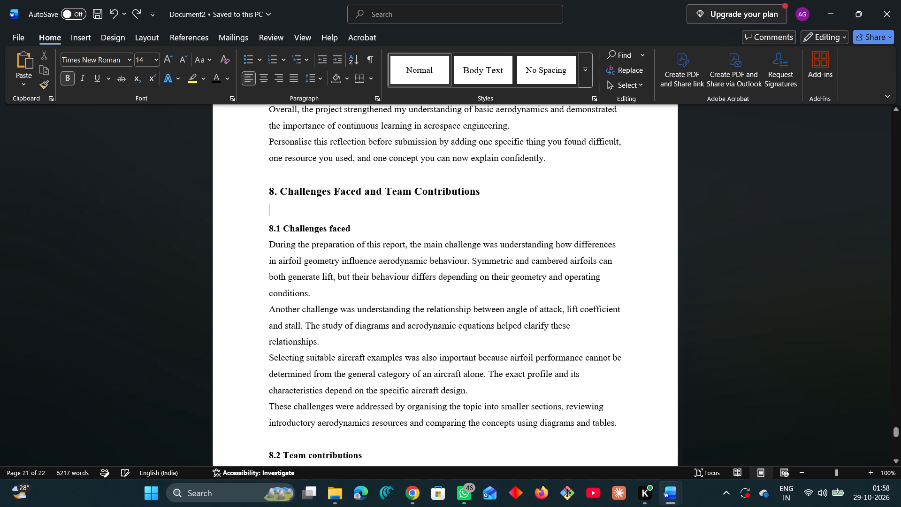
Insert a blank line above the "9. Acknowledgements" heading and set that heading's font size to 14 pt.
scroll(331, 217, "down", 6)
scroll(349, 264, "down", 3)
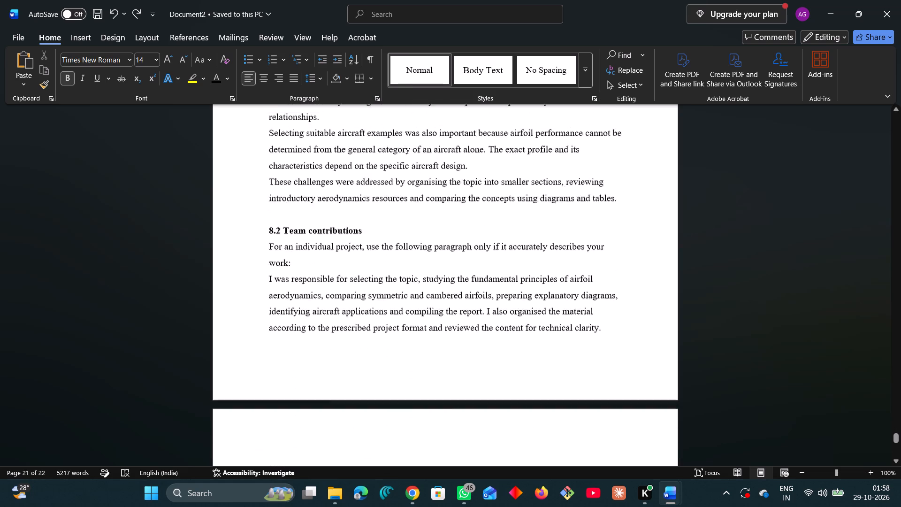
scroll(349, 267, "down", 6)
left_click(446, 289)
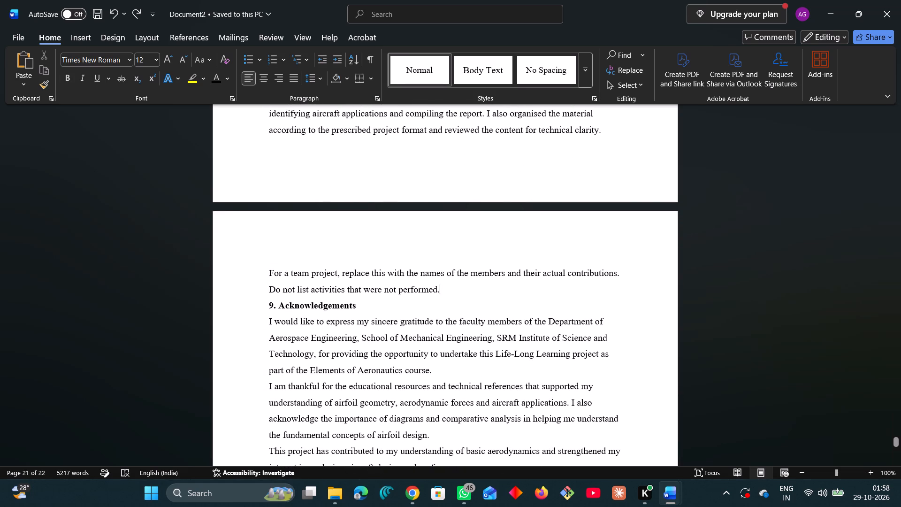
key("Return")
left_click_drag(368, 322, 263, 322)
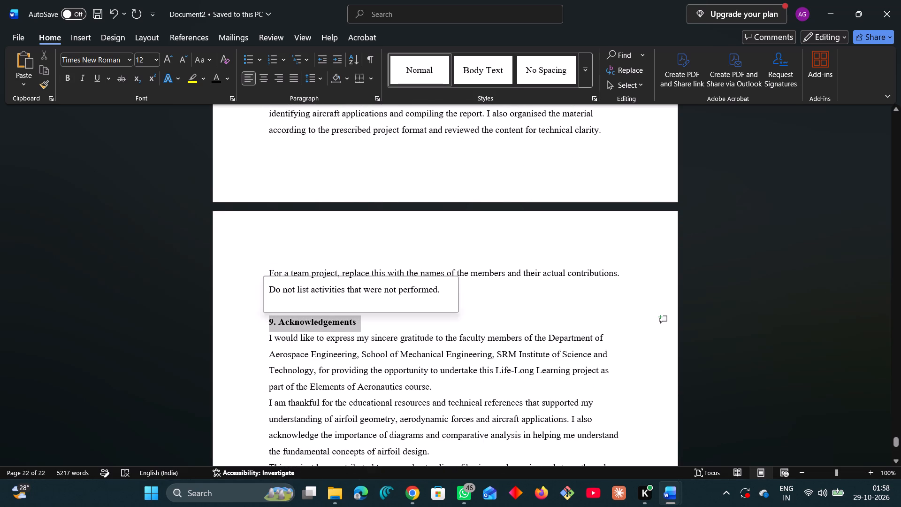
left_click(155, 59)
left_click(150, 146)
Insert a blank line above the "10. References" heading and set that heading's font size to 14 pt.
scroll(320, 260, "down", 3)
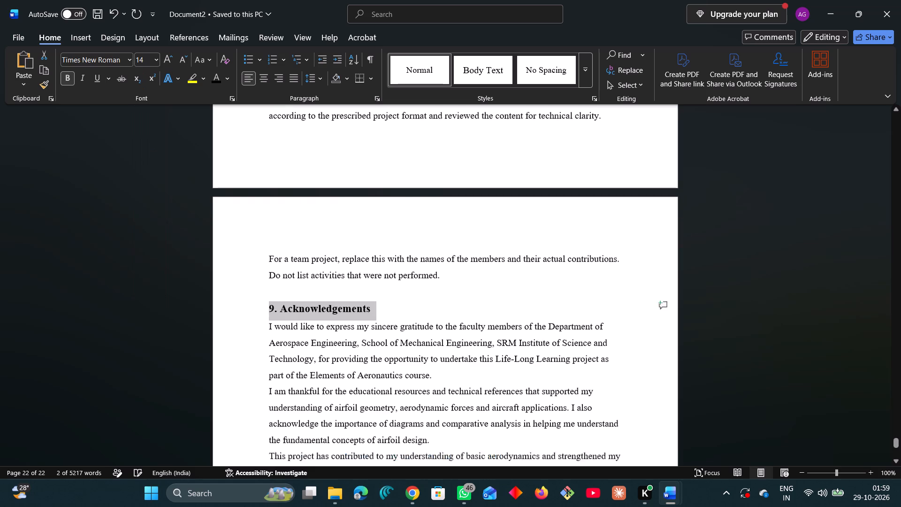
scroll(320, 260, "down", 4)
left_click(477, 290)
key("Return")
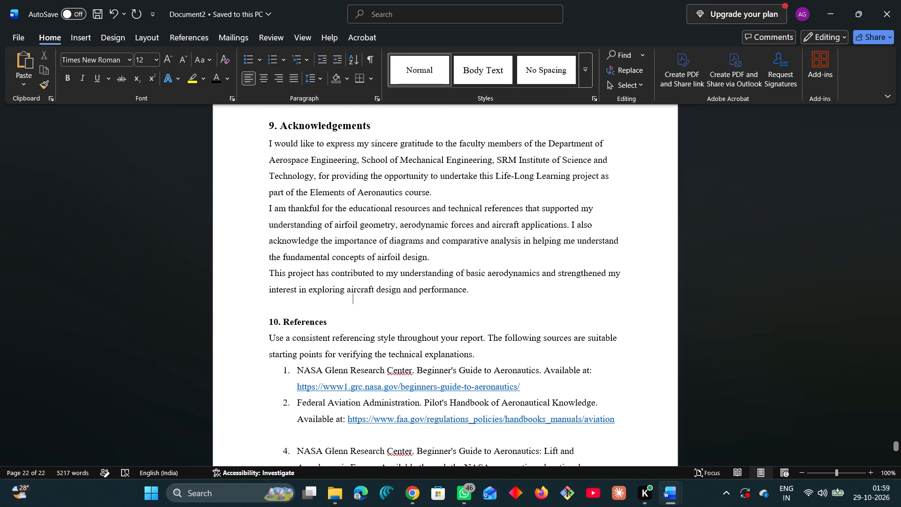
left_click_drag(339, 323, 265, 323)
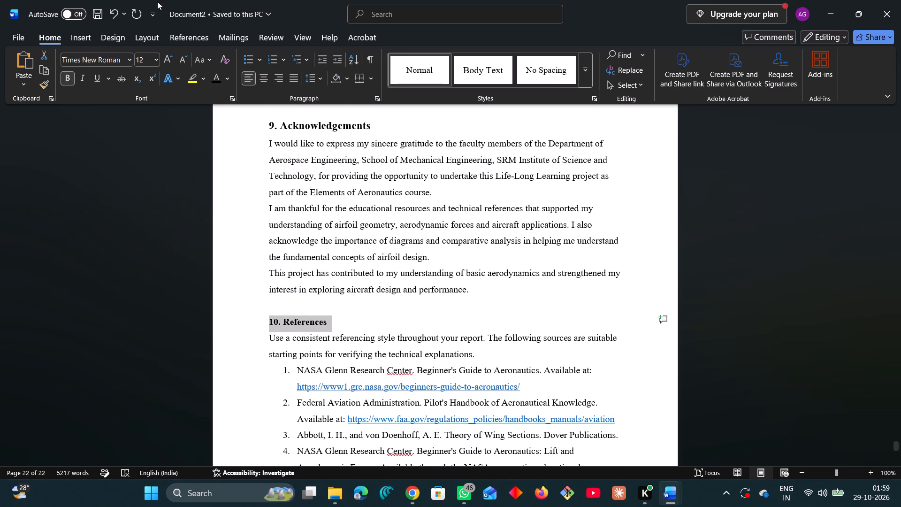
left_click(153, 60)
left_click(149, 144)
Review the report from References back through the Introduction and on to section 5.4, checking heading spacing and table formatting.
scroll(245, 186, "down", 4)
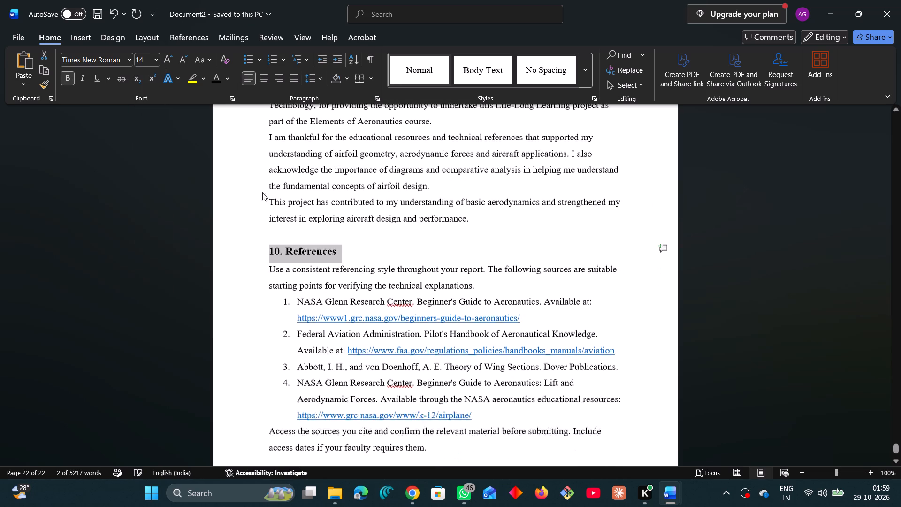
scroll(262, 192, "down", 12)
scroll(289, 193, "up", 6)
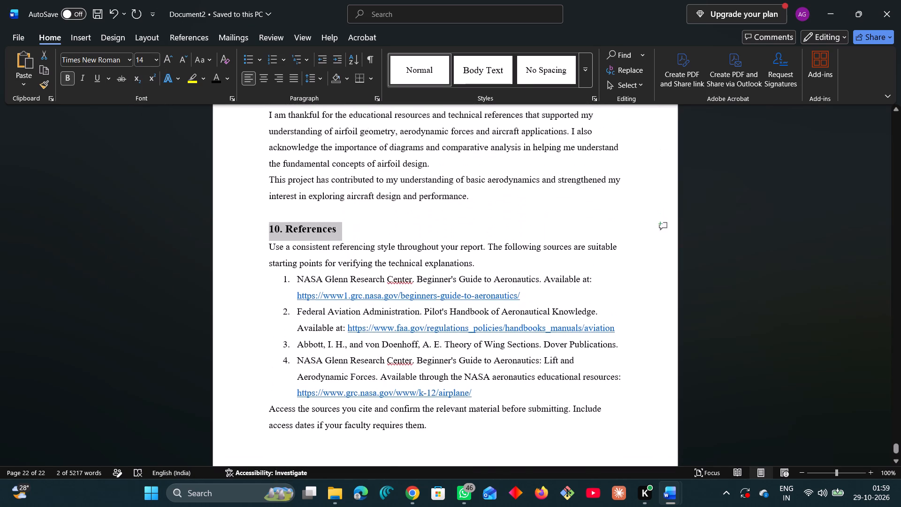
scroll(292, 192, "up", 4)
left_click(292, 192)
scroll(293, 192, "up", 17)
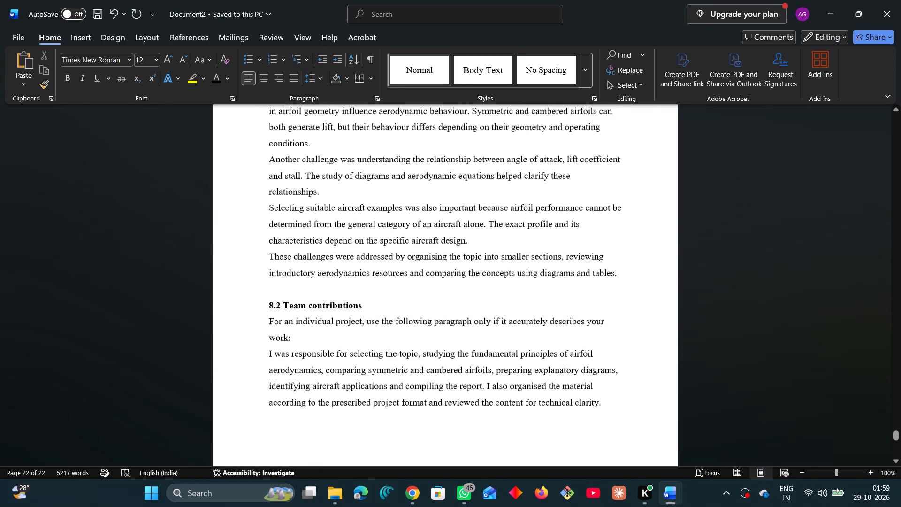
scroll(295, 192, "up", 18)
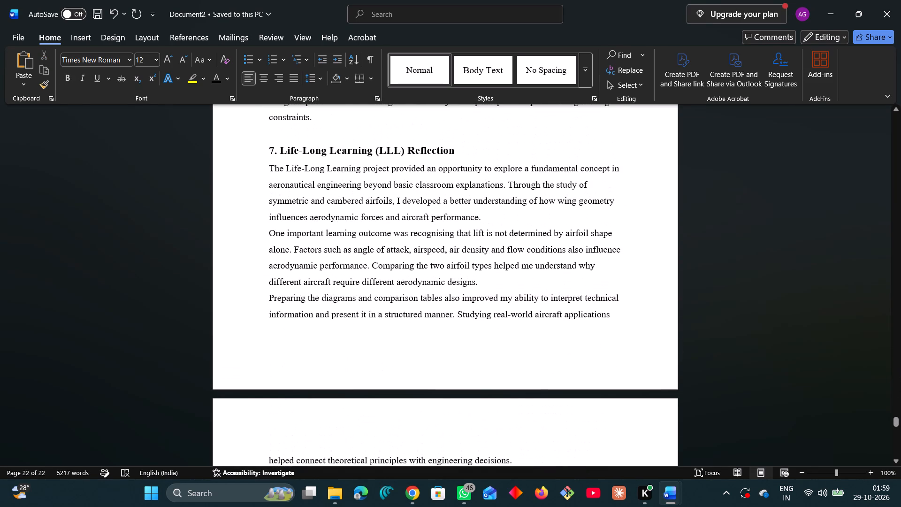
left_click_drag(896, 422, 867, 180)
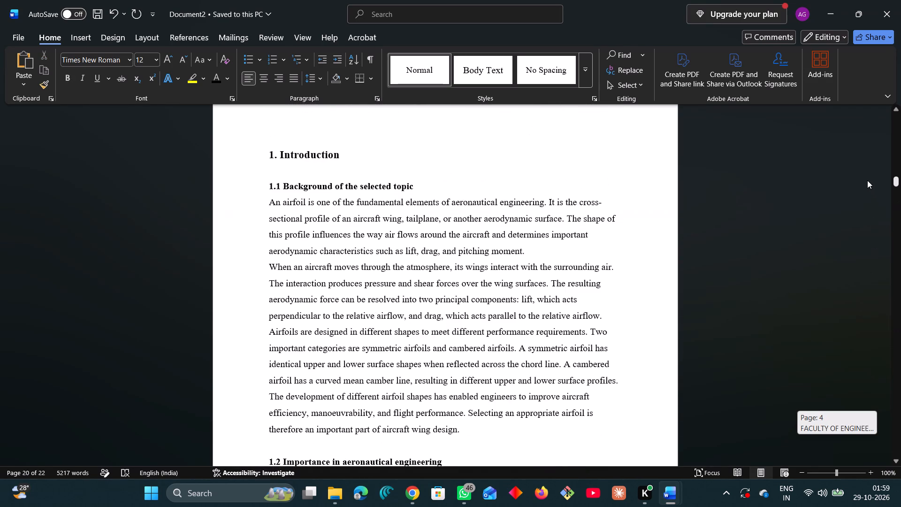
left_click_drag(867, 180, 850, 258)
scroll(480, 244, "down", 5)
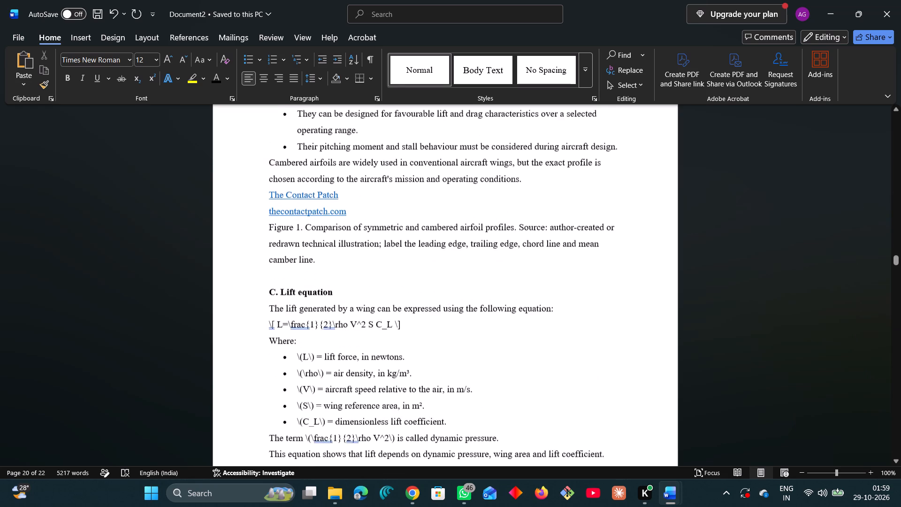
scroll(468, 244, "up", 2)
scroll(465, 247, "down", 20)
scroll(465, 247, "down", 17)
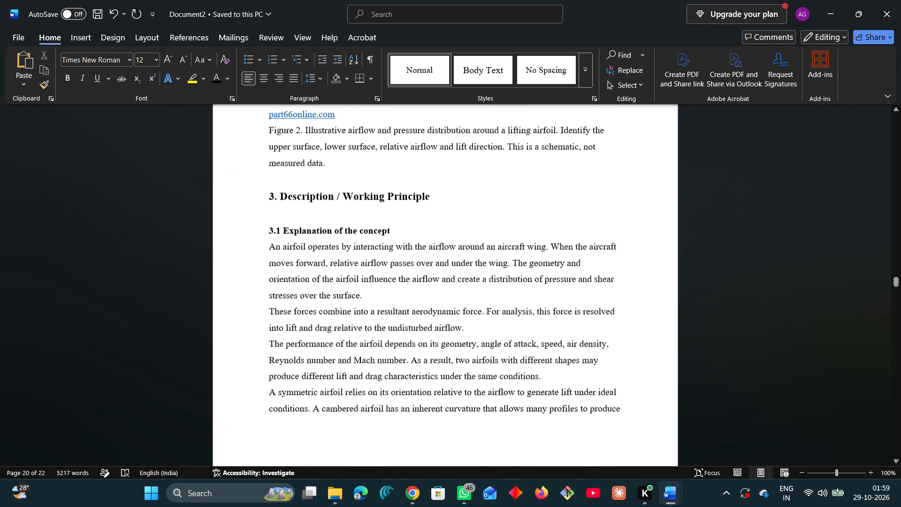
scroll(448, 245, "down", 20)
scroll(448, 245, "down", 20)
scroll(448, 245, "down", 4)
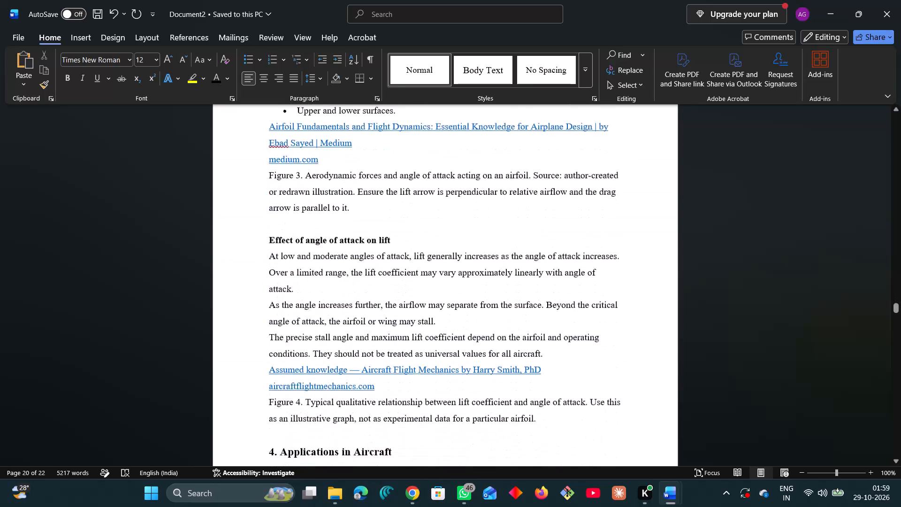
scroll(440, 246, "down", 20)
scroll(440, 246, "down", 20)
scroll(440, 246, "down", 4)
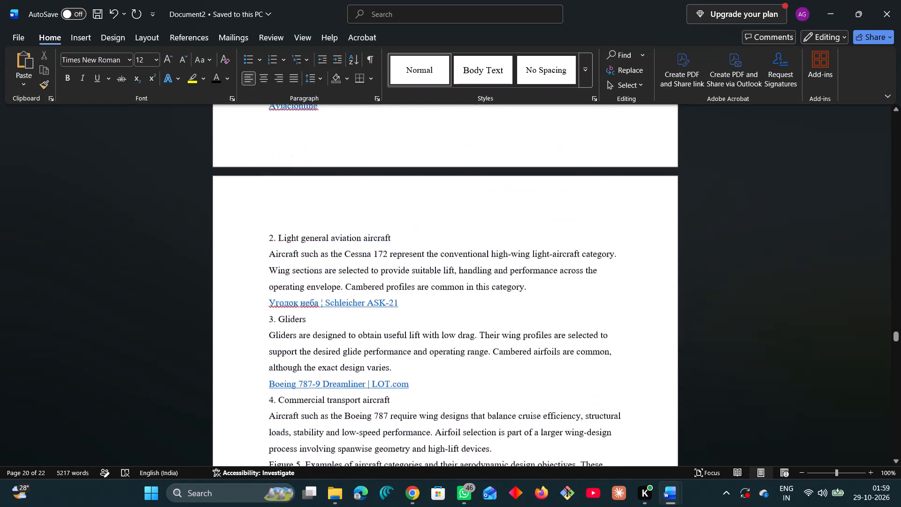
scroll(443, 242, "down", 20)
scroll(443, 242, "down", 20)
scroll(443, 242, "down", 4)
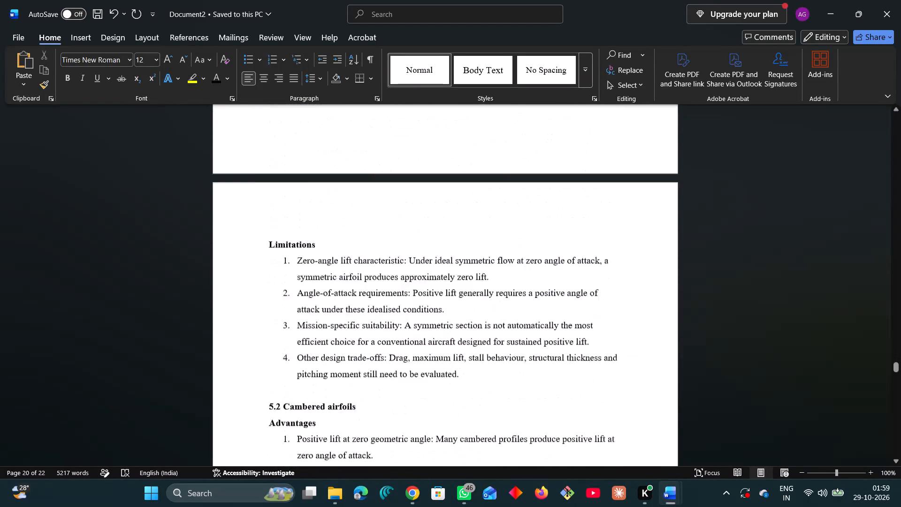
scroll(440, 241, "down", 20)
scroll(440, 241, "down", 8)
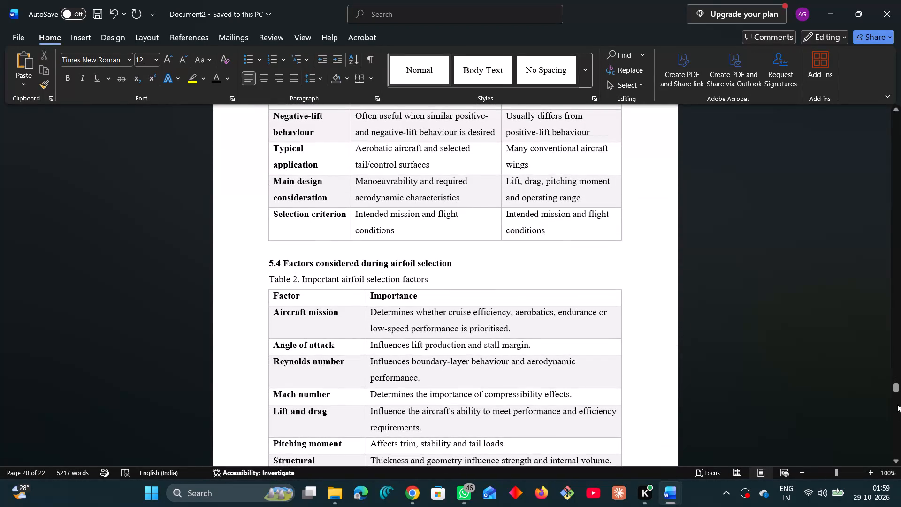
Apply the plain, light-bordered table style with banded rows and a bold first column to the definitions table in section 2.2.
left_click_drag(899, 391, 900, 165)
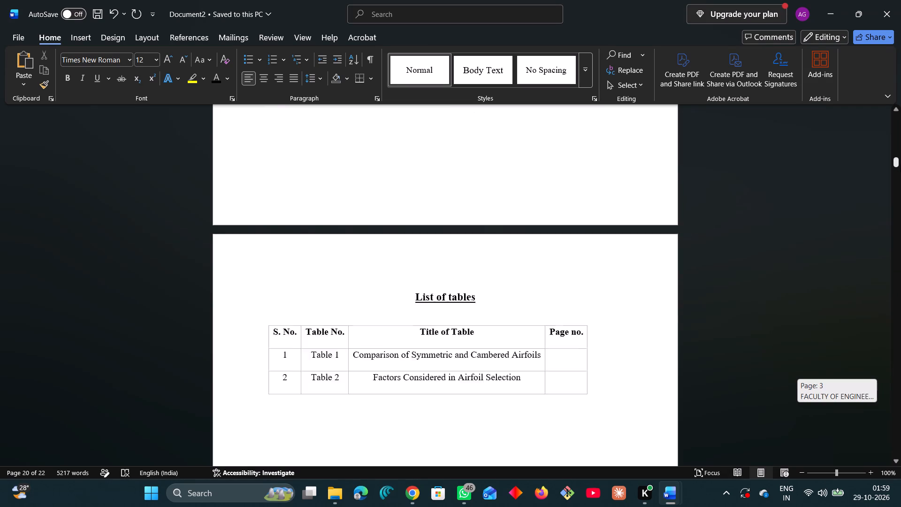
left_click_drag(900, 165, 900, 162)
scroll(585, 300, "down", 20)
scroll(585, 300, "down", 11)
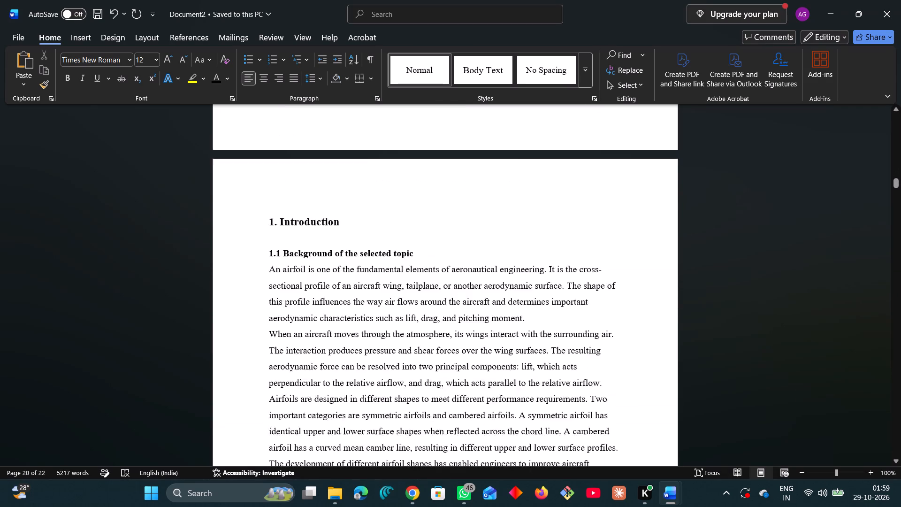
scroll(533, 311, "down", 20)
scroll(533, 311, "down", 20)
scroll(533, 311, "down", 4)
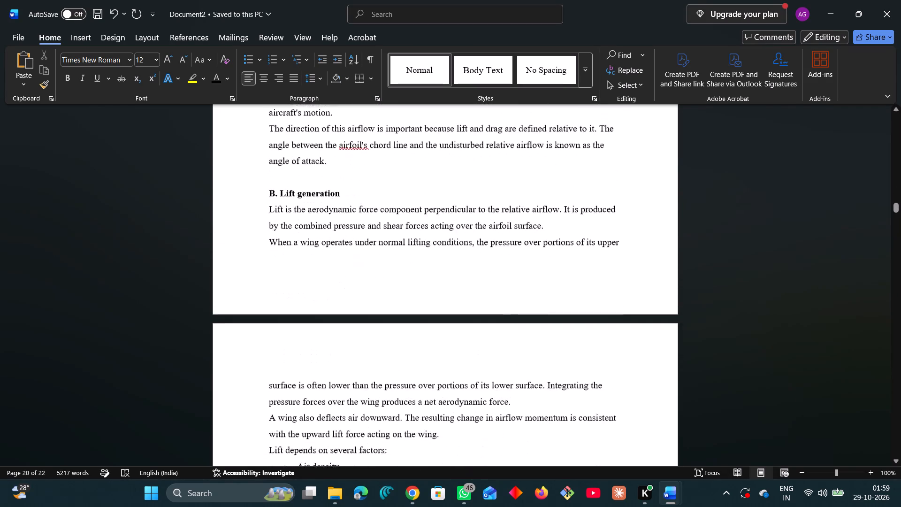
scroll(529, 310, "down", 20)
scroll(529, 310, "down", 19)
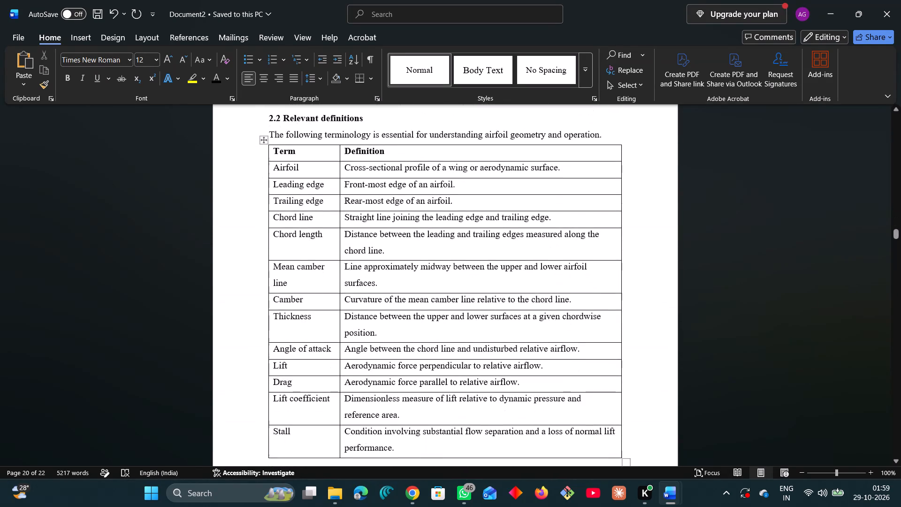
scroll(452, 273, "up", 2)
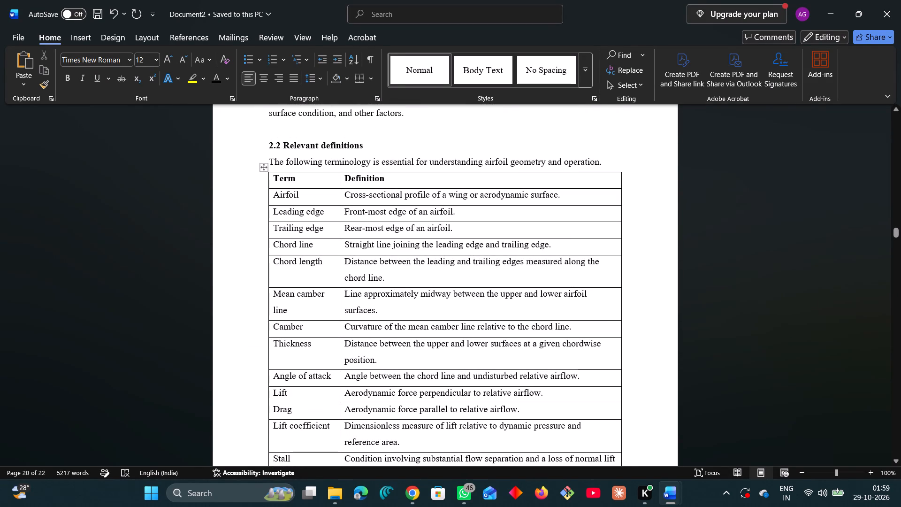
left_click(264, 168)
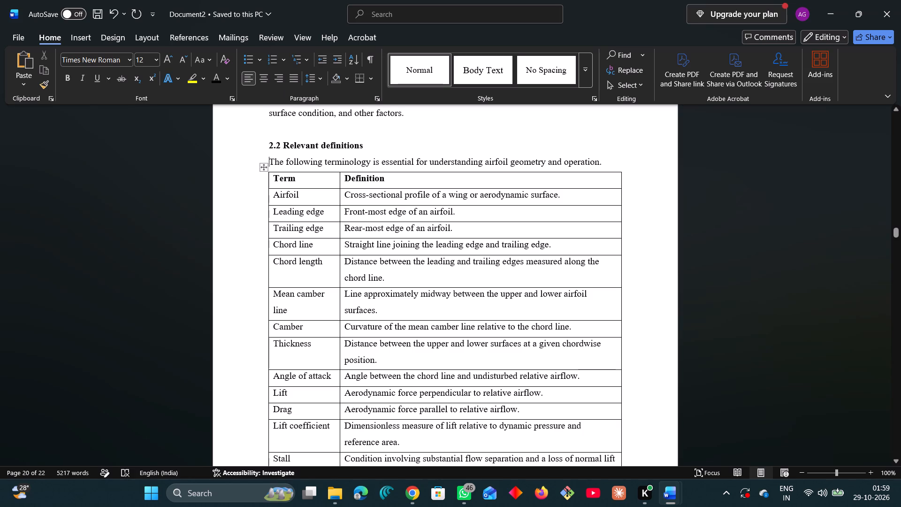
left_click(264, 168)
left_click(410, 38)
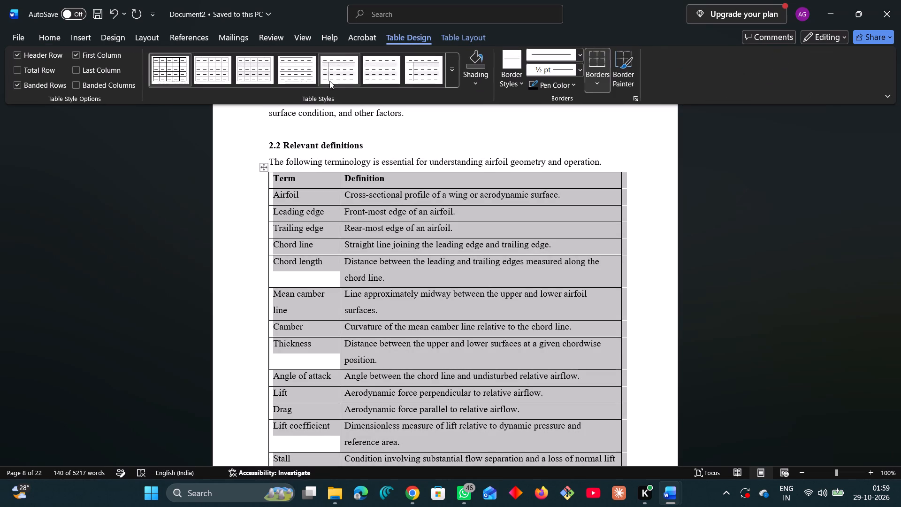
left_click(257, 76)
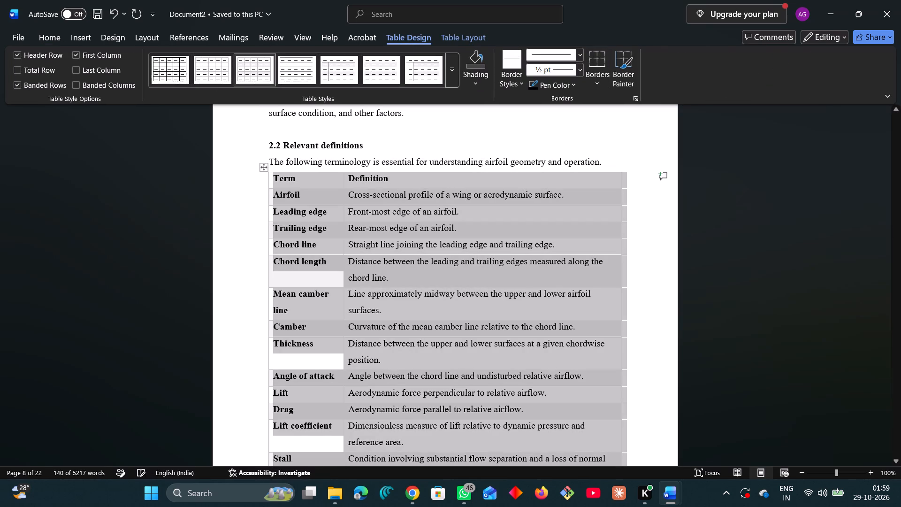
left_click(782, 253)
Centre the "Term" and "Definition" header row of the section 2.2 table.
left_click_drag(393, 179, 286, 178)
left_click(53, 38)
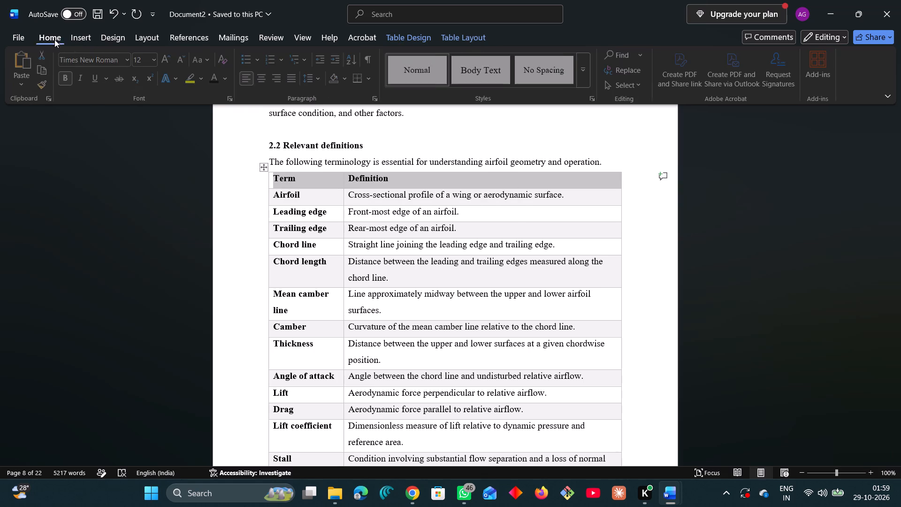
left_click(267, 79)
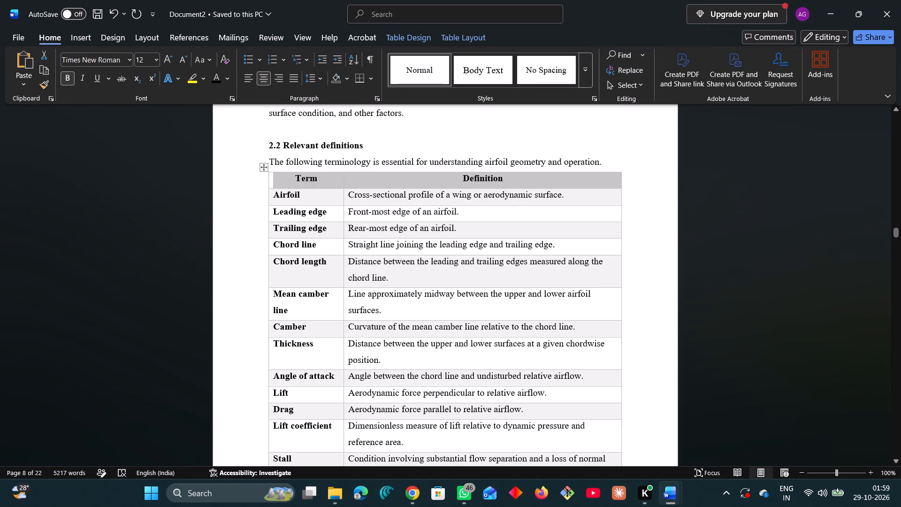
left_click(807, 239)
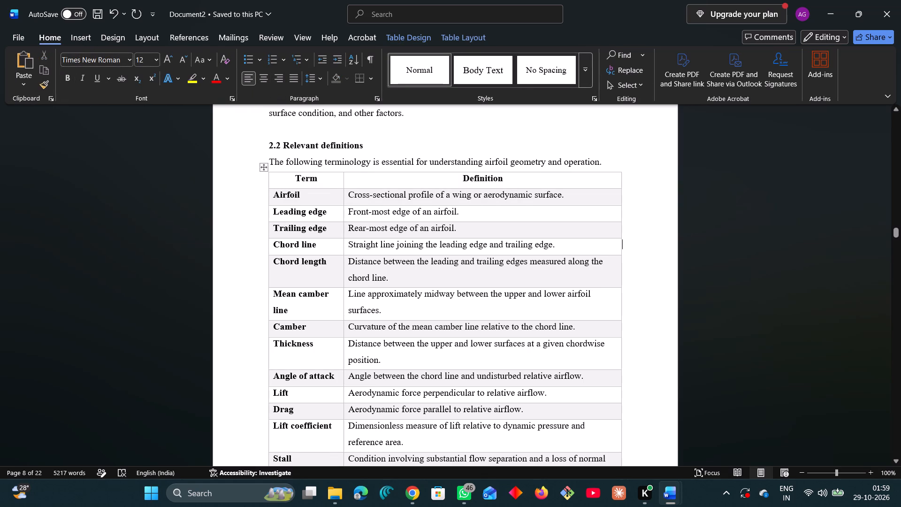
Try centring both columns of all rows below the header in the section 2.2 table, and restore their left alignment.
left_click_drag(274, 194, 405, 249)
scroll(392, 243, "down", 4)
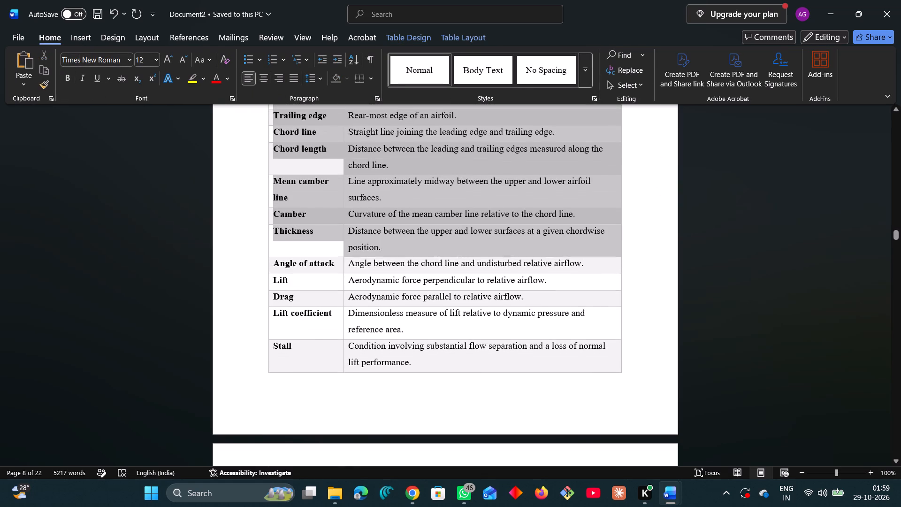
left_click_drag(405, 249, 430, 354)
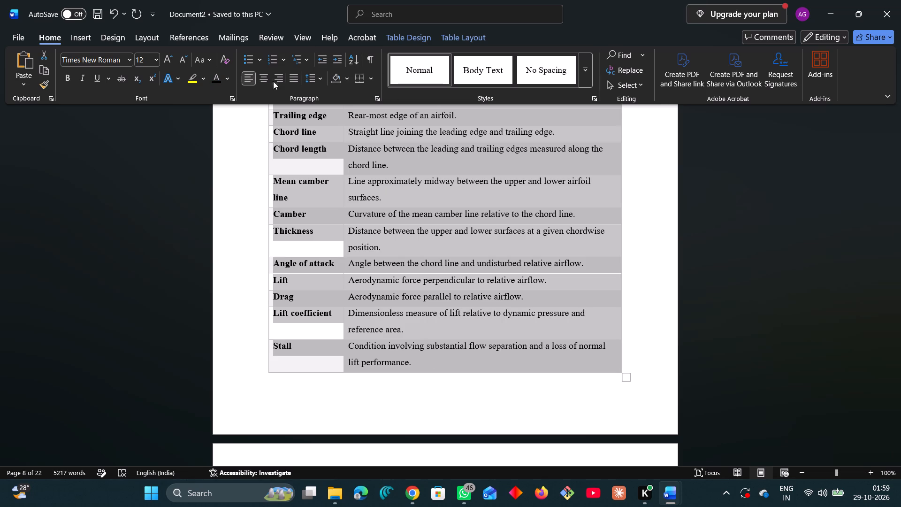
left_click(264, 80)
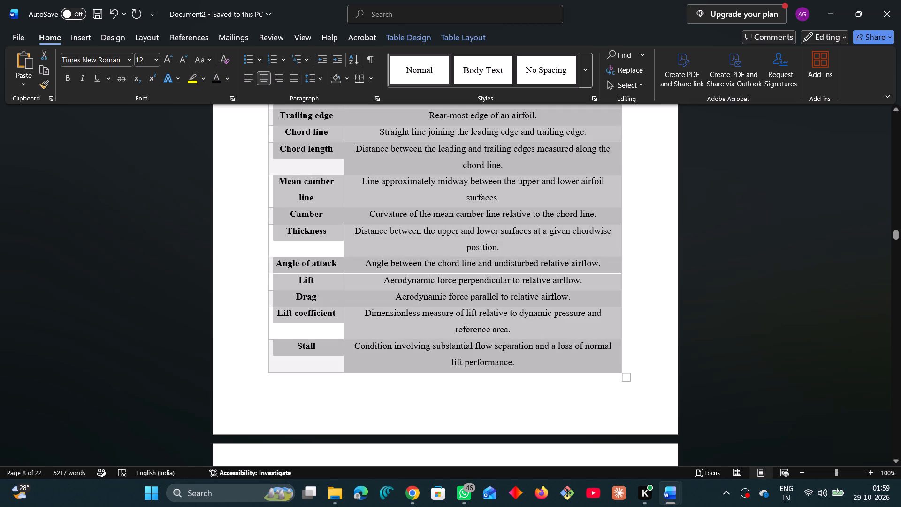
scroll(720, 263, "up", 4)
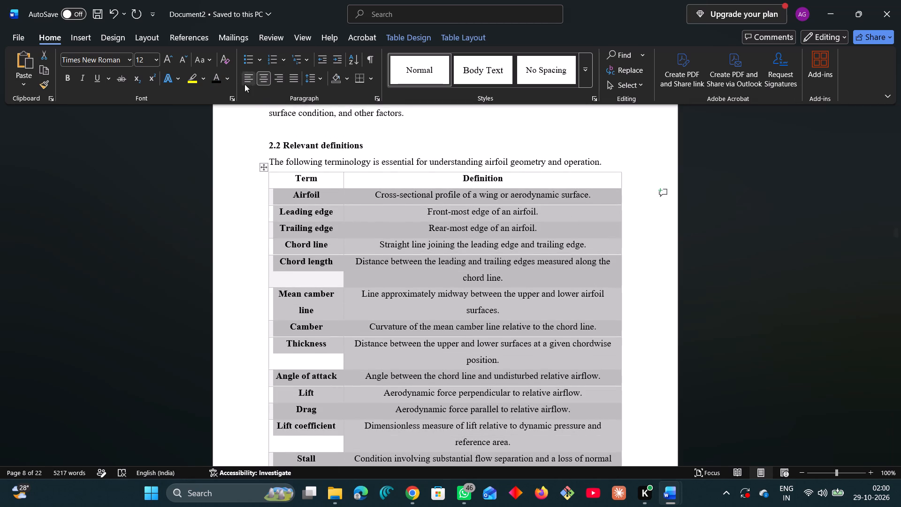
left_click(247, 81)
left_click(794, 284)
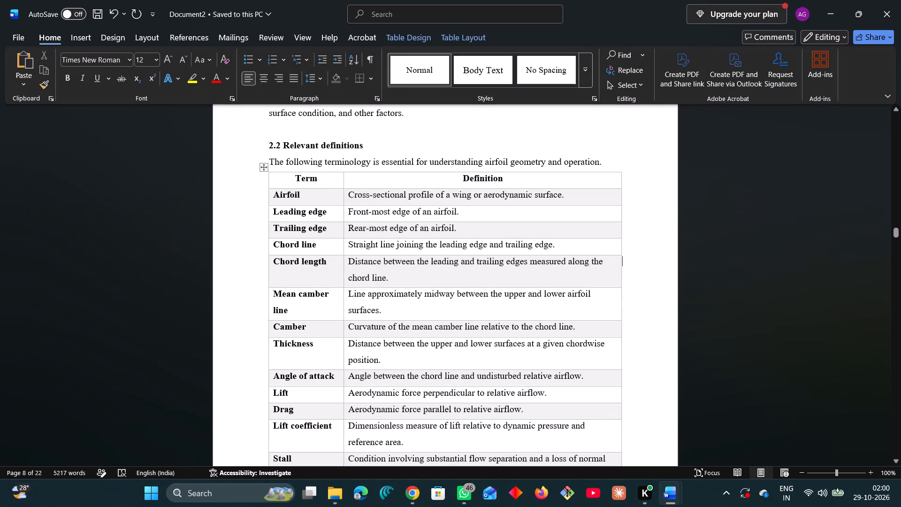
Centre only the entries of the Term column, from Airfoil to Stall, in the section 2.2 table.
scroll(445, 268, "down", 4)
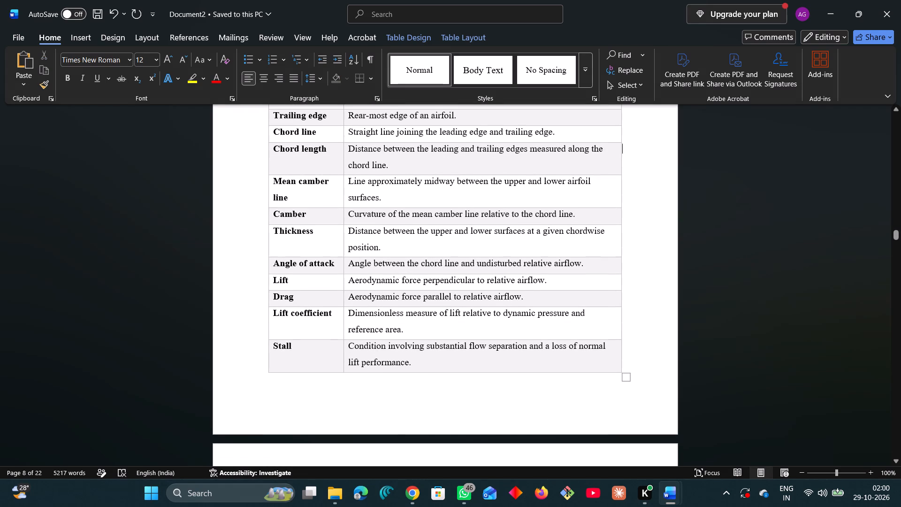
left_click_drag(305, 354, 279, 253)
scroll(287, 267, "up", 6)
left_click(260, 79)
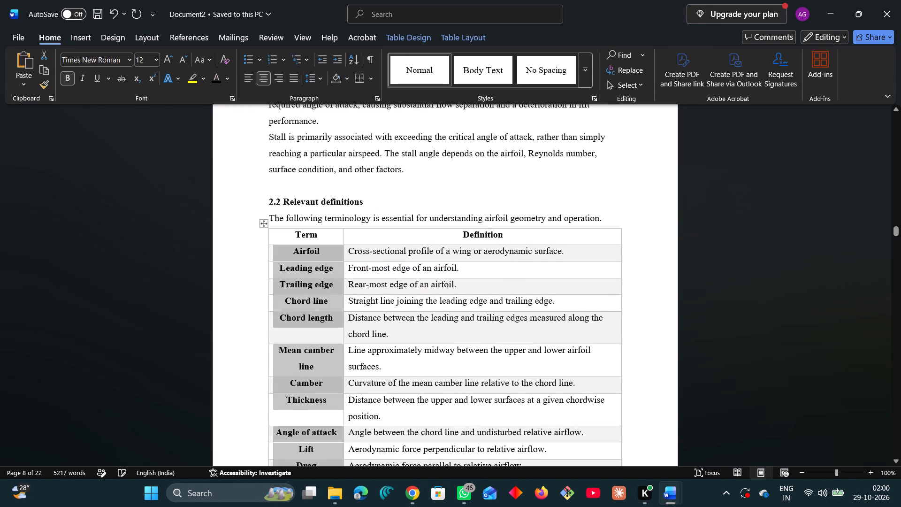
left_click(766, 266)
Review the layout of the pages from the section 2.2 definitions table through the real-world examples in section 4.2.
scroll(685, 257, "down", 13)
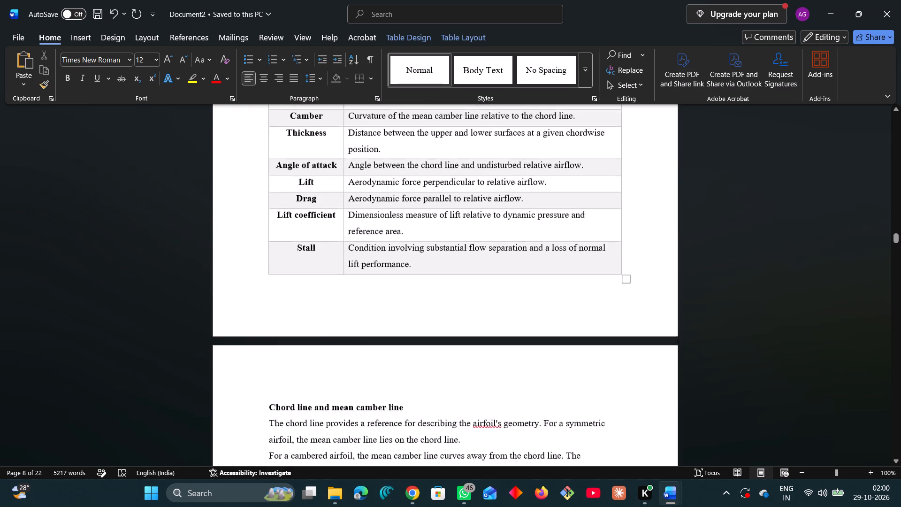
scroll(679, 271, "down", 20)
scroll(679, 271, "down", 16)
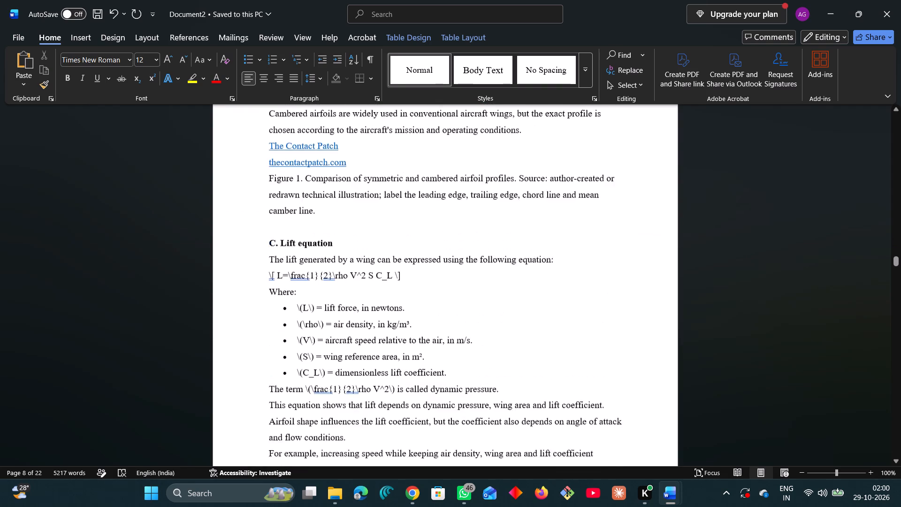
scroll(654, 284, "down", 20)
scroll(654, 284, "down", 12)
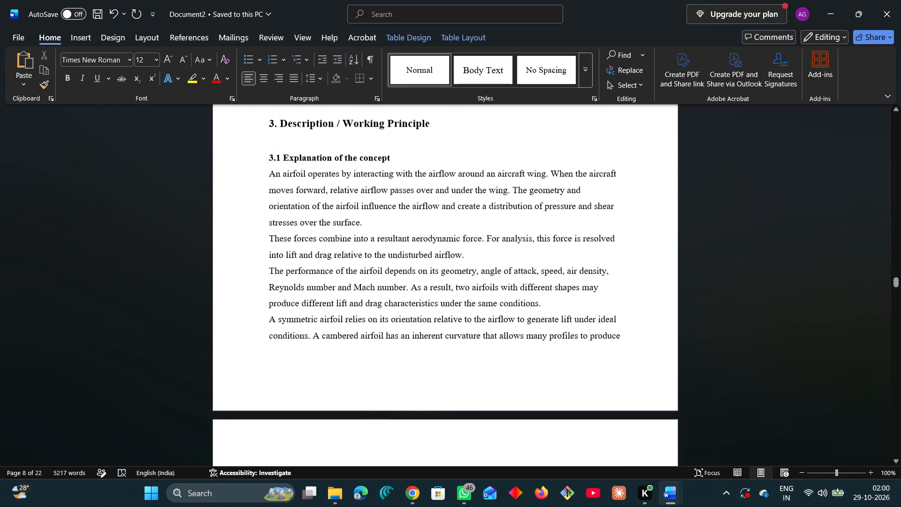
scroll(651, 283, "down", 20)
scroll(651, 283, "down", 11)
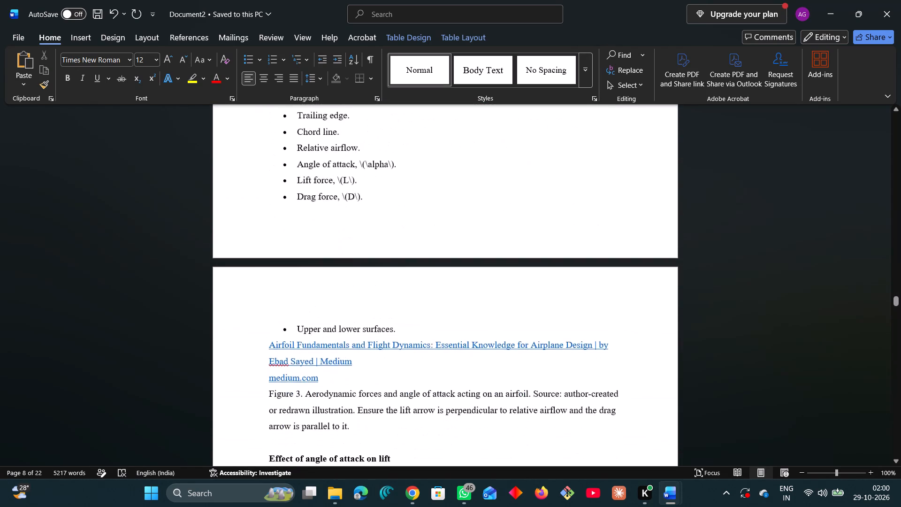
scroll(646, 291, "down", 20)
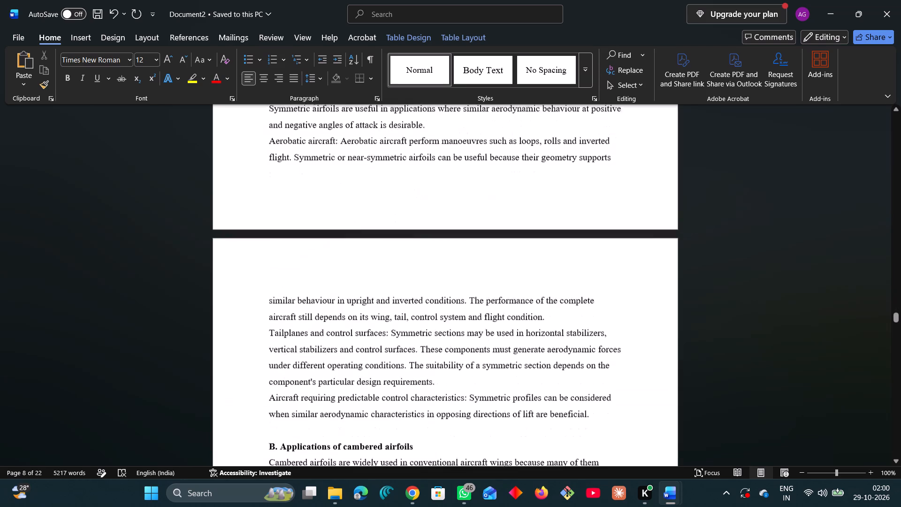
scroll(646, 291, "down", 16)
Set the blank line between the "4. Applications in Aircraft" heading and the "4.1 Use in aircraft" heading to 12 pt.
scroll(646, 291, "up", 7)
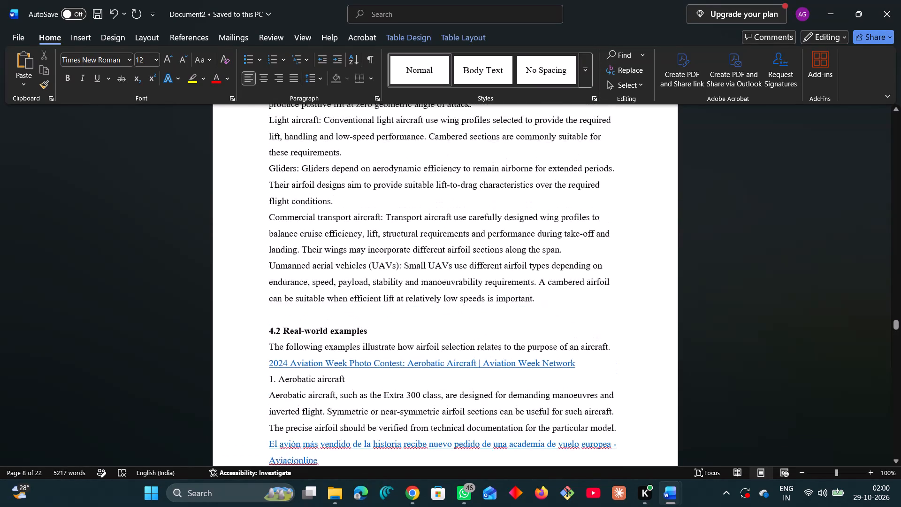
scroll(646, 291, "up", 20)
scroll(646, 291, "up", 1)
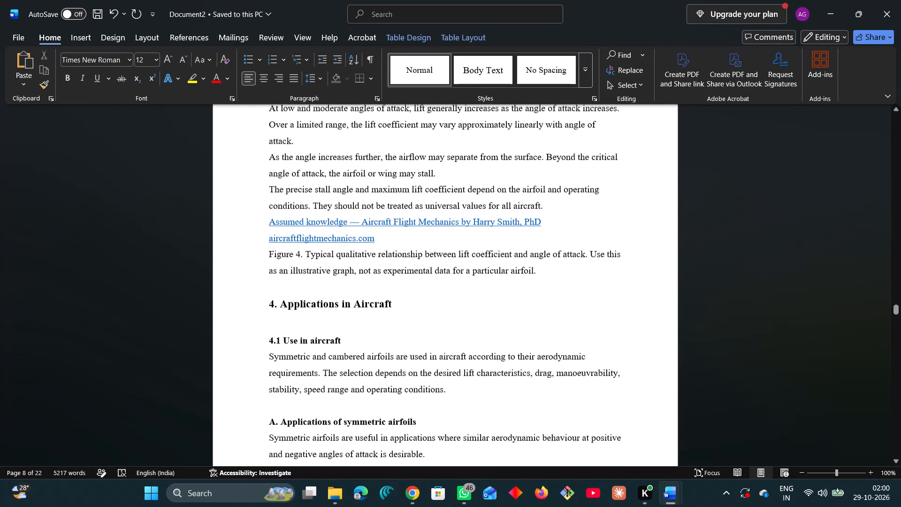
left_click(290, 324)
left_click(157, 60)
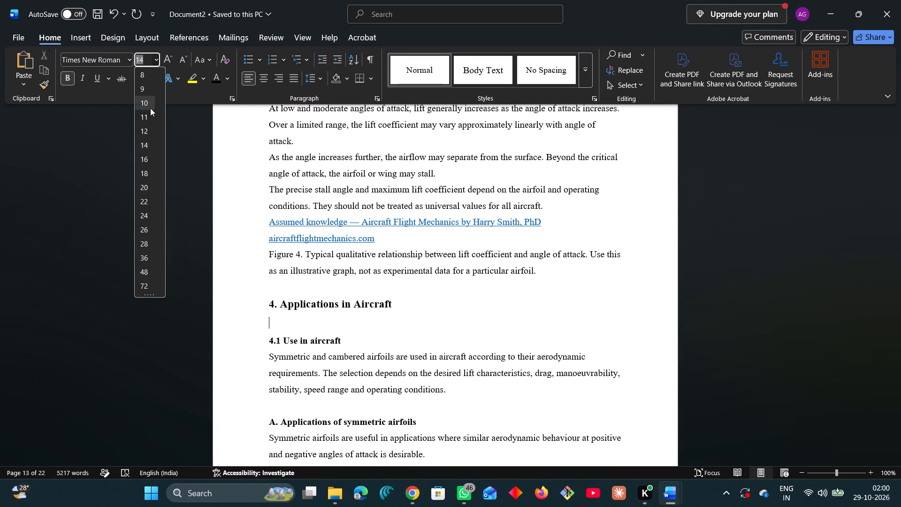
left_click(144, 133)
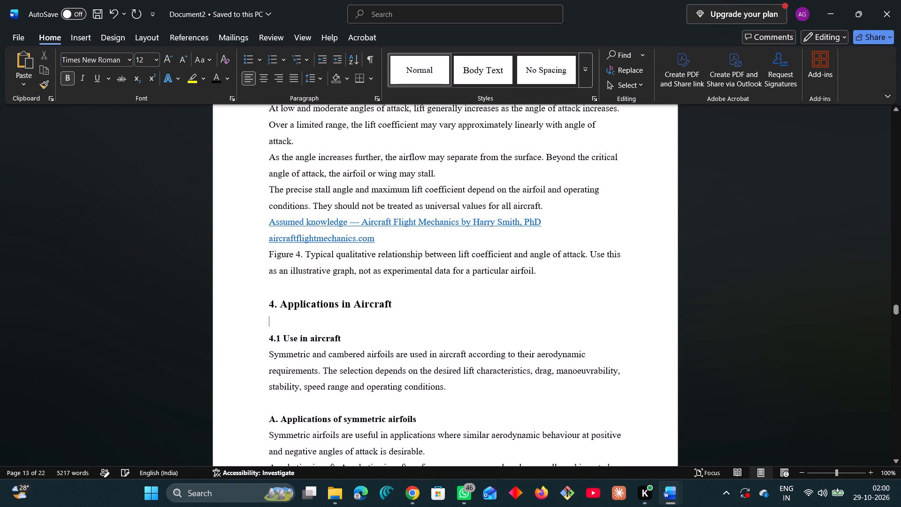
Remove the blank line between the section 4.1 introductory paragraph and the "A. Applications of symmetric airfoils" heading.
left_click(278, 401)
scroll(330, 342, "down", 9)
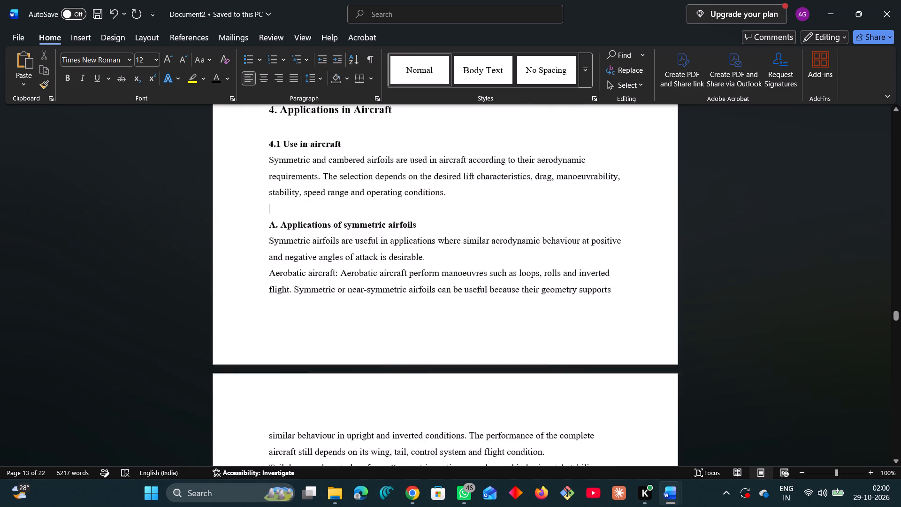
scroll(357, 355, "down", 15)
scroll(357, 355, "up", 9)
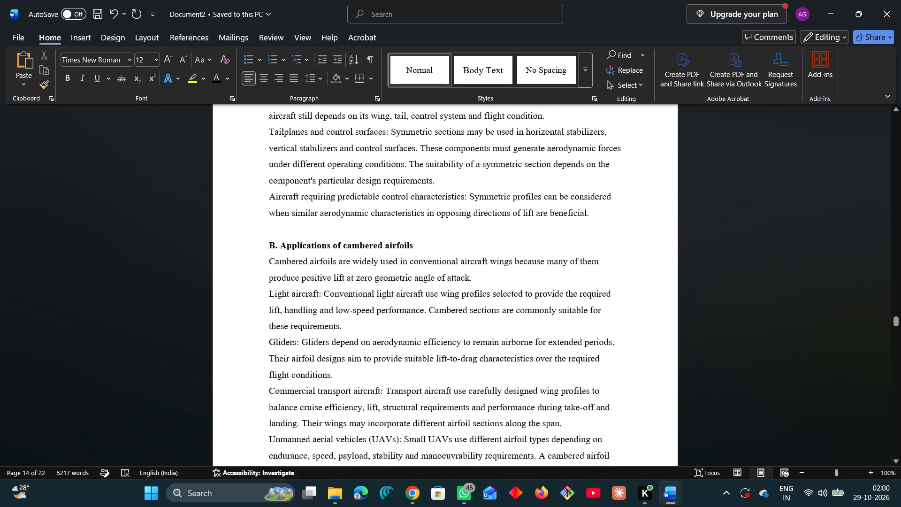
scroll(358, 355, "up", 9)
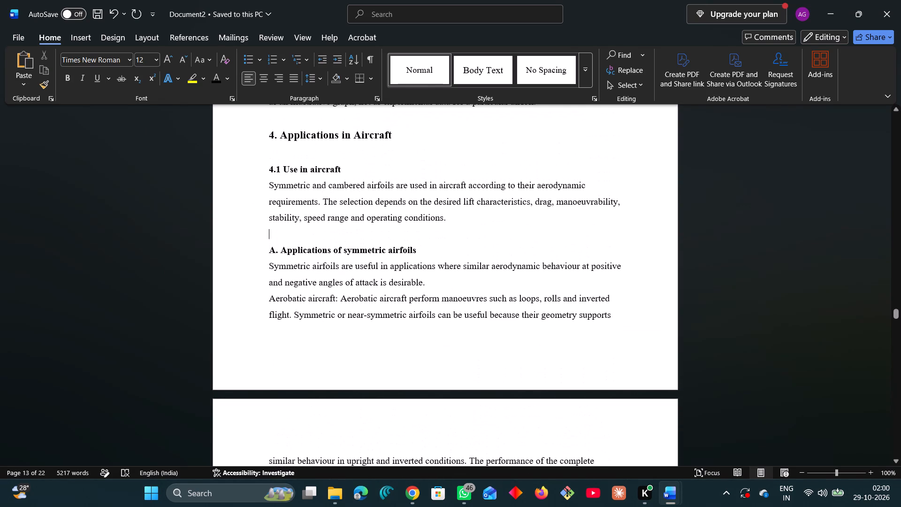
key("BackSpace")
Insert a line break between the Aviacionline link and item 2, Light general aviation aircraft, in section 4.2.
scroll(344, 289, "down", 20)
scroll(344, 289, "down", 3)
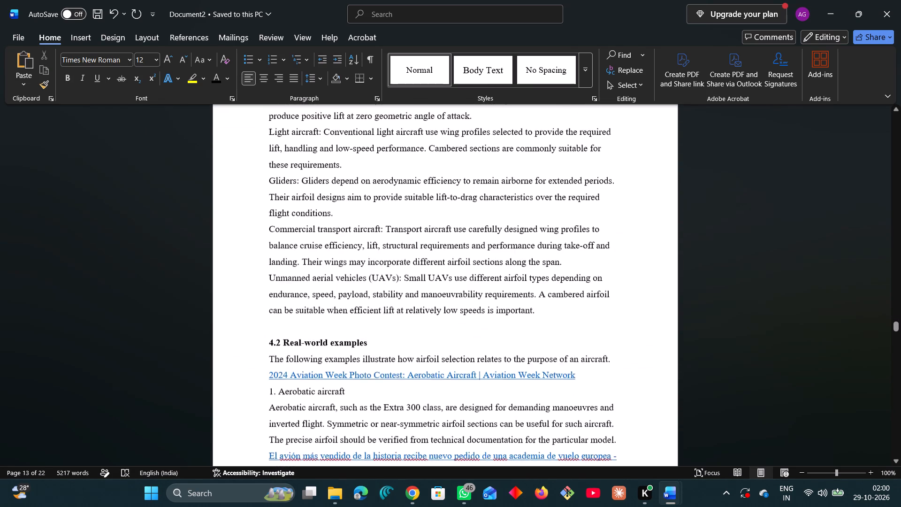
scroll(344, 292, "down", 9)
scroll(344, 292, "up", 5)
left_click(340, 228)
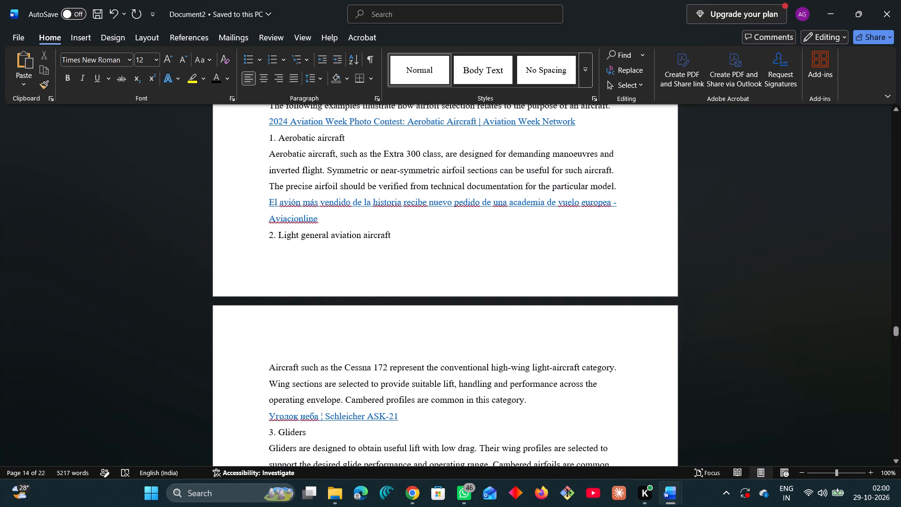
key("shift+Return")
Review headings, spacing and lists from the rest of section 4.2 through to the comparison table in section 5.3.
scroll(339, 231, "down", 11)
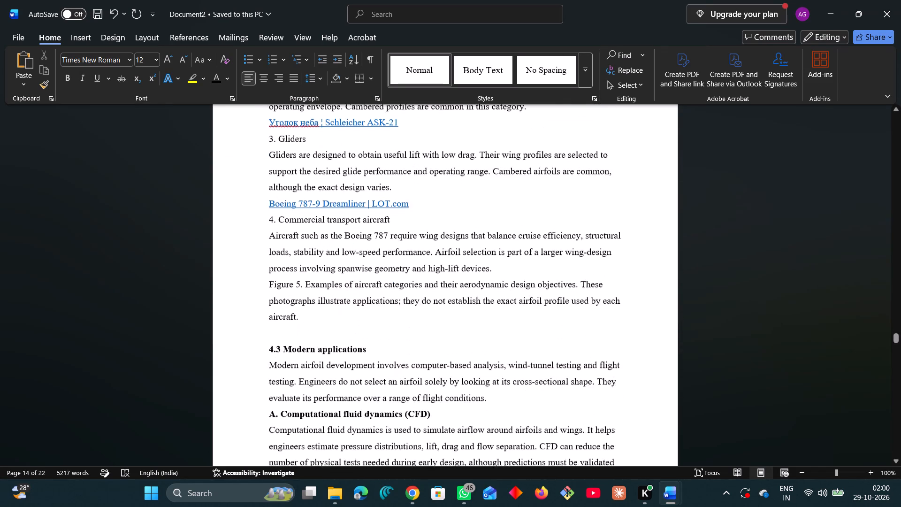
scroll(339, 239, "down", 11)
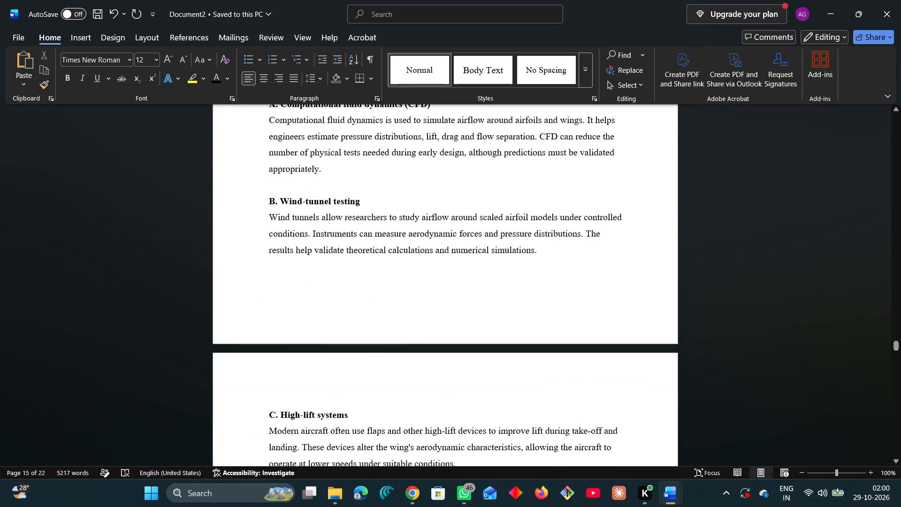
scroll(339, 241, "down", 20)
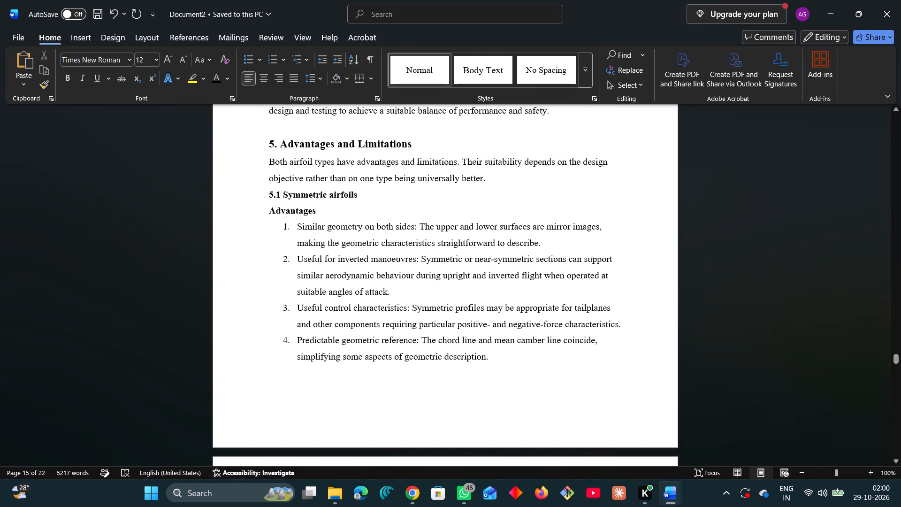
scroll(384, 182, "down", 5)
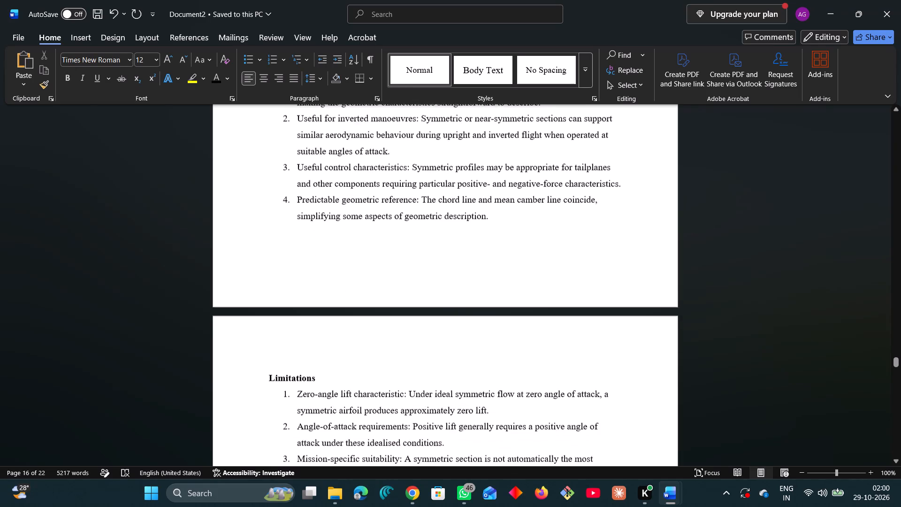
scroll(382, 185, "down", 5)
scroll(380, 191, "down", 20)
scroll(380, 191, "down", 5)
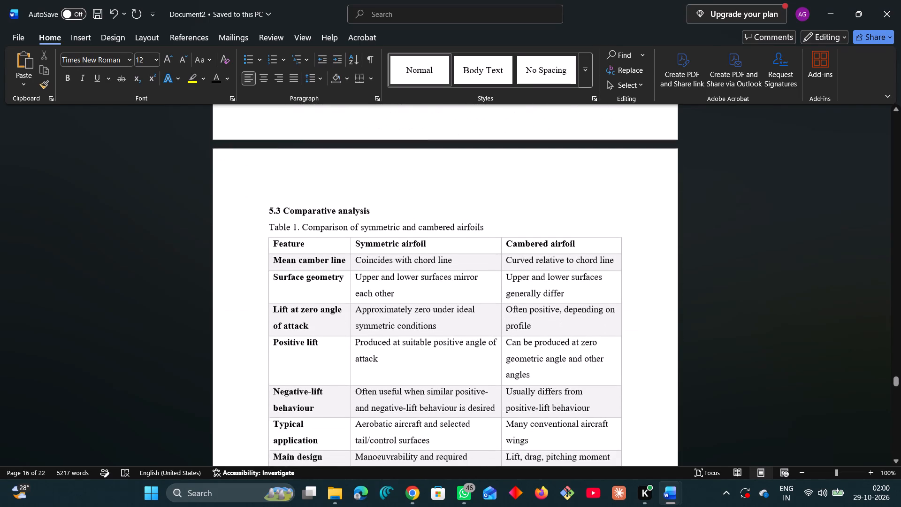
Centre the header row of Table 1 in section 5.3, covering Feature, Symmetric airfoil and Cambered airfoil.
scroll(359, 229, "down", 2)
left_click_drag(273, 177, 403, 181)
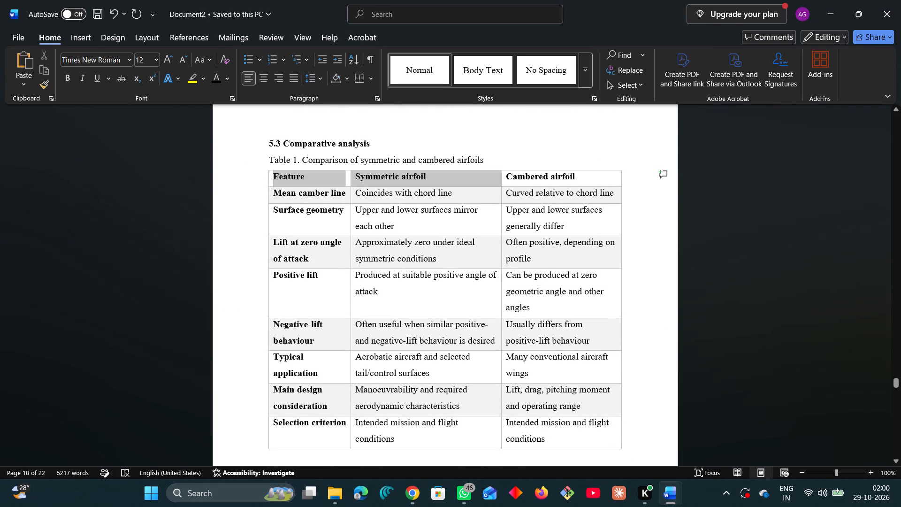
left_click_drag(403, 181, 595, 176)
left_click(264, 77)
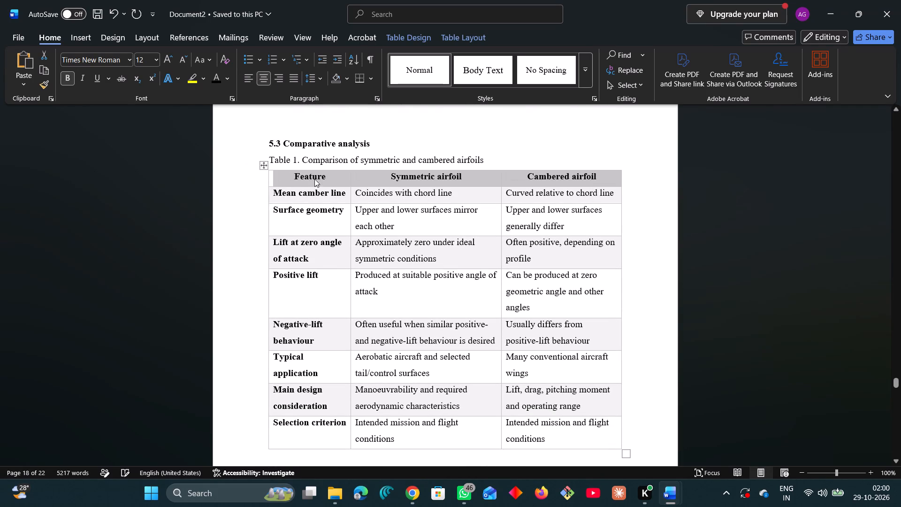
Centre the Feature column entries of Table 1, from Mean camber line to Selection criterion.
left_click_drag(272, 191, 340, 293)
scroll(333, 266, "down", 3)
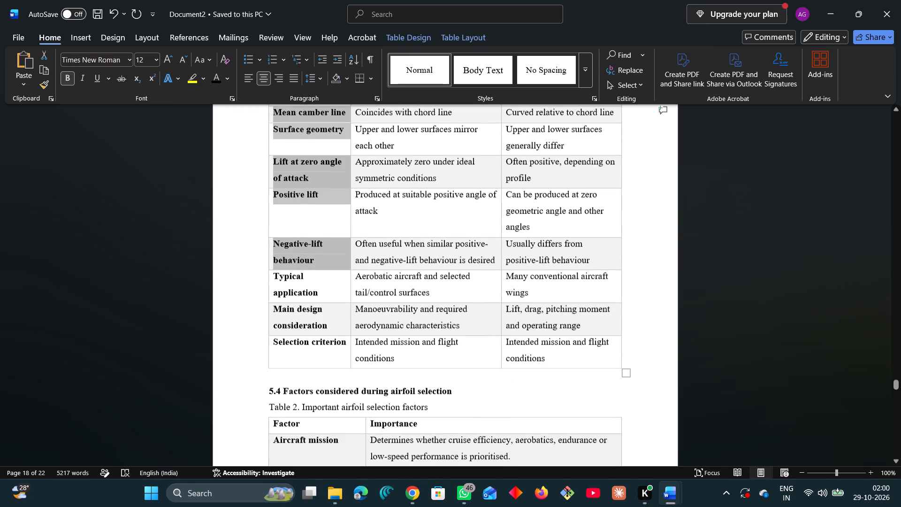
left_click_drag(340, 293, 339, 341)
left_click(266, 82)
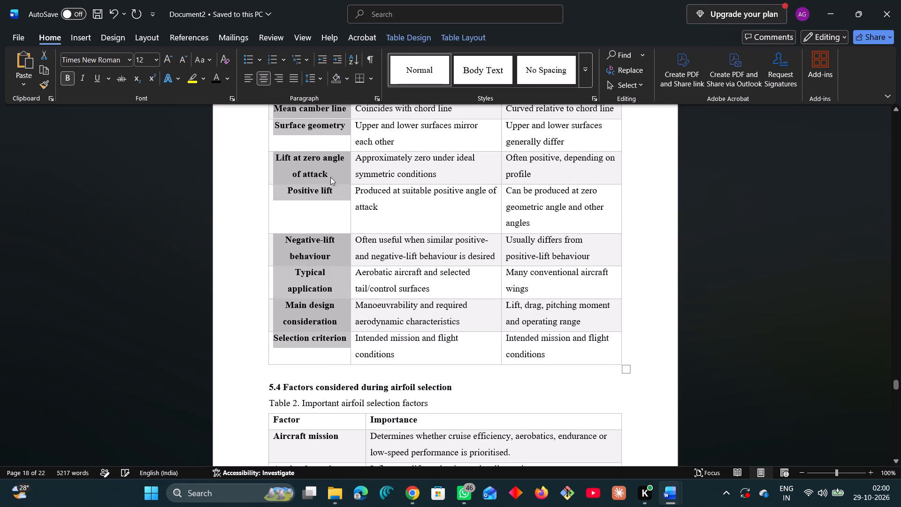
Centre all entries below the header in the Symmetric airfoil and Cambered airfoil columns of Table 1.
scroll(410, 259, "up", 3)
left_click_drag(357, 191, 375, 203)
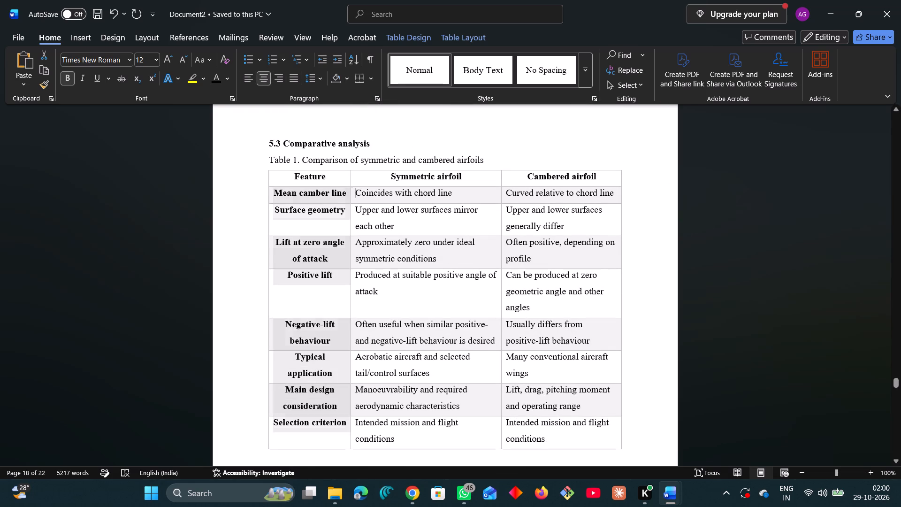
left_click_drag(375, 203, 422, 422)
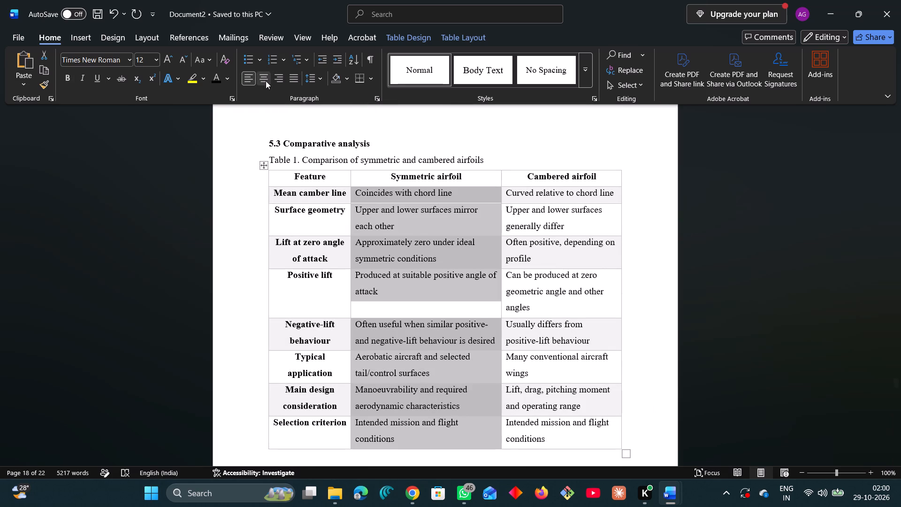
left_click(266, 81)
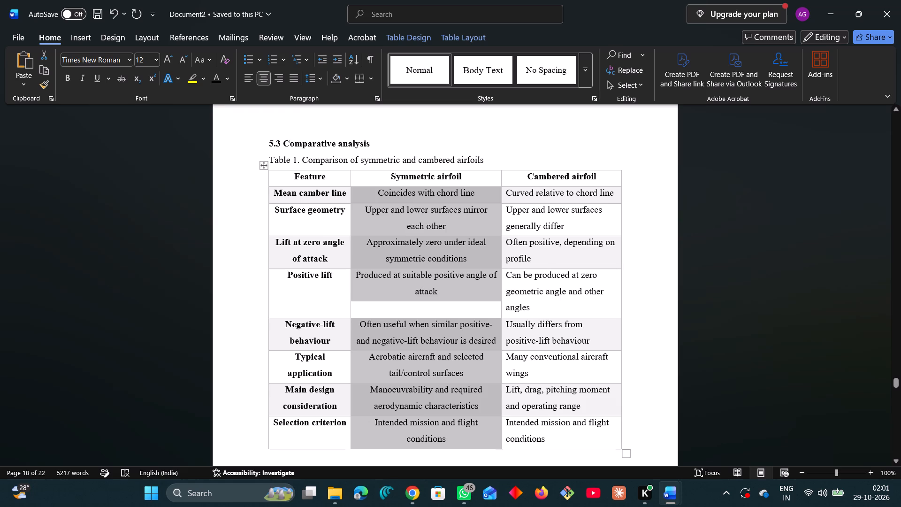
left_click_drag(555, 442, 507, 194)
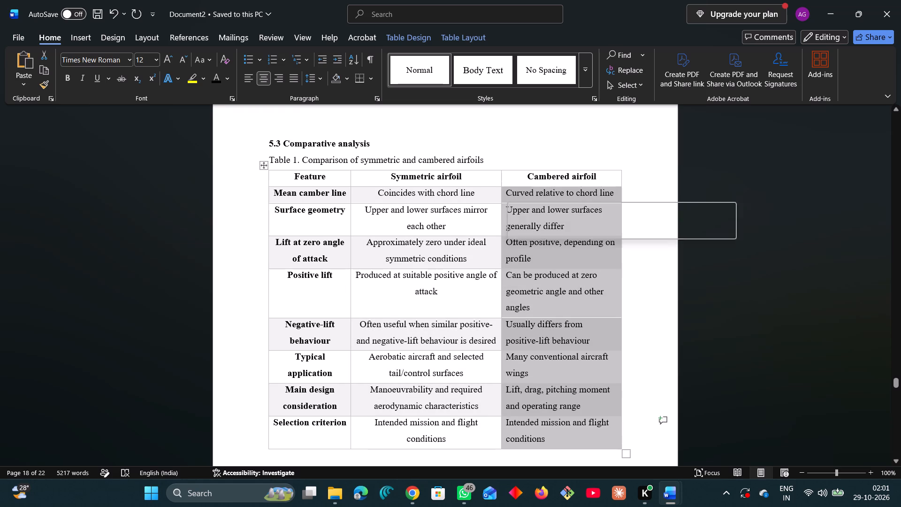
left_click(259, 77)
left_click_drag(824, 297, 818, 297)
Centre both columns of Table 2 in section 5.4, from the Factor and Importance header down to the Structural requirements row.
scroll(490, 293, "down", 5)
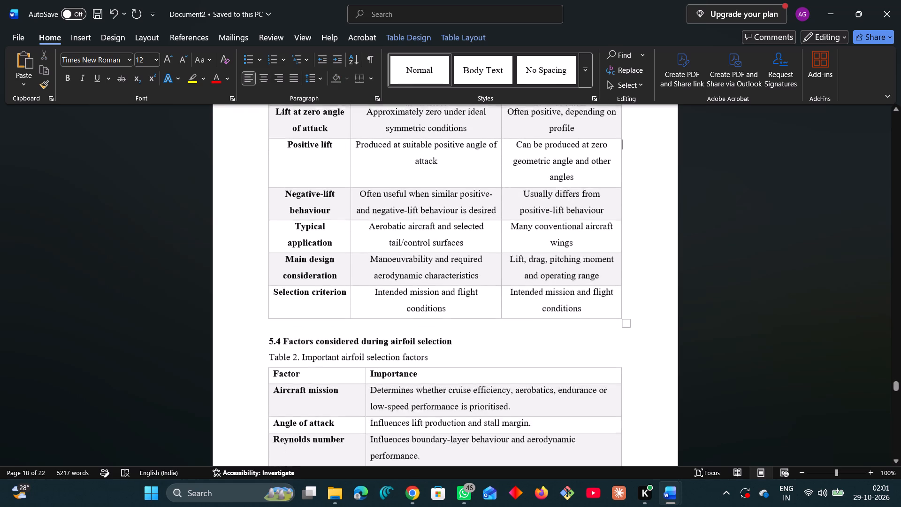
scroll(485, 294, "down", 4)
left_click_drag(274, 251, 442, 366)
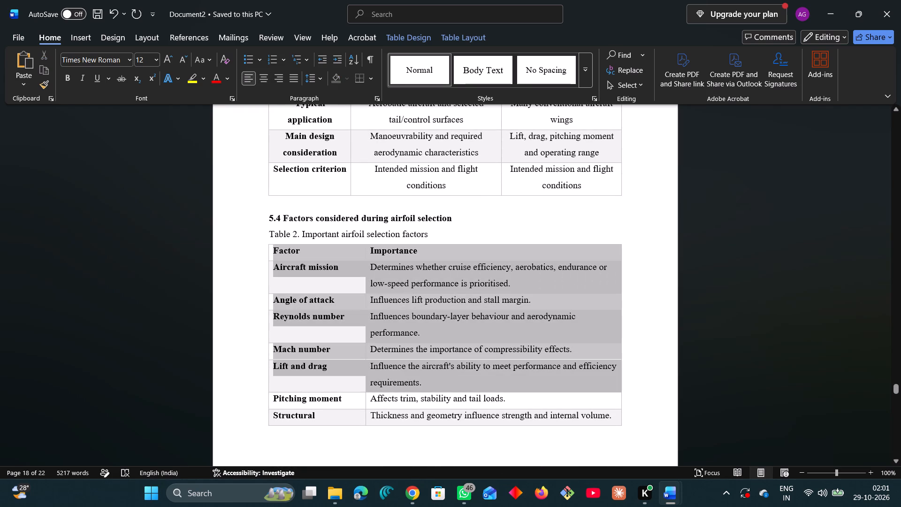
left_click_drag(442, 366, 545, 418)
left_click(265, 72)
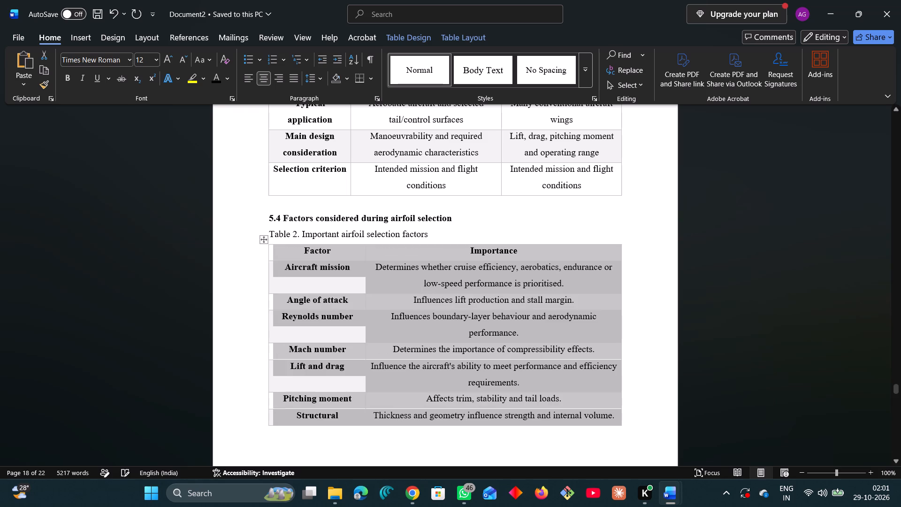
left_click(796, 279)
Centre the remaining Manufacturing constraints row of Table 2 on the following page.
scroll(579, 296, "down", 5)
scroll(526, 304, "down", 5)
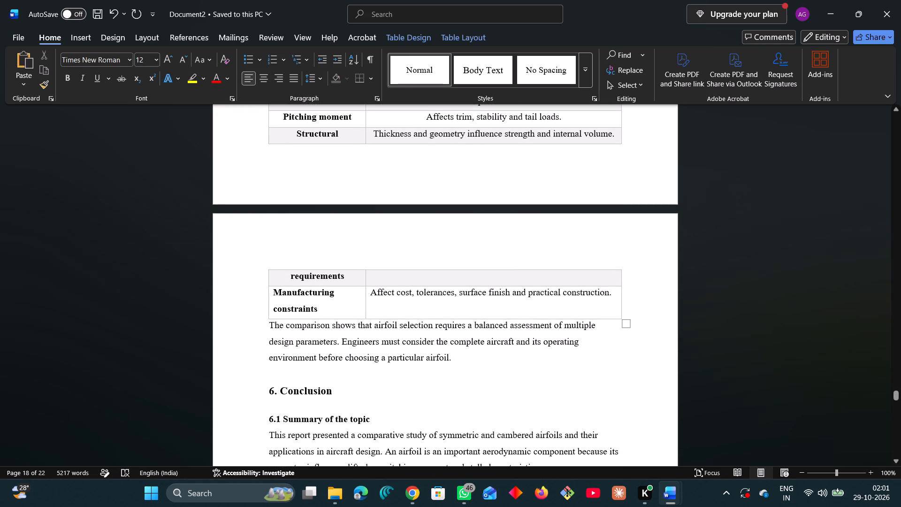
left_click_drag(340, 308, 542, 297)
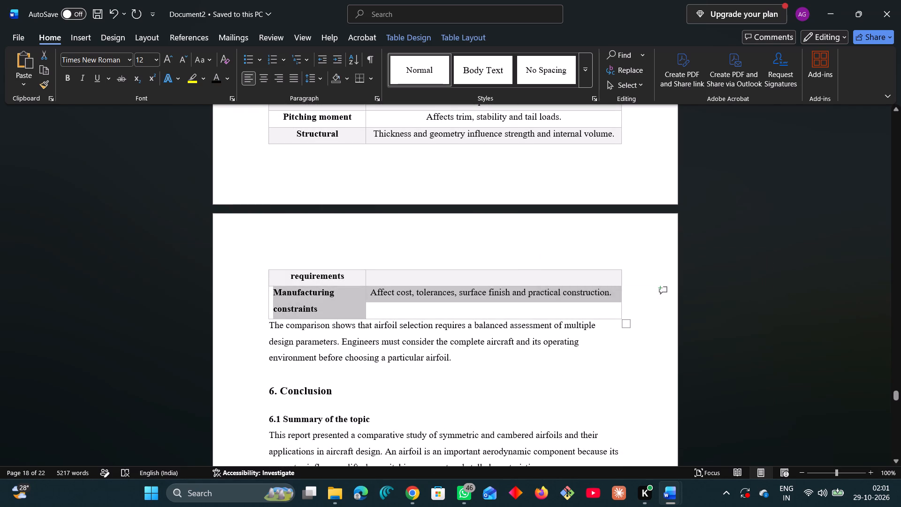
left_click_drag(789, 342, 771, 344)
left_click_drag(287, 276, 488, 304)
left_click(267, 78)
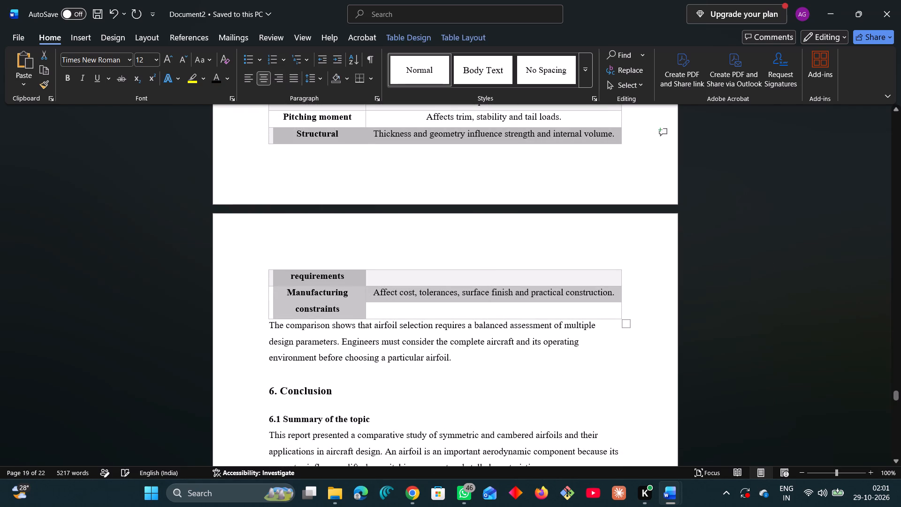
left_click(816, 261)
Justify all text under 10. References, from the introductory paragraph through the four sources to the closing note.
scroll(487, 293, "down", 7)
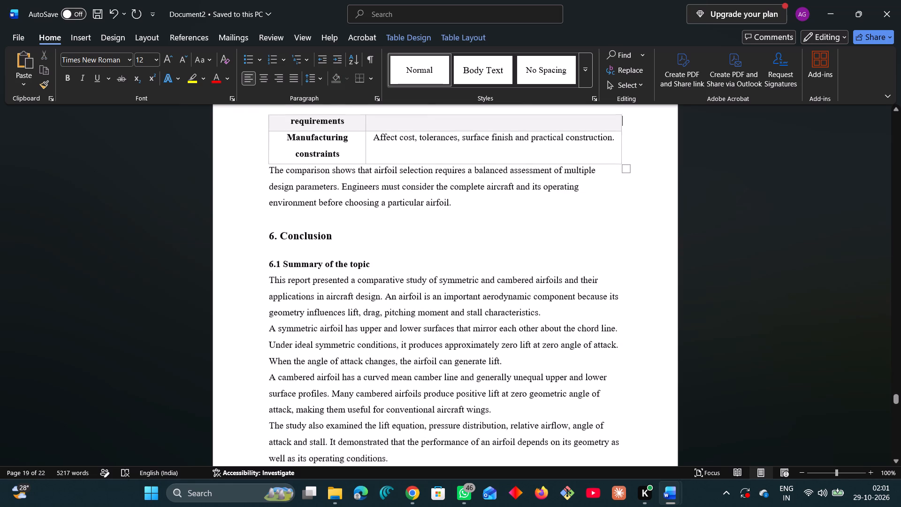
scroll(473, 296, "down", 13)
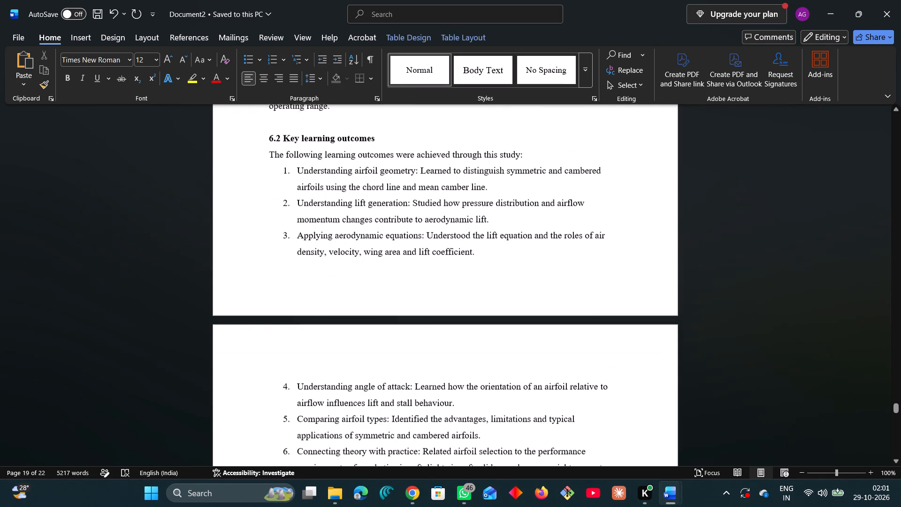
scroll(473, 296, "down", 20)
scroll(473, 296, "down", 4)
scroll(473, 297, "up", 3)
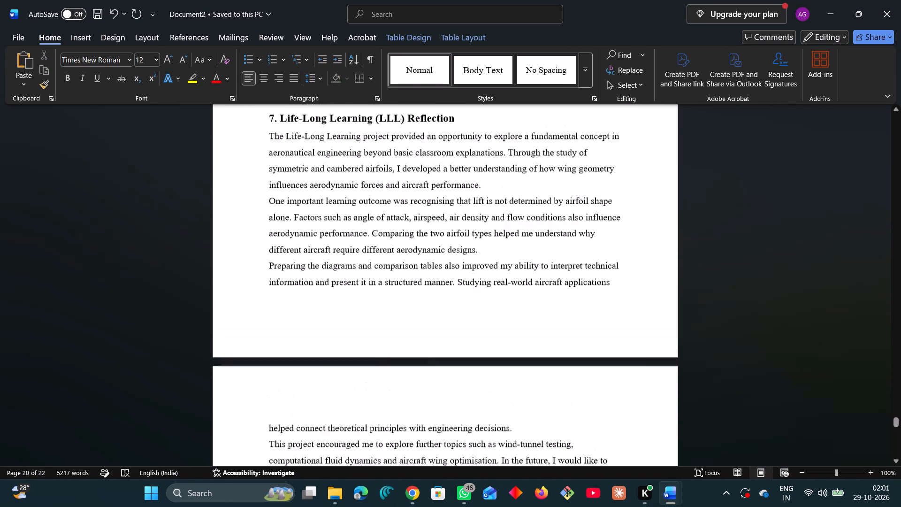
scroll(473, 297, "up", 7)
scroll(473, 294, "down", 20)
scroll(473, 294, "down", 5)
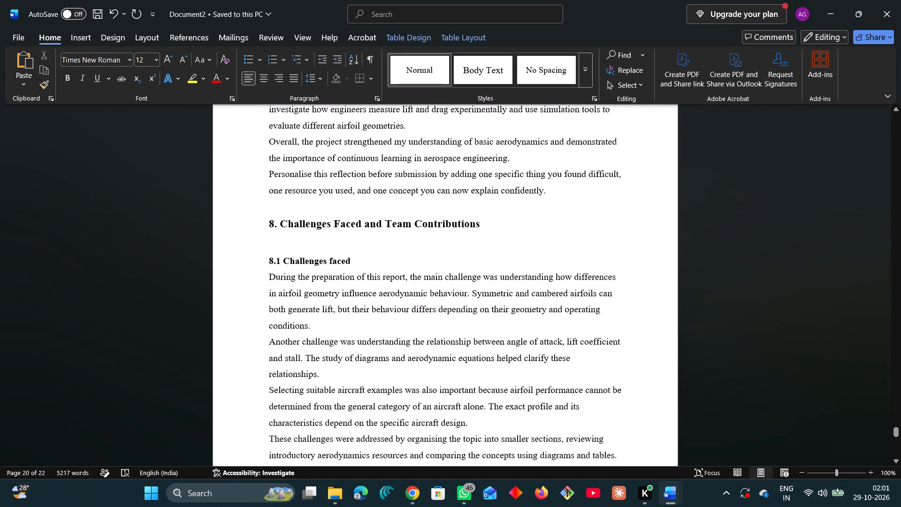
scroll(473, 294, "down", 20)
scroll(473, 294, "down", 8)
left_click_drag(462, 309, 462, 309)
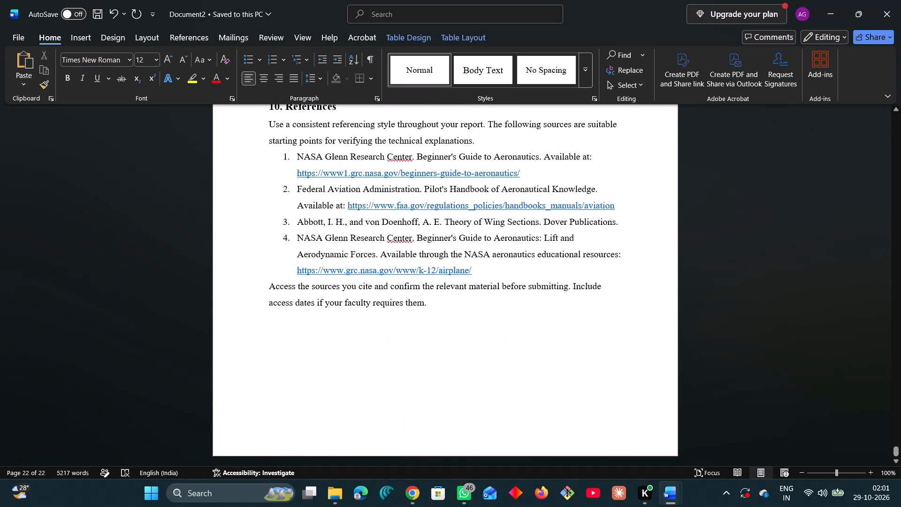
left_click_drag(462, 309, 252, 129)
left_click(288, 80)
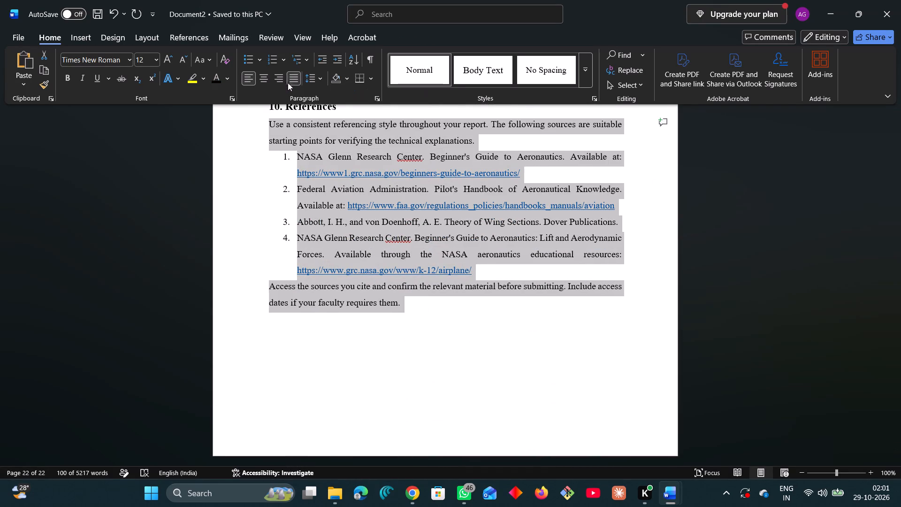
Justify the body paragraphs under 9. Acknowledgements.
scroll(419, 339, "up", 11)
left_click_drag(470, 385, 310, 320)
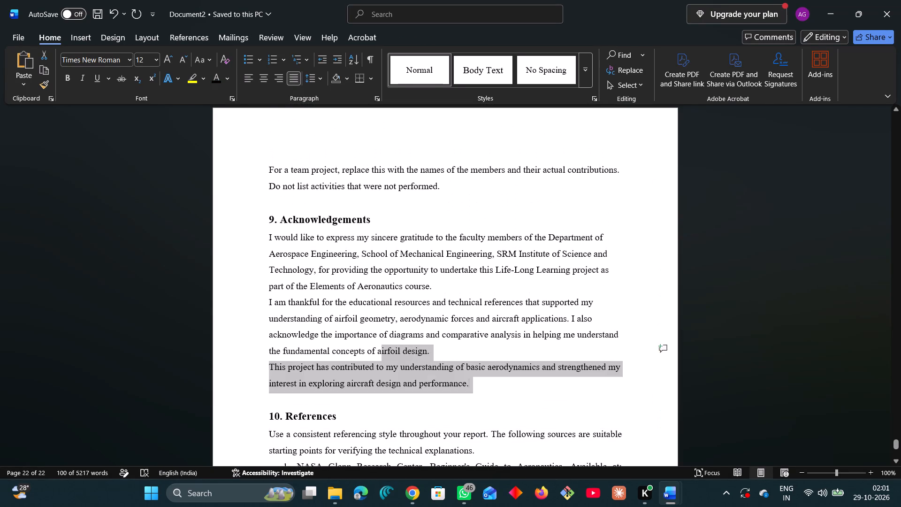
left_click_drag(310, 320, 260, 238)
left_click(290, 79)
Justify all paragraphs under 8.2 Team contributions, including the team project note.
scroll(406, 277, "up", 4)
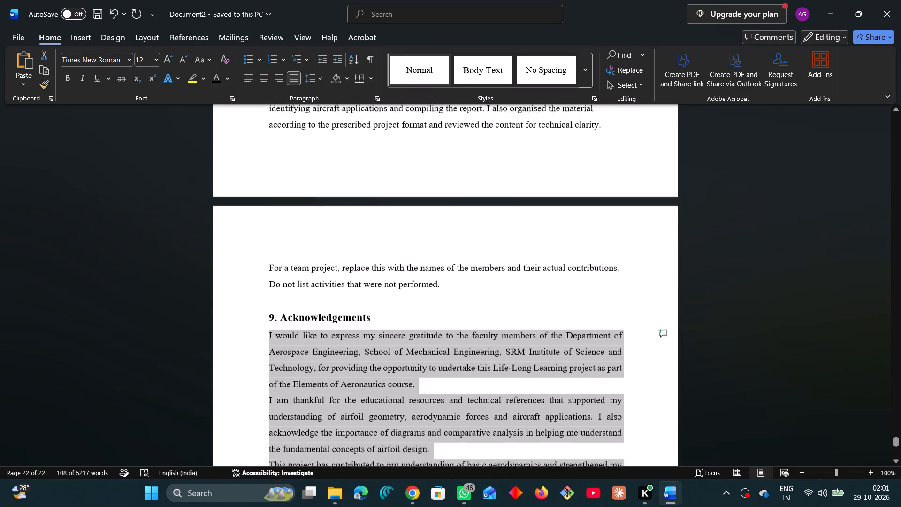
left_click_drag(460, 302, 256, 187)
scroll(342, 230, "up", 4)
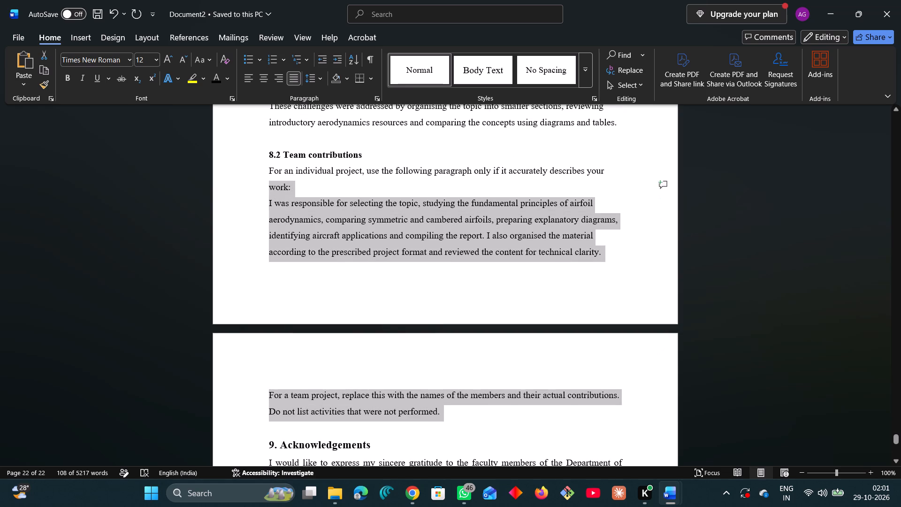
left_click_drag(256, 187, 260, 180)
left_click(297, 75)
Justify the body paragraphs under 8.1 Challenges faced, leaving the headings out of the selection.
scroll(357, 220, "up", 2)
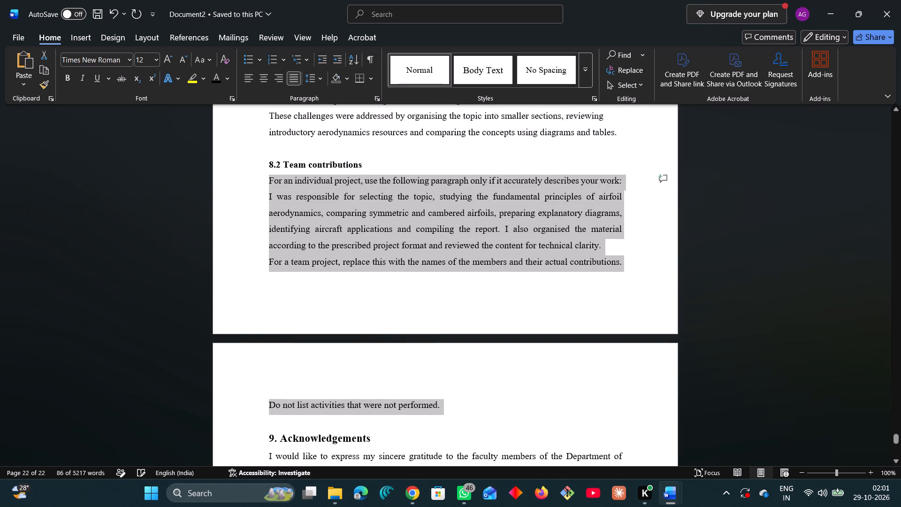
scroll(358, 225, "up", 3)
left_click_drag(626, 272, 305, 169)
scroll(335, 168, "up", 5)
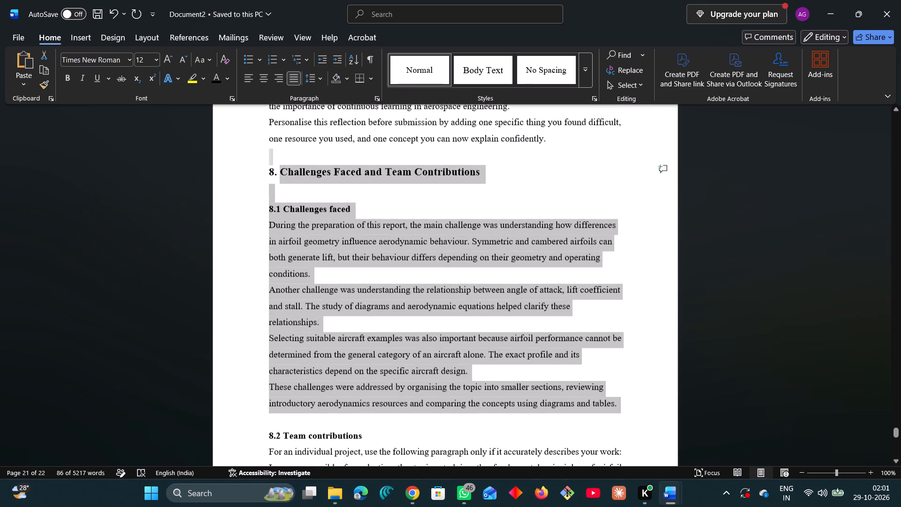
left_click_drag(305, 169, 266, 218)
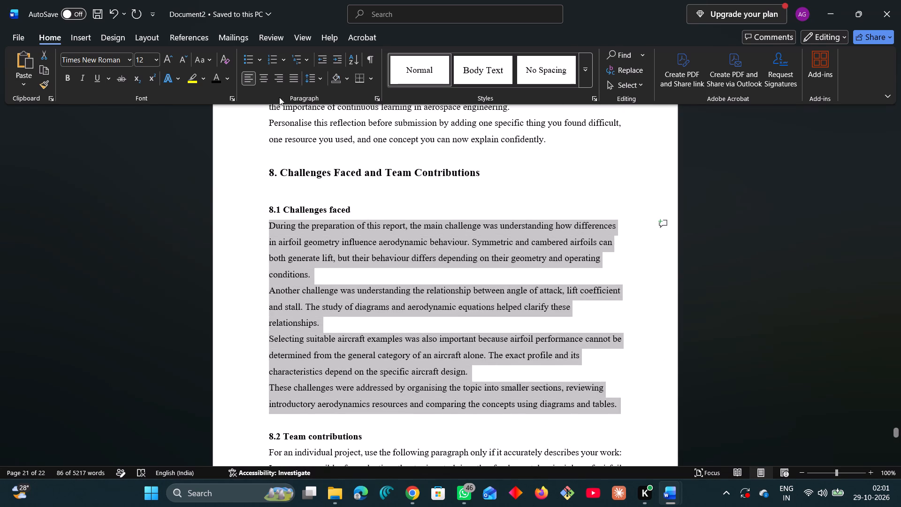
left_click(291, 81)
Reduce the blank line between the section 8 heading and 8.1 Challenges faced to 10 pt.
left_click(278, 196)
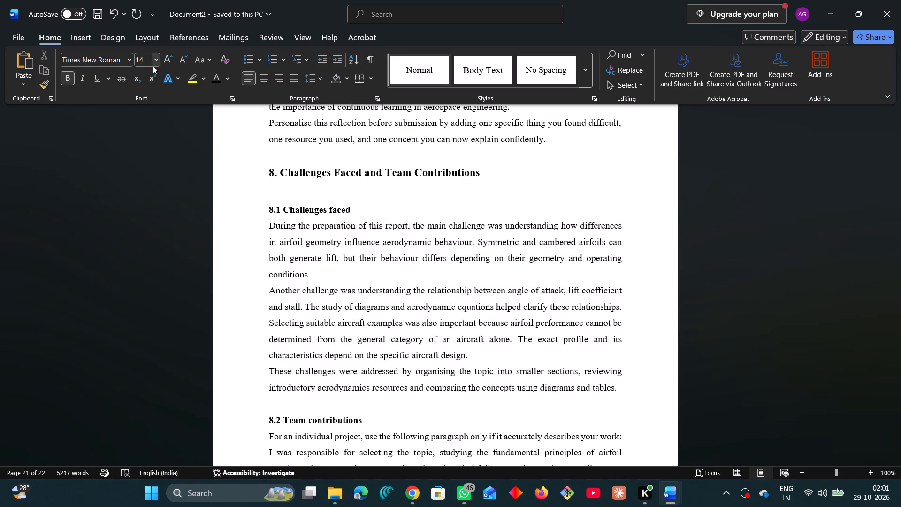
left_click(156, 59)
left_click(147, 131)
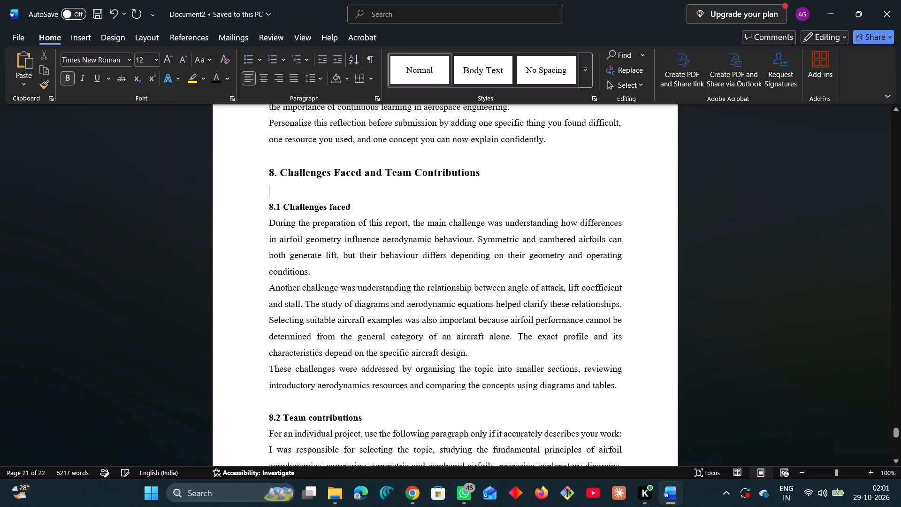
scroll(328, 216, "up", 3)
left_click(159, 61)
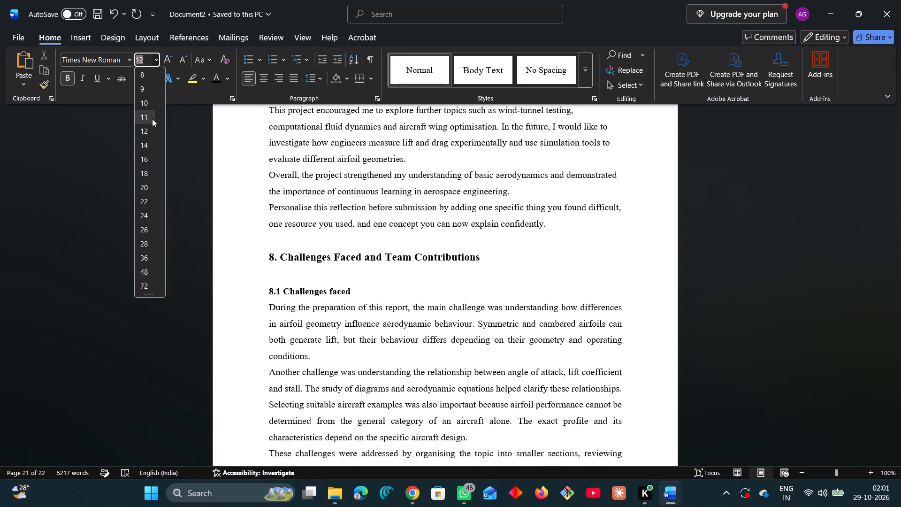
left_click(150, 106)
Add a 10 pt blank line below the 9. Acknowledgements heading, reverting the automatic list numbering so the heading keeps its number.
scroll(305, 301, "up", 3)
scroll(306, 308, "down", 9)
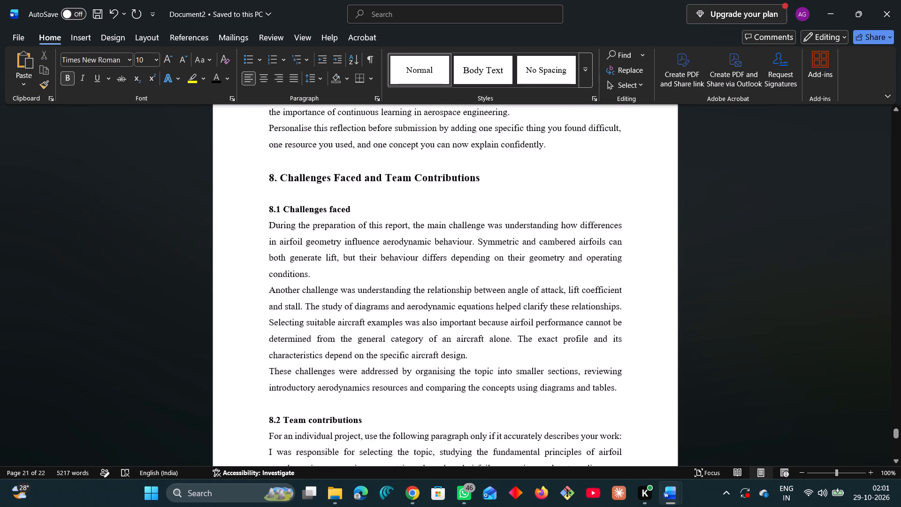
scroll(305, 311, "down", 14)
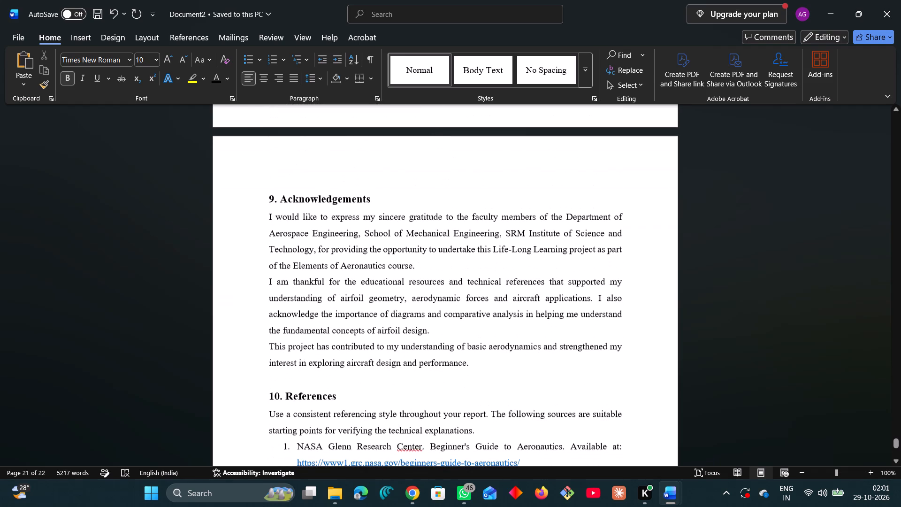
left_click(385, 199)
key("Return")
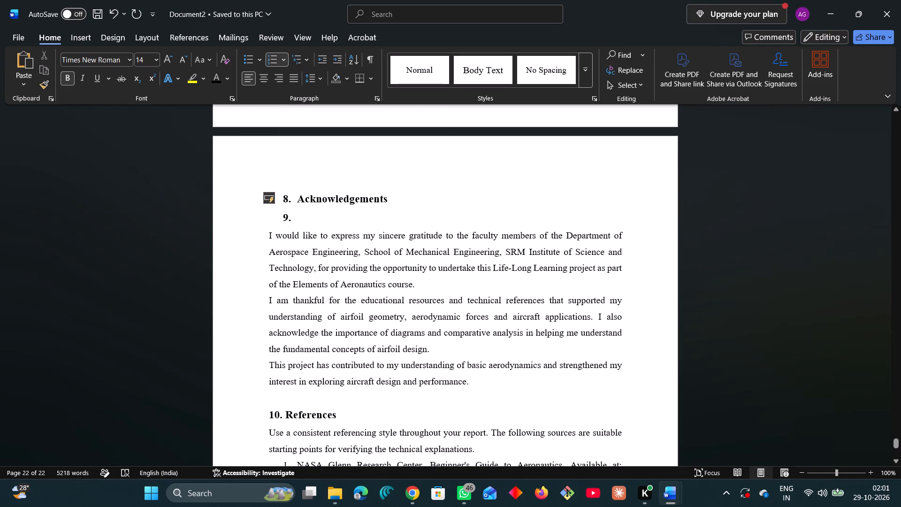
left_click(272, 196)
left_click(288, 216)
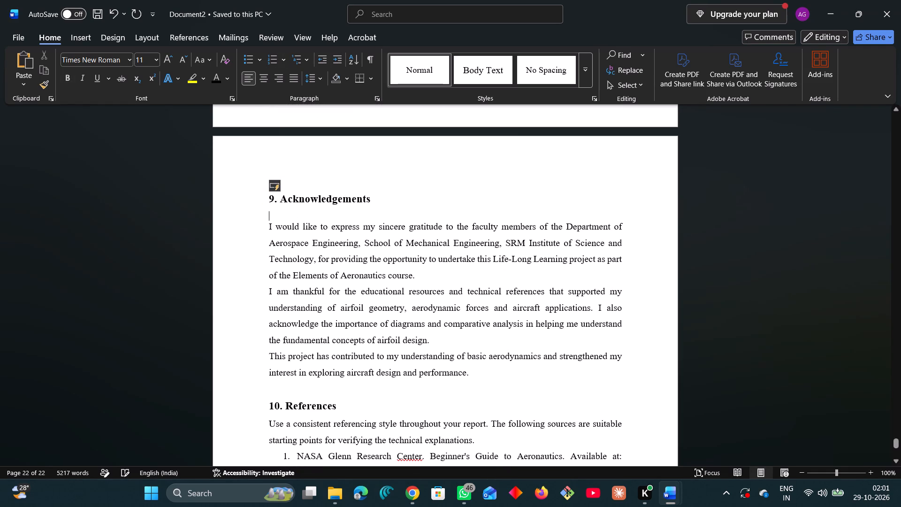
left_click(153, 61)
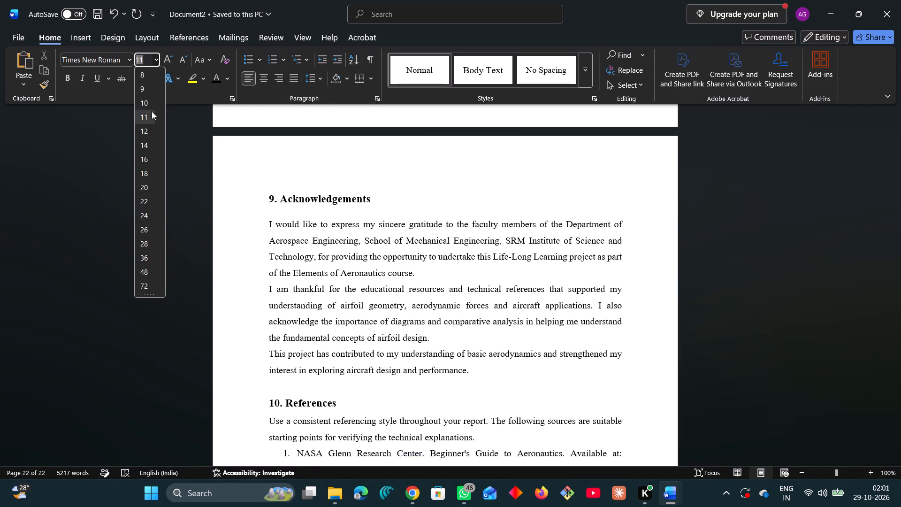
left_click(149, 105)
Add a 10 pt blank line below the 10. References heading.
left_click(342, 410)
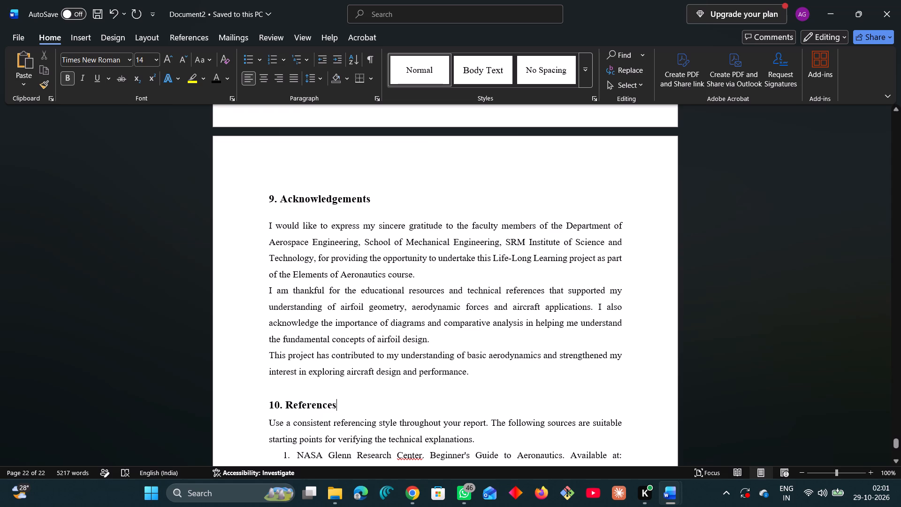
key("Return")
left_click(154, 63)
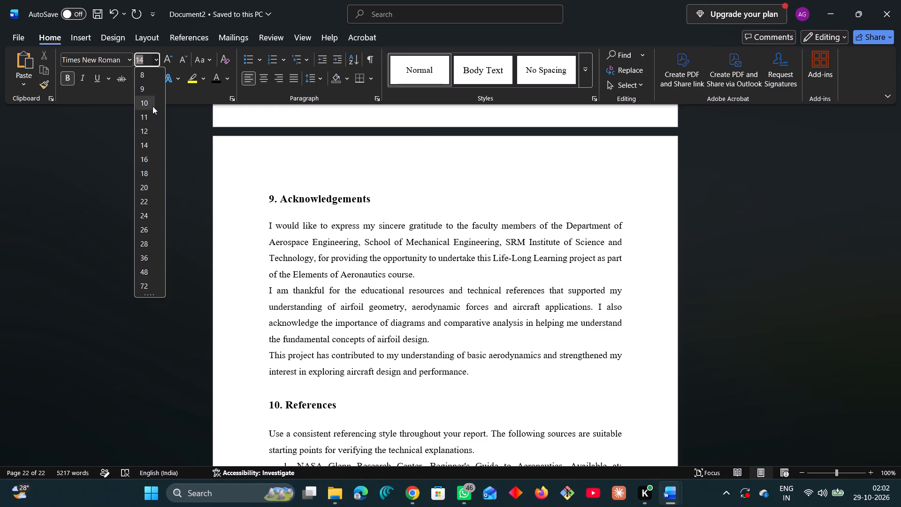
left_click(152, 106)
Justify all body paragraphs of 7. Life-Long Learning (LLL) Reflection across both pages.
scroll(313, 287, "down", 3)
scroll(314, 289, "up", 13)
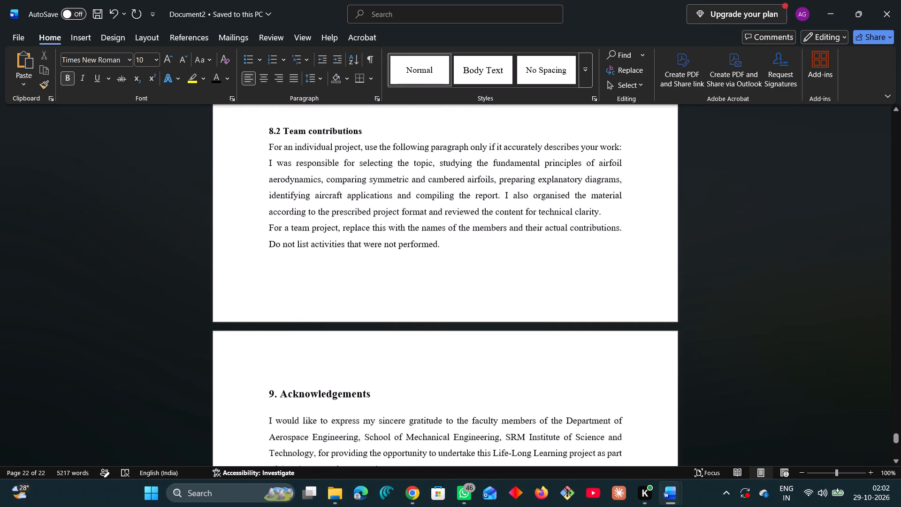
scroll(317, 289, "up", 18)
scroll(317, 290, "up", 5)
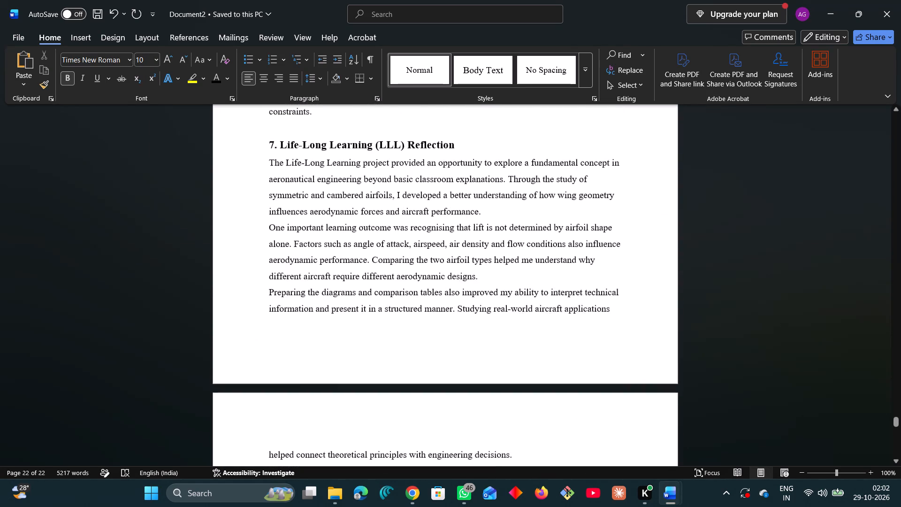
scroll(317, 290, "up", 2)
scroll(317, 290, "down", 20)
scroll(317, 290, "down", 2)
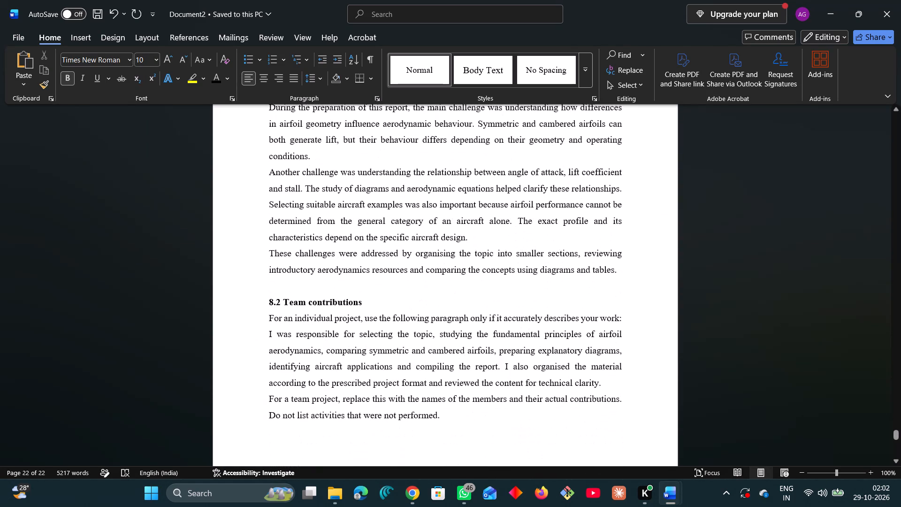
scroll(317, 292, "up", 12)
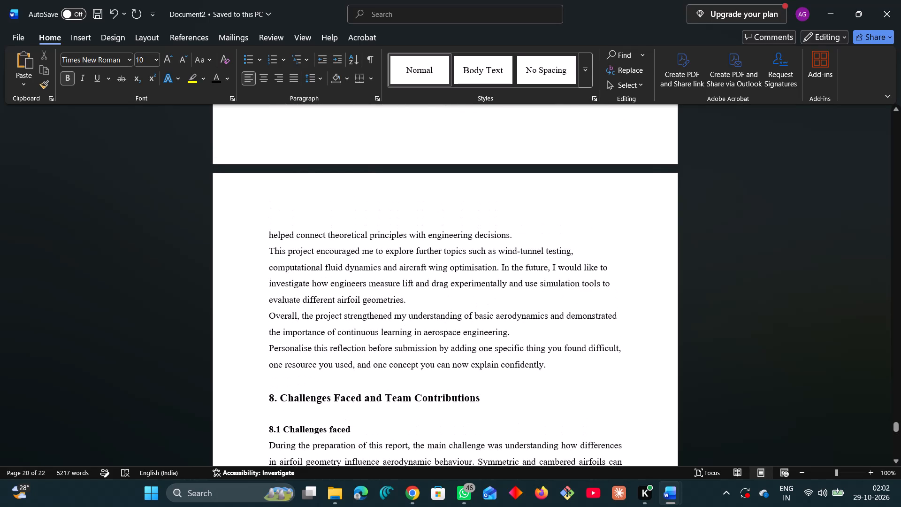
left_click_drag(552, 362, 290, 237)
scroll(421, 291, "up", 4)
scroll(343, 264, "up", 4)
scroll(290, 239, "up", 2)
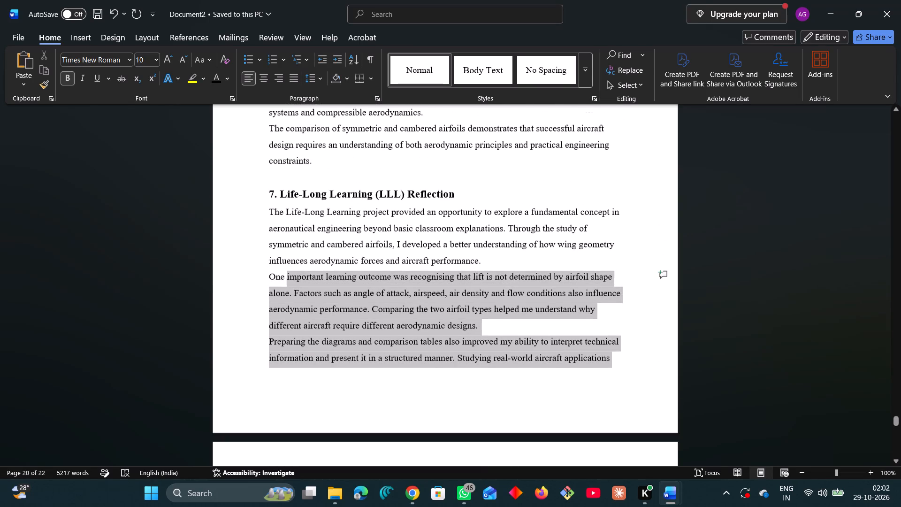
left_click_drag(290, 237, 274, 224)
left_click(299, 78)
Justify the three paragraphs under 6.3 Importance in aeronautics.
scroll(372, 244, "up", 4)
left_click(308, 281)
left_click_drag(316, 288, 293, 257)
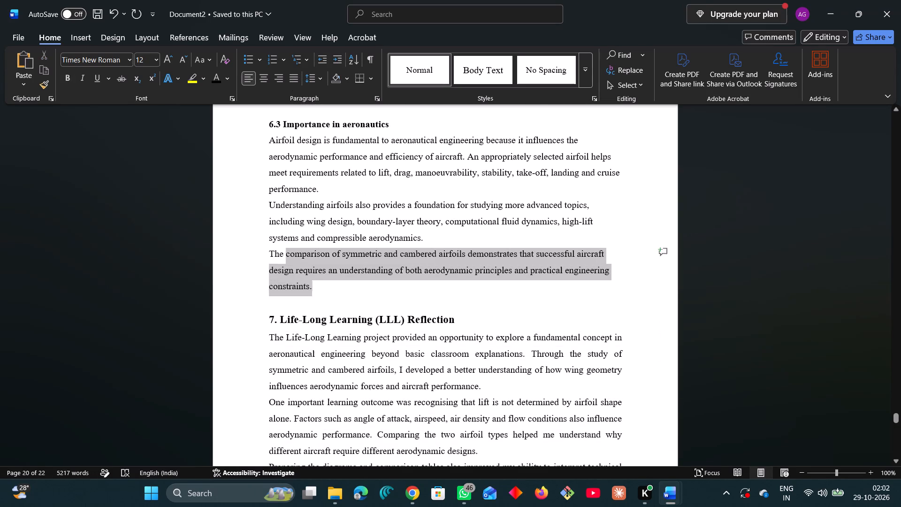
left_click_drag(293, 257, 268, 142)
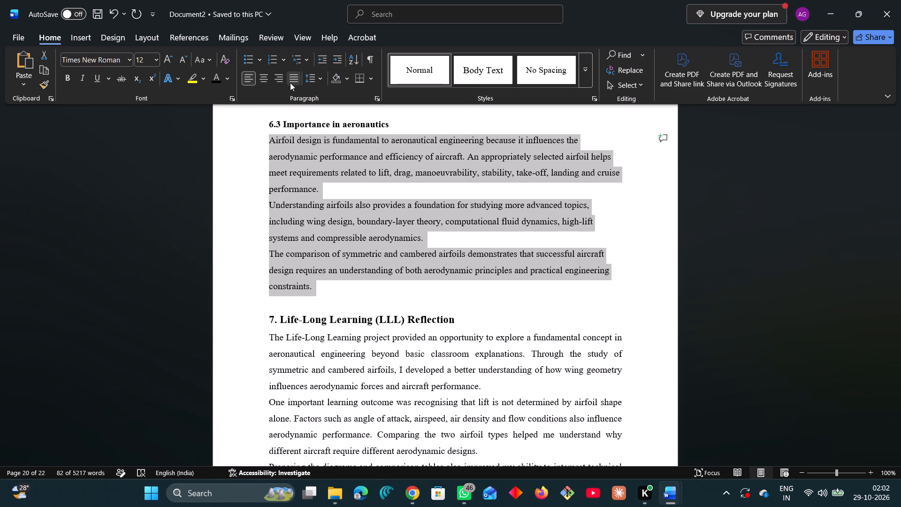
left_click(290, 83)
Justify the introductory sentence and all seven numbered items under 6.2 Key learning outcomes.
scroll(326, 222, "up", 5)
scroll(335, 272, "up", 2)
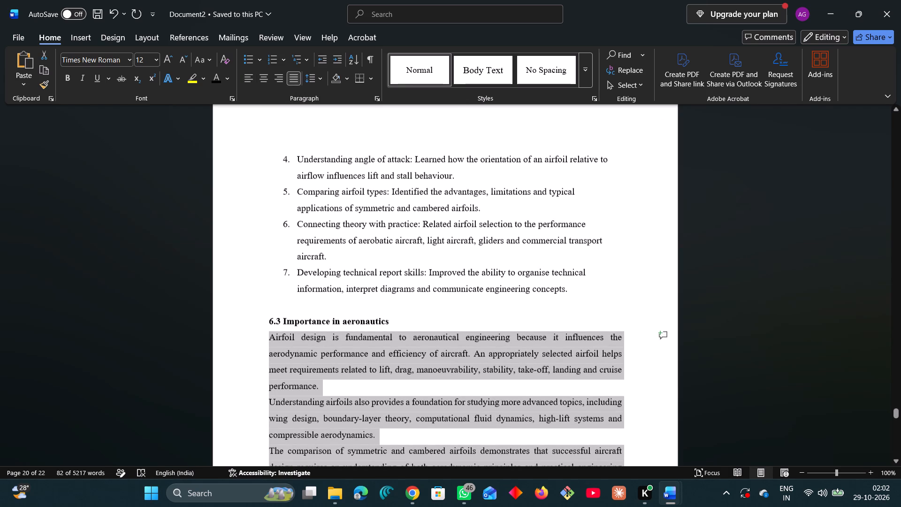
left_click_drag(570, 291, 311, 216)
scroll(353, 212, "up", 10)
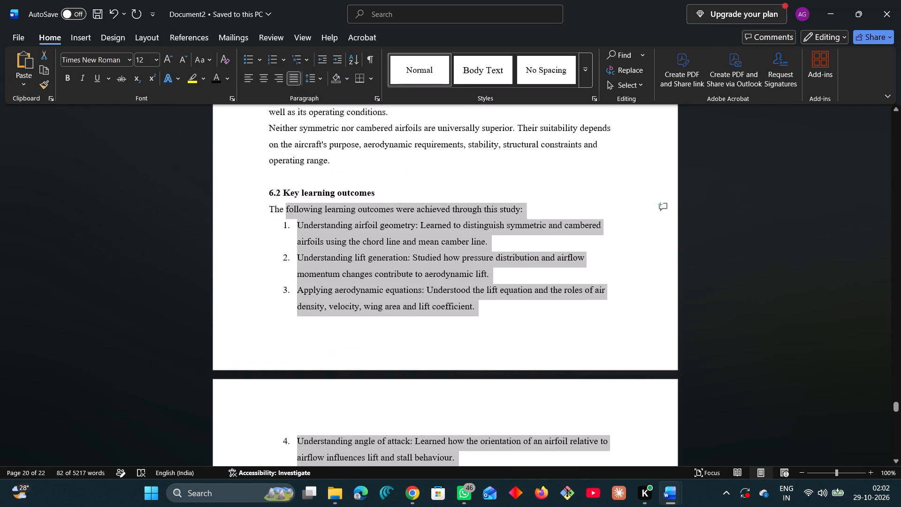
left_click_drag(311, 216, 275, 260)
scroll(311, 216, "up", 2)
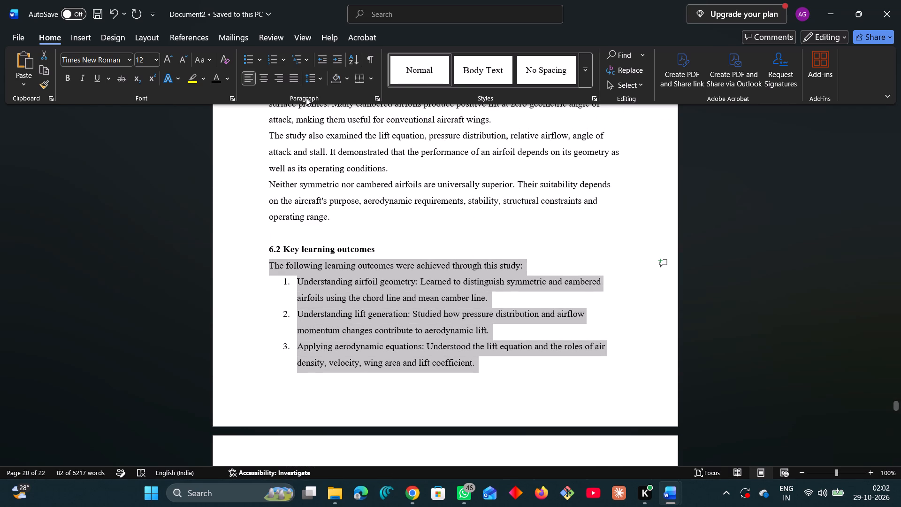
left_click(290, 80)
Justify all body paragraphs under 6.1 Summary of the topic.
scroll(344, 242, "up", 3)
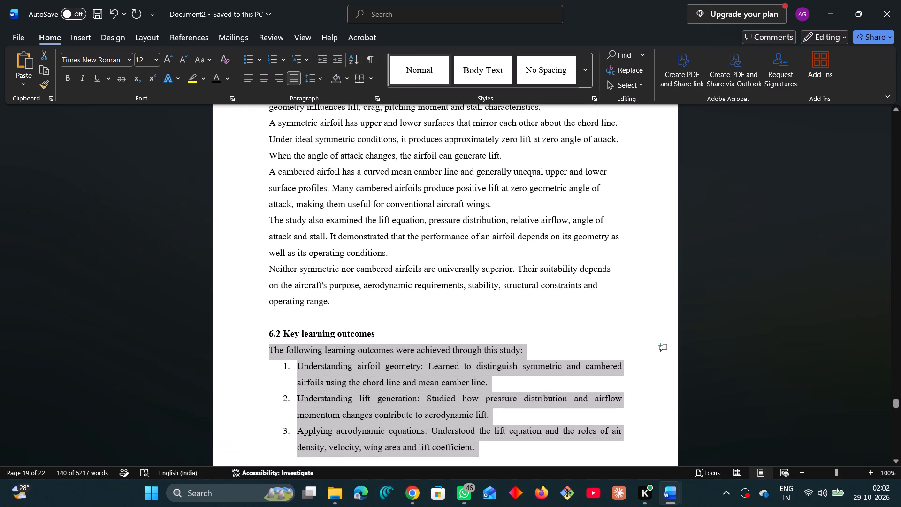
left_click_drag(338, 301, 301, 262)
scroll(304, 268, "up", 5)
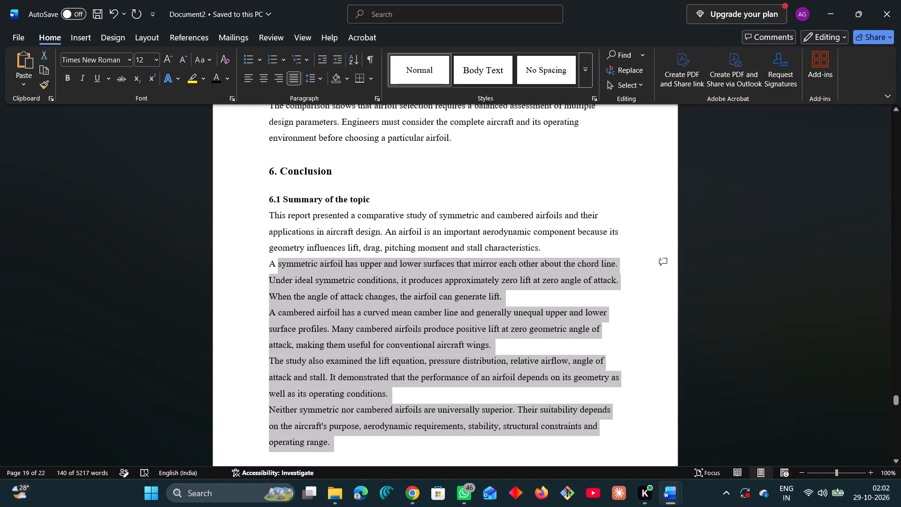
left_click_drag(301, 262, 278, 223)
left_click(296, 82)
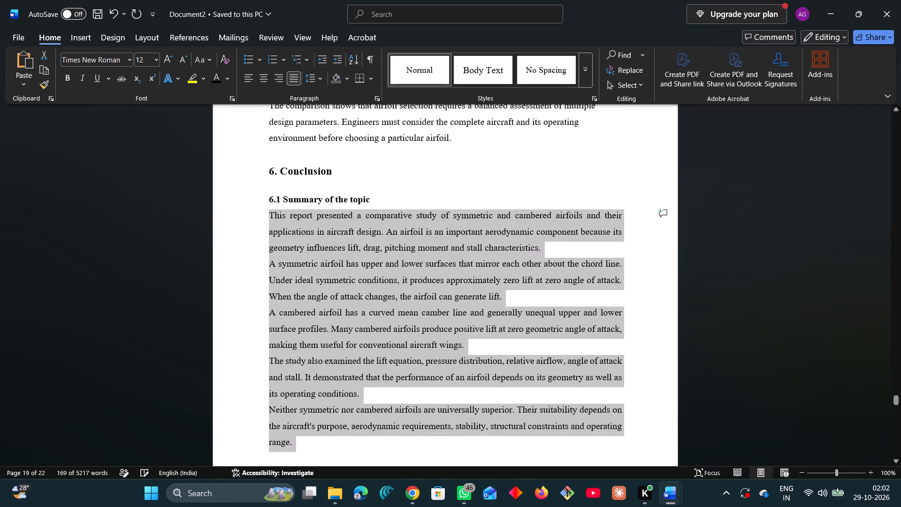
Justify the closing comparison paragraph between the airfoil selection factors table and 6. Conclusion.
scroll(375, 238, "up", 4)
scroll(413, 273, "up", 2)
left_click_drag(456, 309, 269, 277)
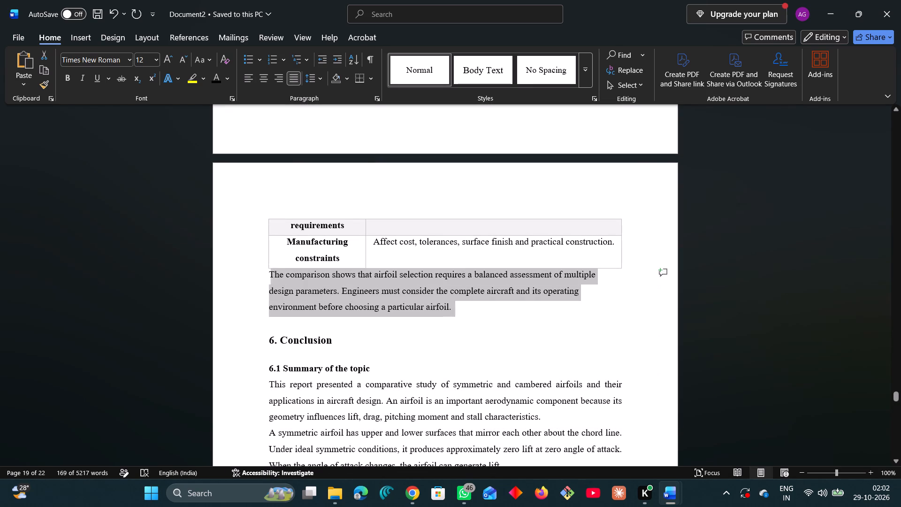
left_click_drag(269, 277, 268, 277)
left_click(297, 74)
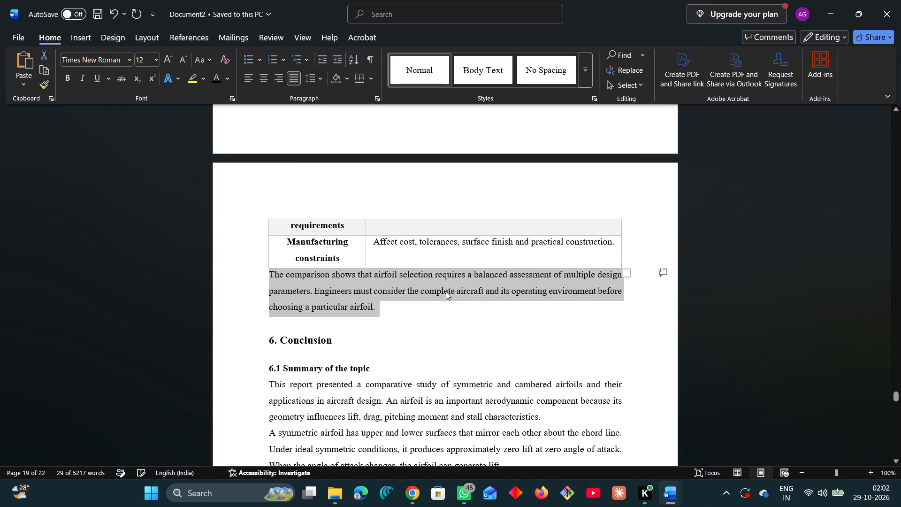
Justify the numbered Advantages and Limitations lists under 5.2 Cambered airfoils.
scroll(447, 293, "up", 16)
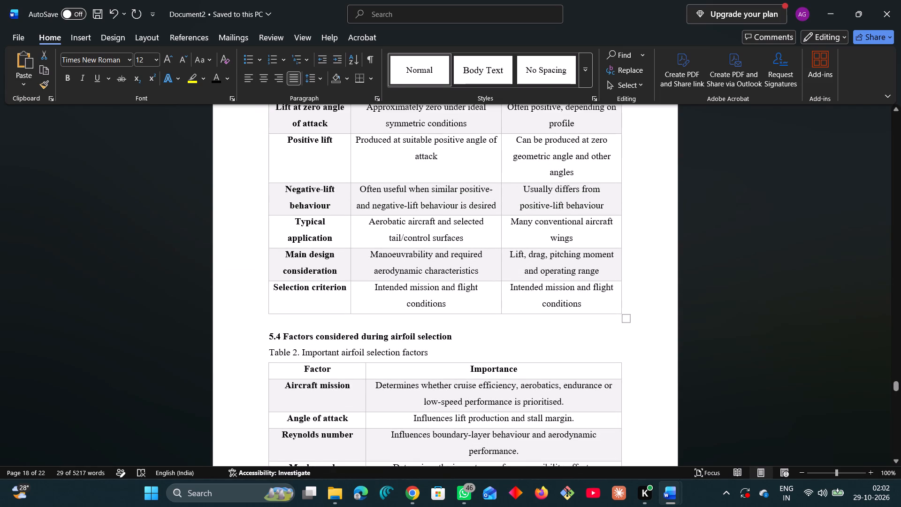
scroll(449, 345, "up", 18)
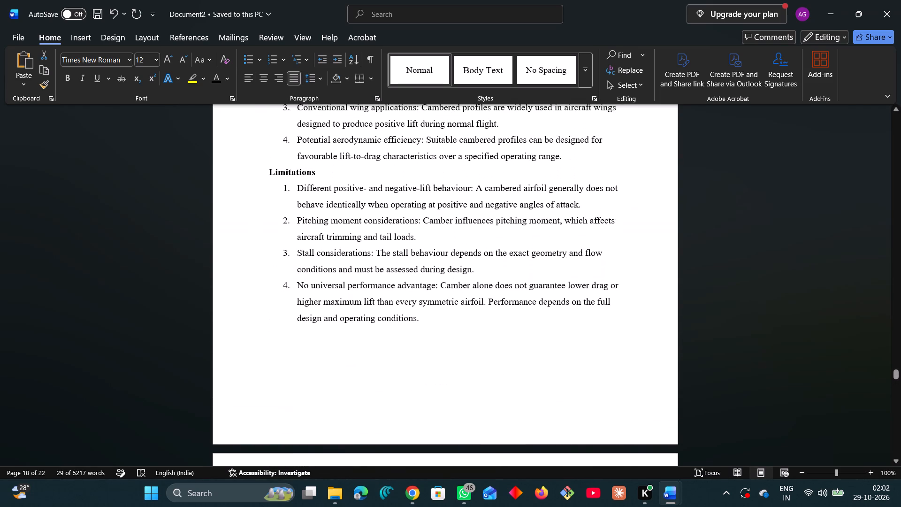
left_click_drag(432, 331, 296, 196)
scroll(297, 192, "up", 6)
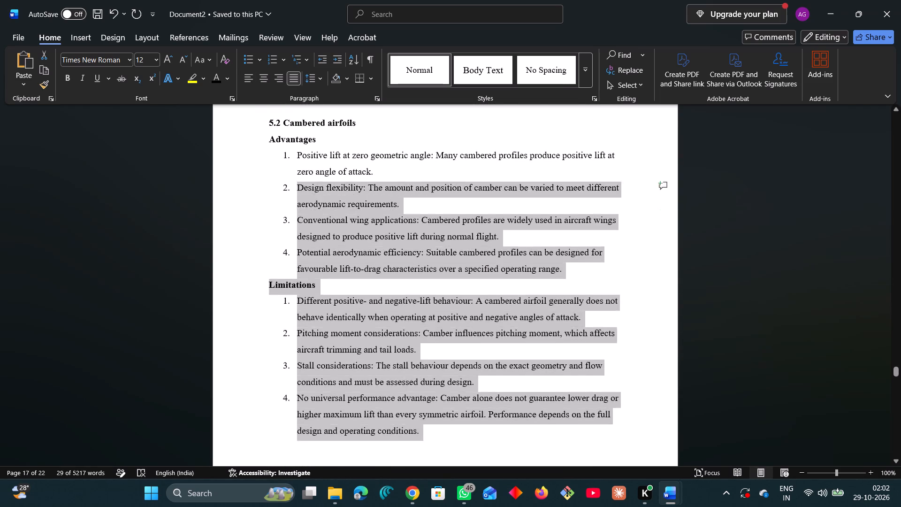
scroll(296, 196, "up", 1)
left_click_drag(296, 196, 293, 236)
left_click(295, 74)
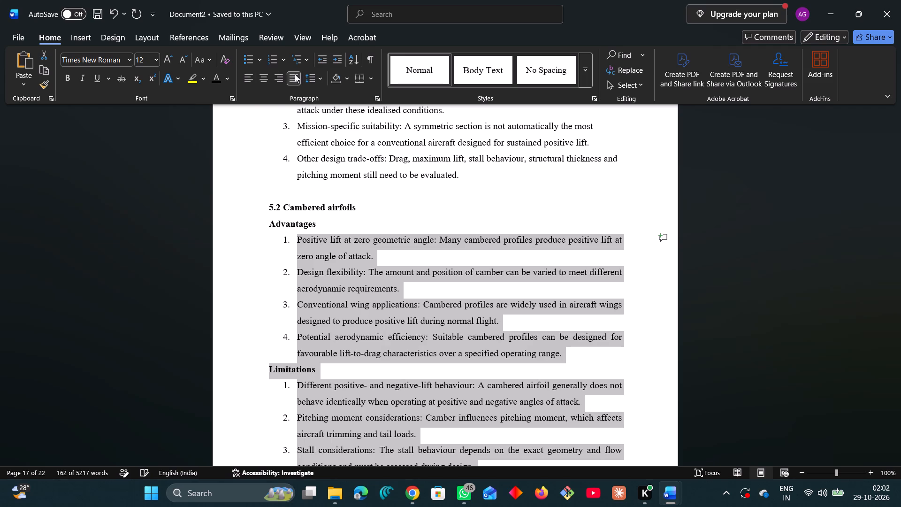
Justify the text from the introduction of 5. Advantages and Limitations through the last limitation under 5.1 Symmetric airfoils.
scroll(399, 210, "down", 2)
scroll(399, 215, "up", 4)
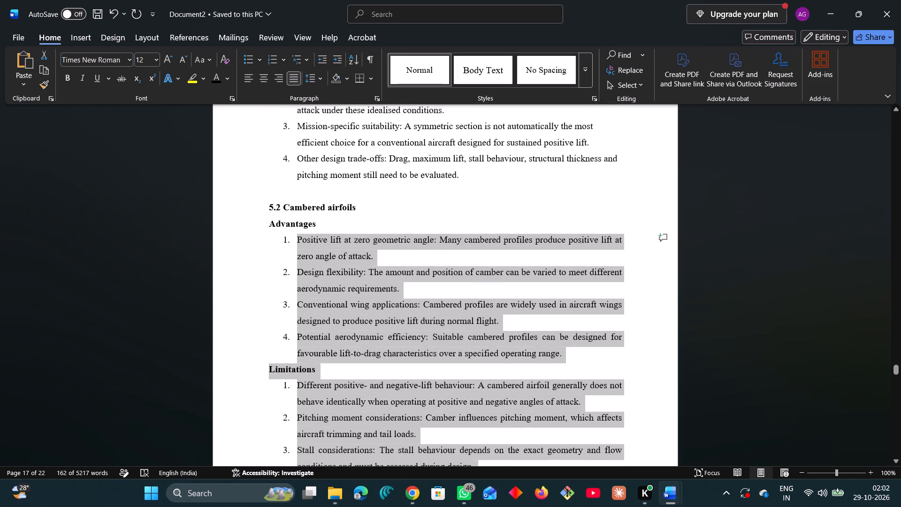
scroll(399, 217, "up", 2)
left_click_drag(468, 292, 291, 176)
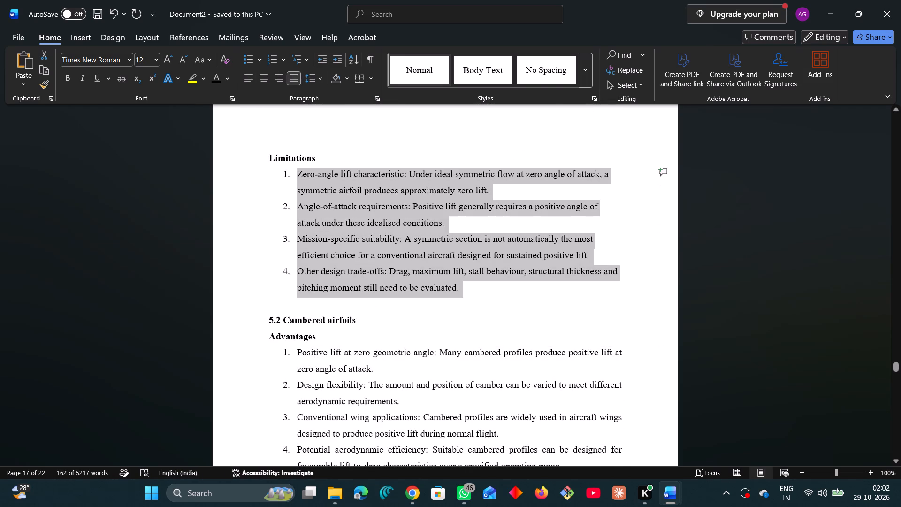
left_click_drag(291, 176, 289, 186)
scroll(297, 172, "up", 13)
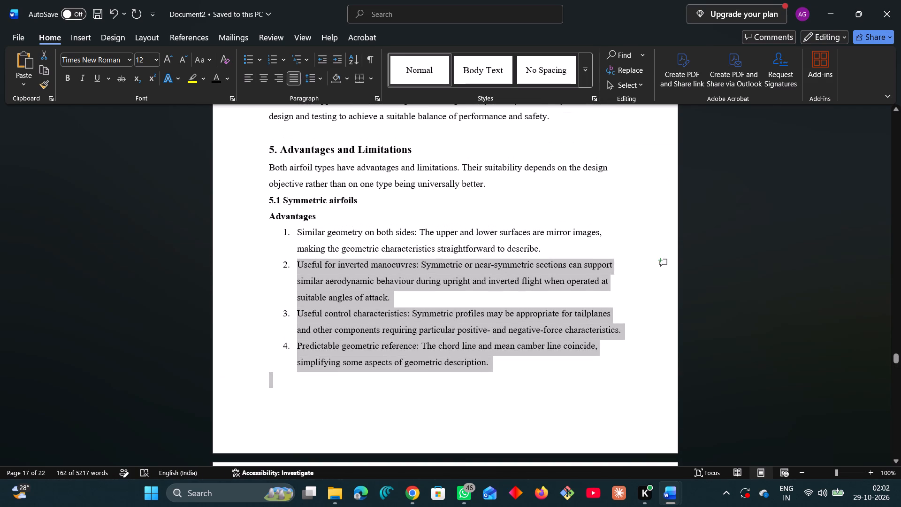
left_click_drag(289, 186, 264, 168)
left_click(298, 82)
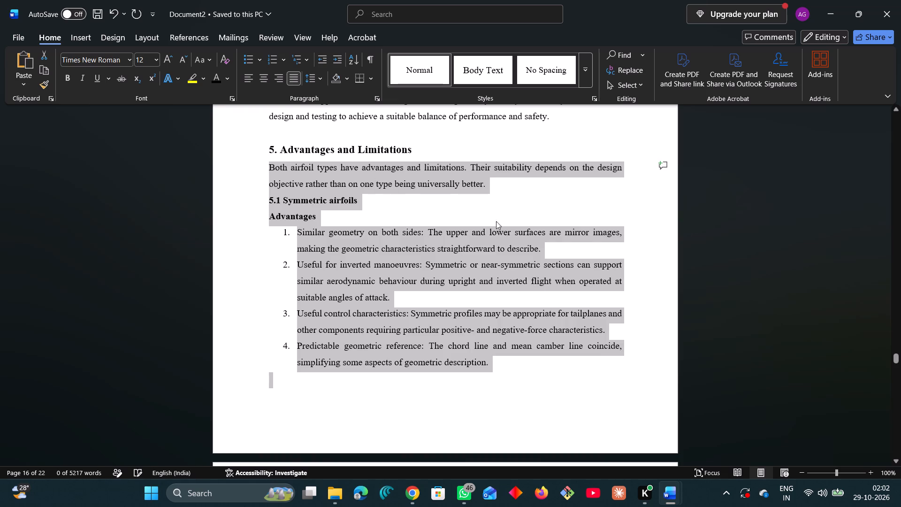
Justify all of section 4 from 4.1 Use in aircraft through the last paragraph of E. Unmanned aerial systems.
scroll(524, 223, "up", 7)
left_click_drag(572, 315, 297, 209)
scroll(309, 216, "up", 6)
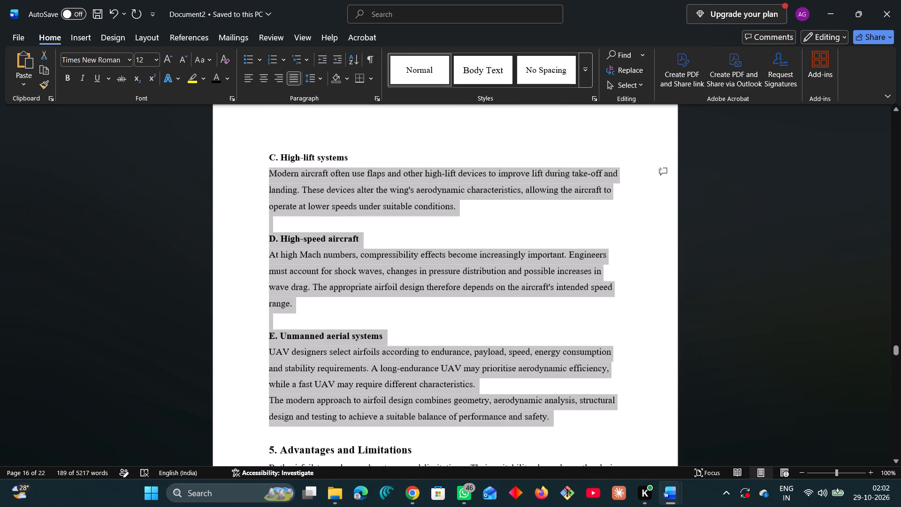
left_click_drag(297, 209, 298, 206)
scroll(297, 209, "up", 13)
scroll(298, 206, "up", 10)
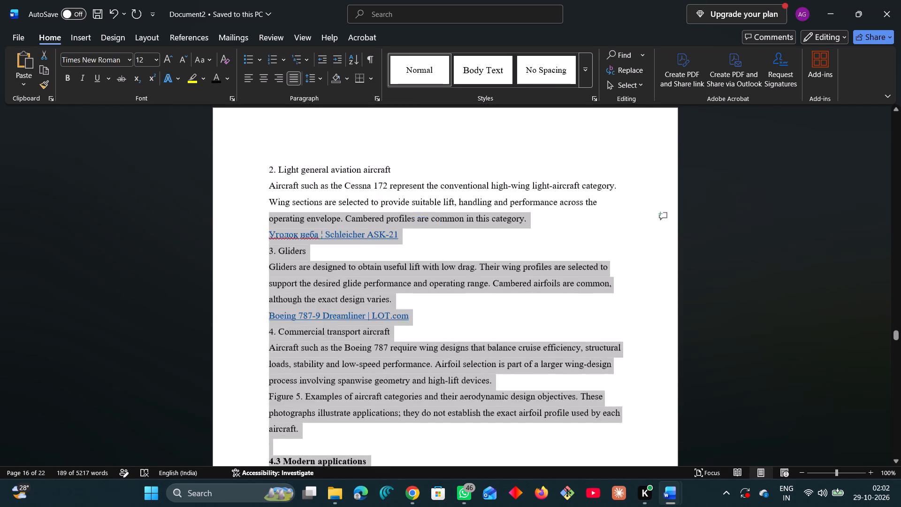
scroll(298, 206, "up", 11)
left_click_drag(298, 206, 297, 208)
scroll(298, 206, "up", 17)
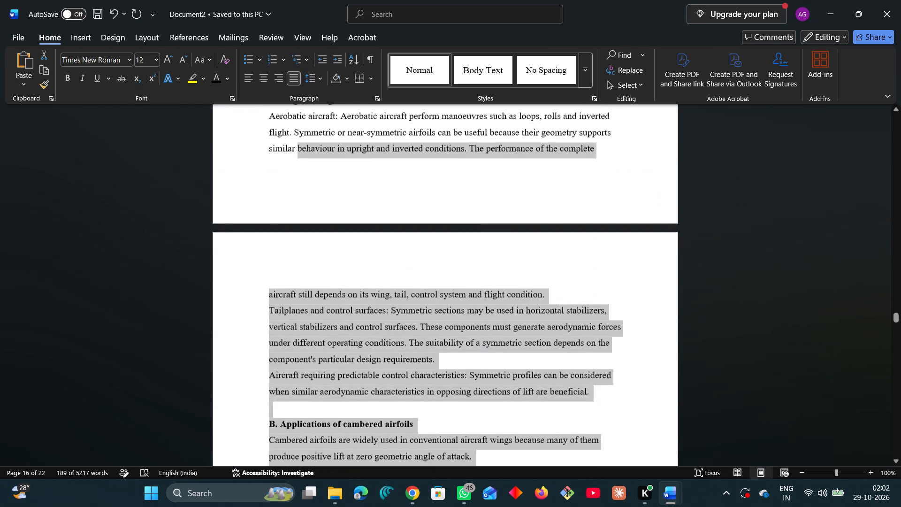
scroll(297, 208, "up", 9)
left_click_drag(297, 208, 283, 285)
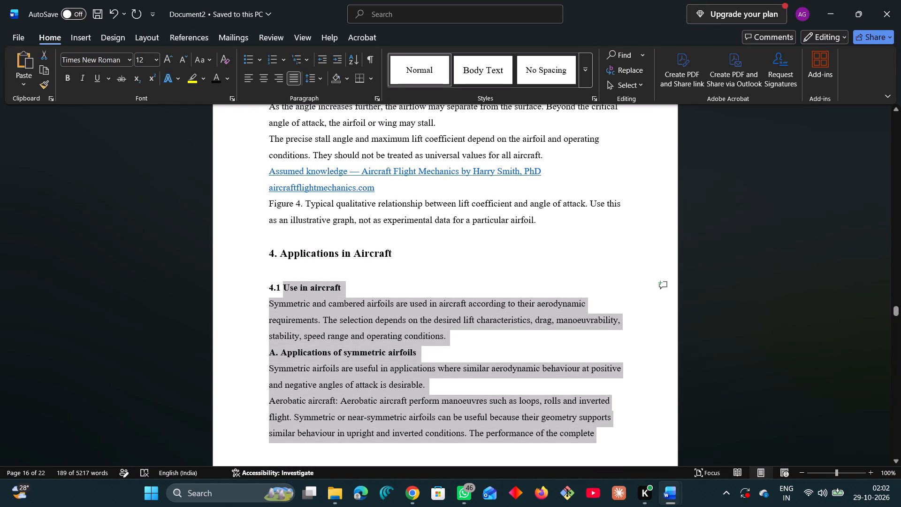
left_click_drag(283, 285, 269, 286)
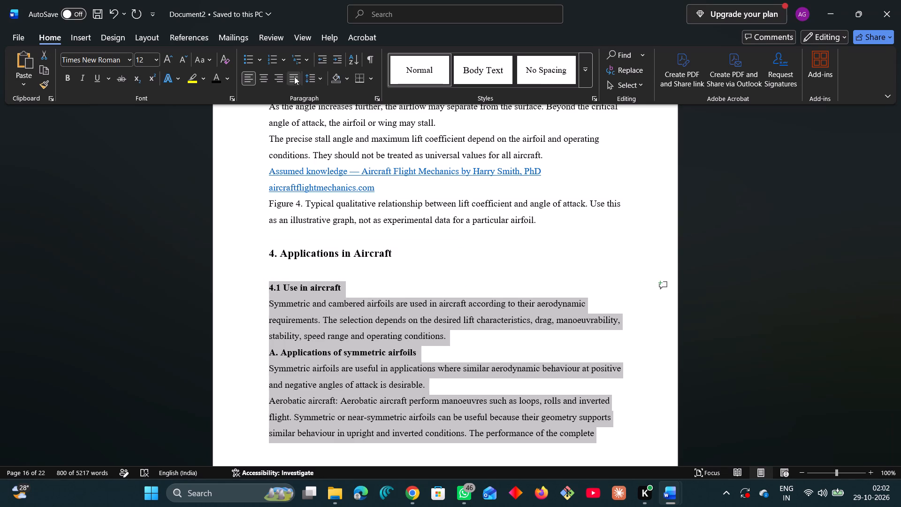
left_click(294, 77)
Set the blank line beneath the 4. Applications in Aircraft heading to 10 pt.
left_click(278, 278)
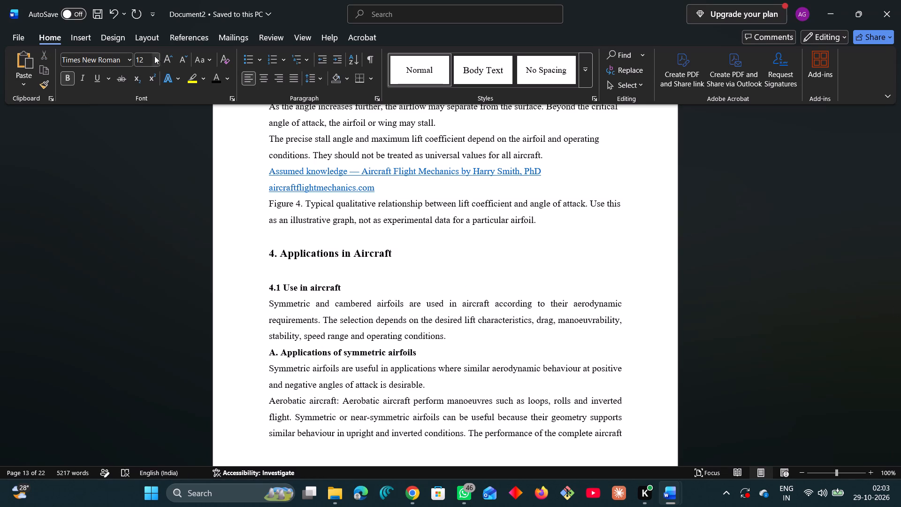
left_click(156, 59)
left_click(153, 103)
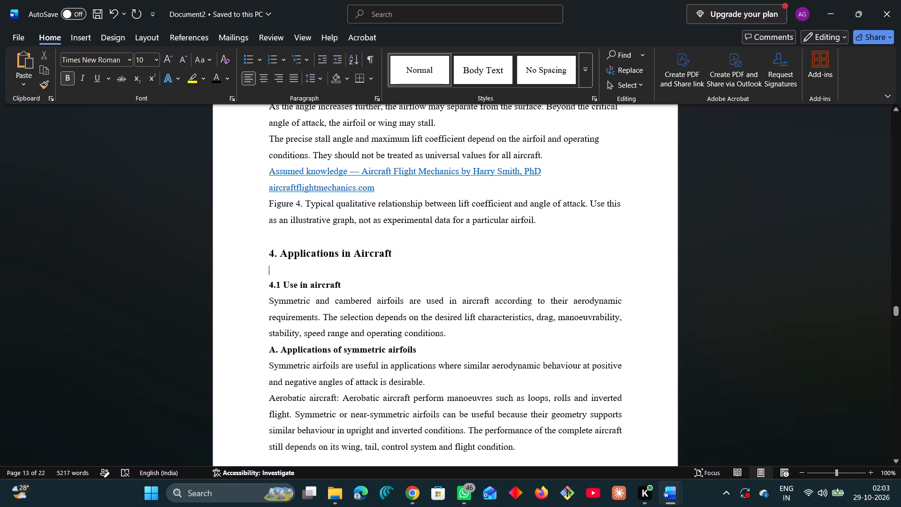
Justify everything from the Chord line and mean camber line heading through the Figure 4 caption.
scroll(376, 273, "up", 4)
left_click_drag(557, 333, 309, 262)
scroll(341, 263, "up", 8)
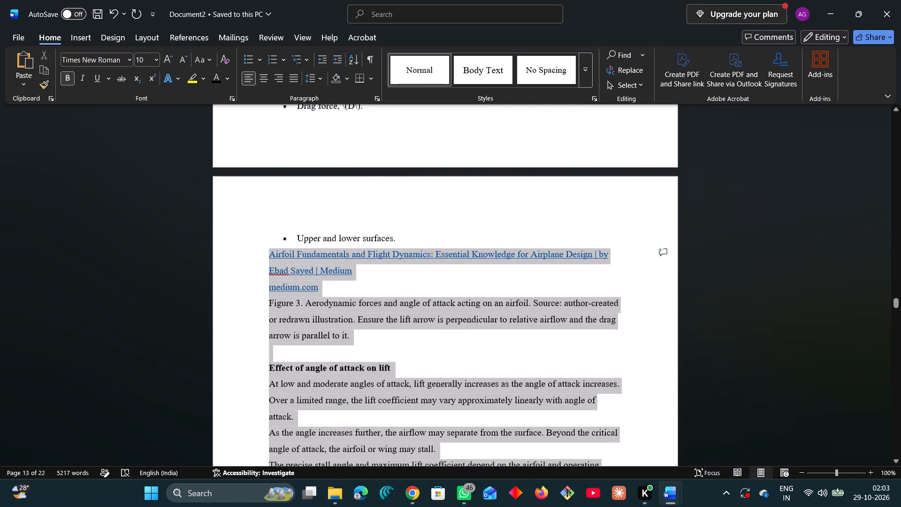
left_click_drag(309, 262, 310, 261)
scroll(309, 262, "up", 14)
scroll(308, 262, "up", 13)
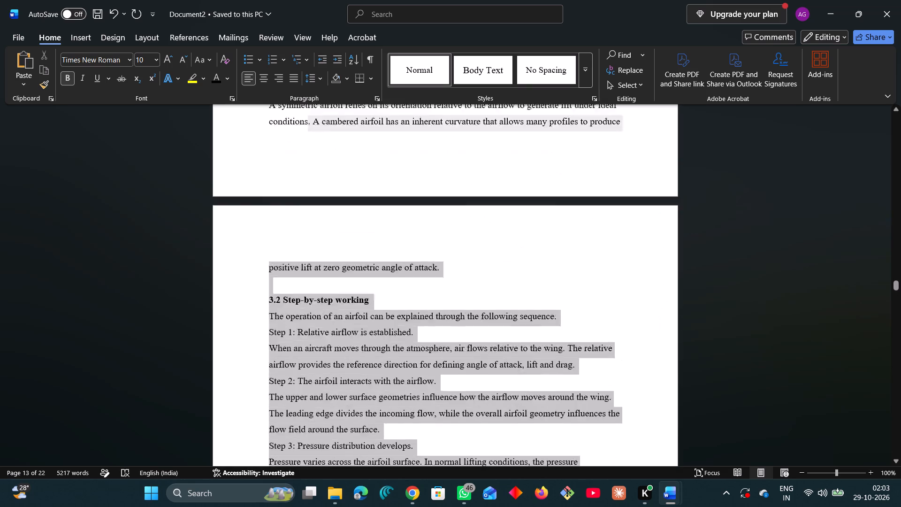
left_click_drag(310, 261, 310, 262)
scroll(310, 261, "up", 20)
scroll(310, 262, "up", 14)
scroll(310, 262, "up", 18)
scroll(310, 262, "up", 3)
scroll(310, 262, "up", 20)
scroll(310, 262, "up", 4)
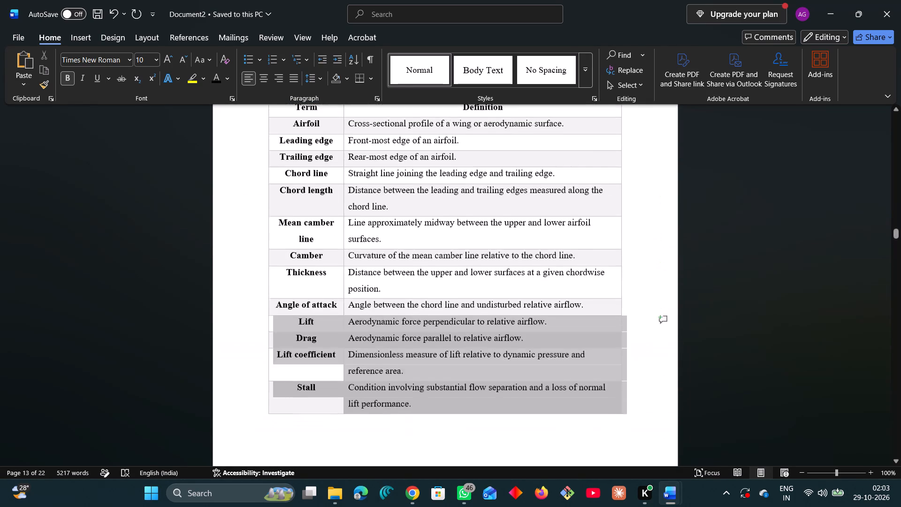
left_click_drag(310, 262, 277, 300)
scroll(310, 262, "up", 4)
right_click(310, 262)
scroll(310, 262, "down", 13)
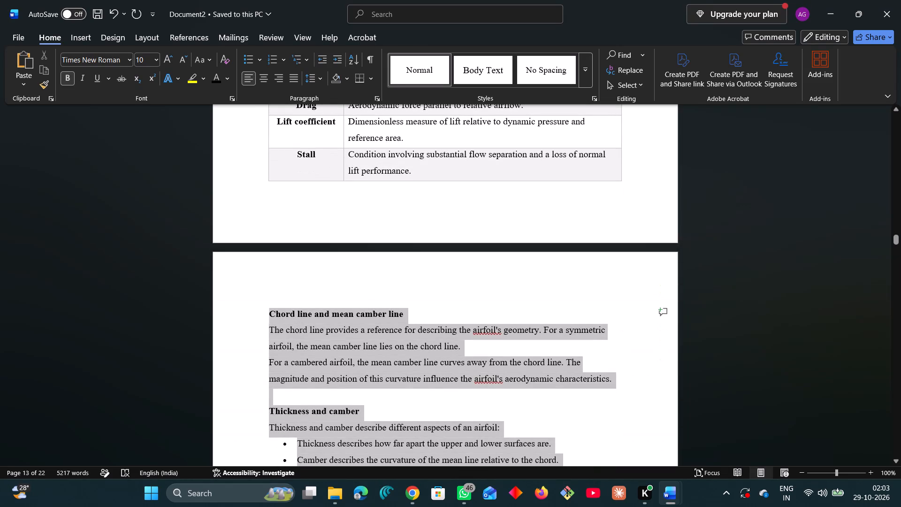
left_click_drag(277, 300, 275, 306)
left_click(293, 82)
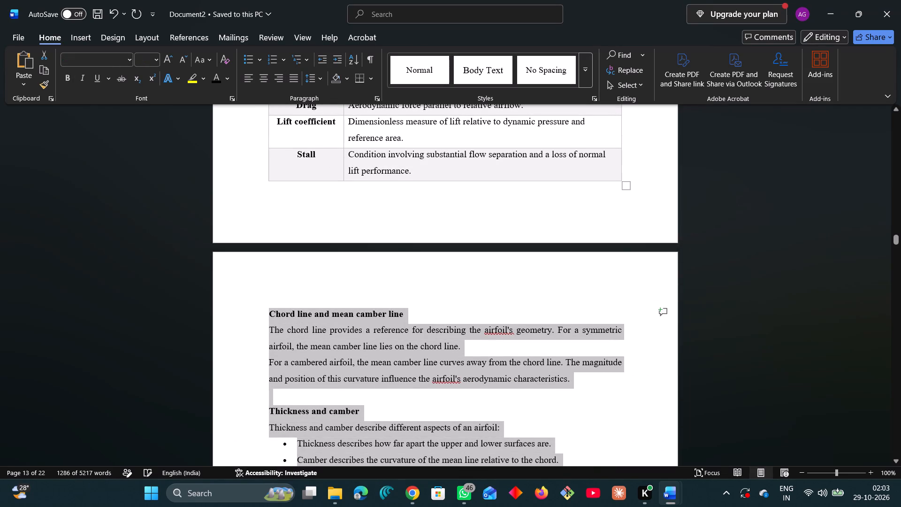
Justify everything from the 1. Introduction heading through the last paragraph of F. Stall.
scroll(398, 258, "up", 16)
left_click_drag(419, 266, 277, 218)
scroll(276, 219, "up", 5)
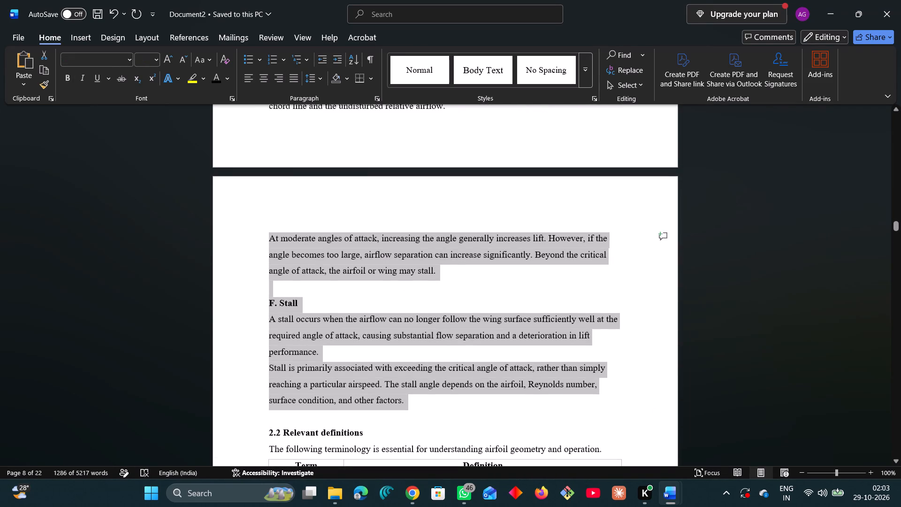
left_click_drag(277, 218, 279, 217)
scroll(277, 218, "up", 18)
scroll(279, 217, "up", 20)
scroll(279, 217, "up", 8)
scroll(279, 217, "up", 18)
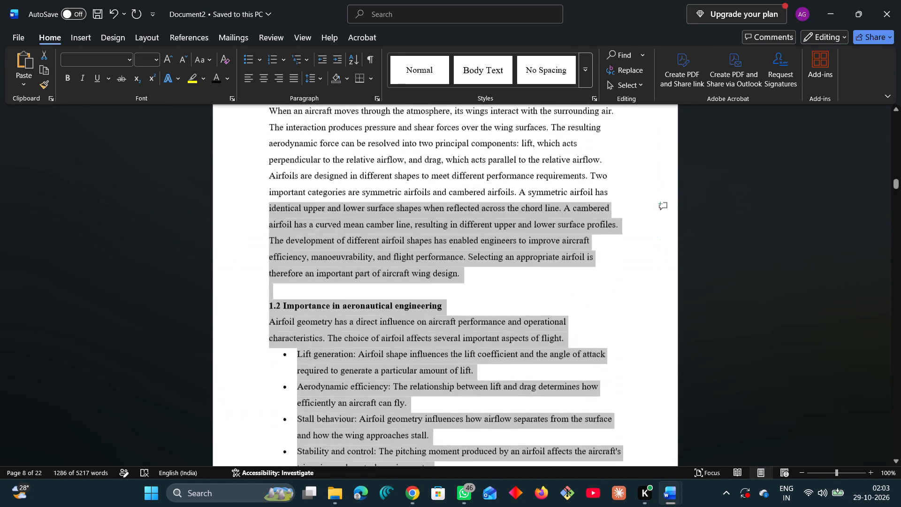
scroll(279, 217, "up", 6)
left_click_drag(279, 217, 267, 211)
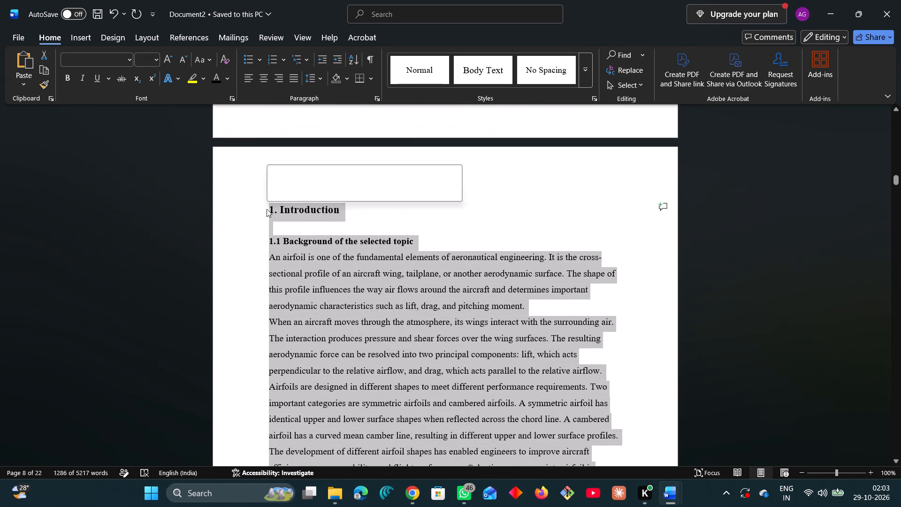
left_click(299, 75)
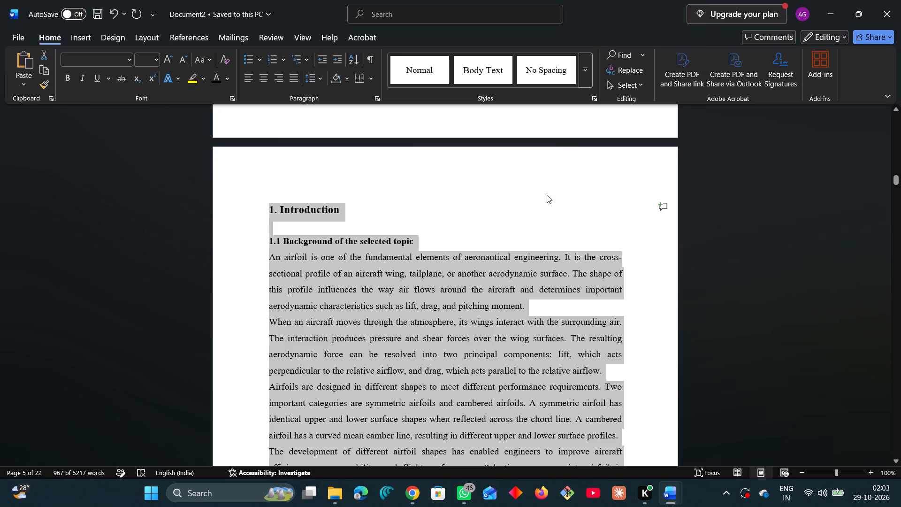
left_click(547, 195)
Insert a blank line between the 2.2 definitions table and the Chord line and mean camber line heading.
scroll(550, 200, "down", 4)
scroll(551, 211, "down", 18)
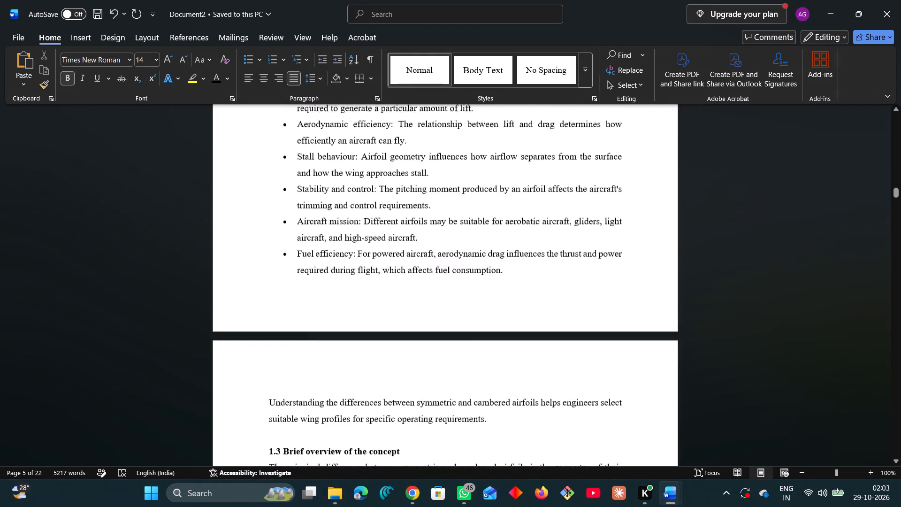
scroll(550, 218, "down", 16)
scroll(549, 218, "down", 11)
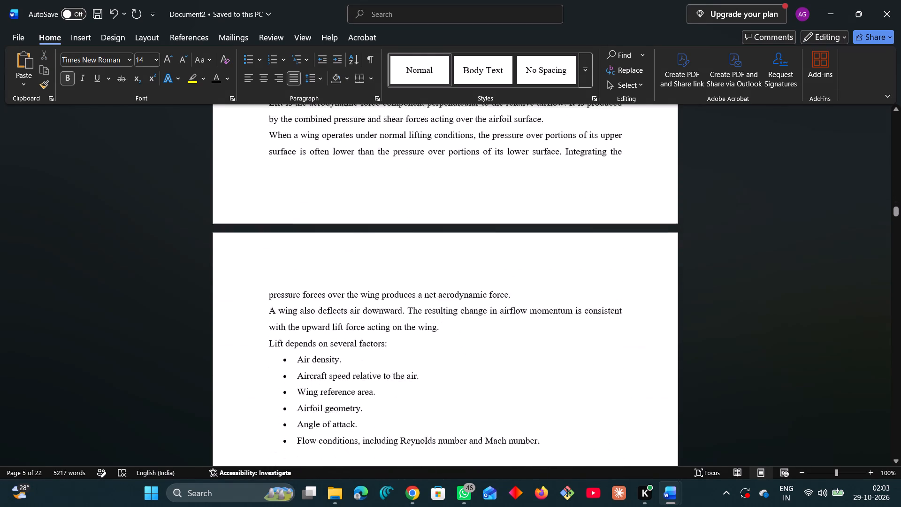
scroll(549, 218, "down", 18)
scroll(549, 218, "down", 7)
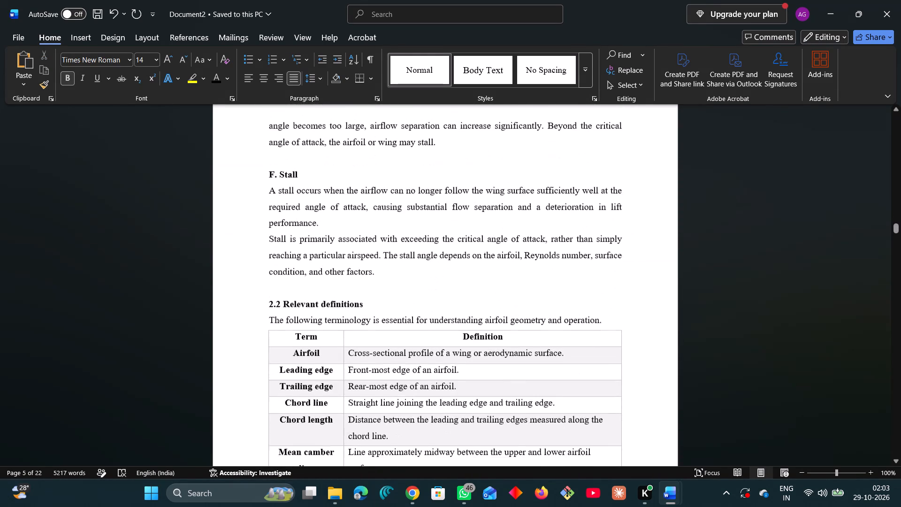
scroll(549, 218, "down", 15)
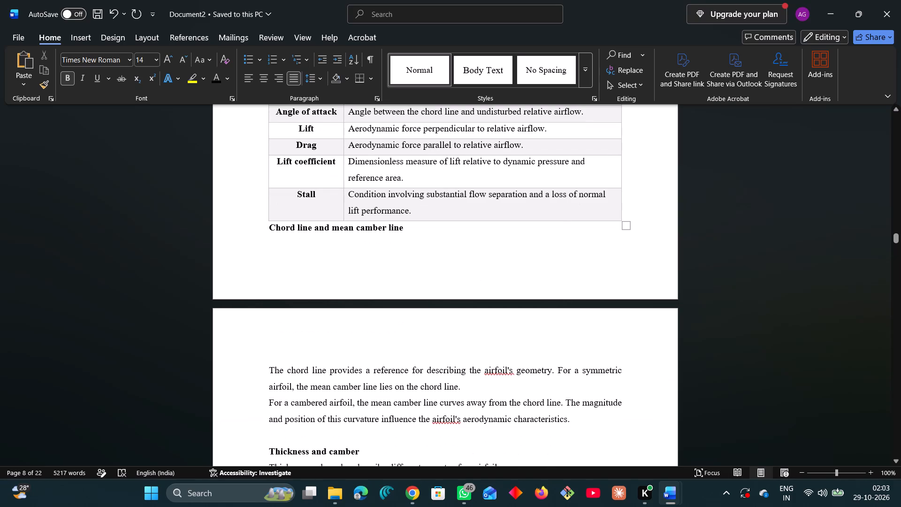
left_click(634, 215)
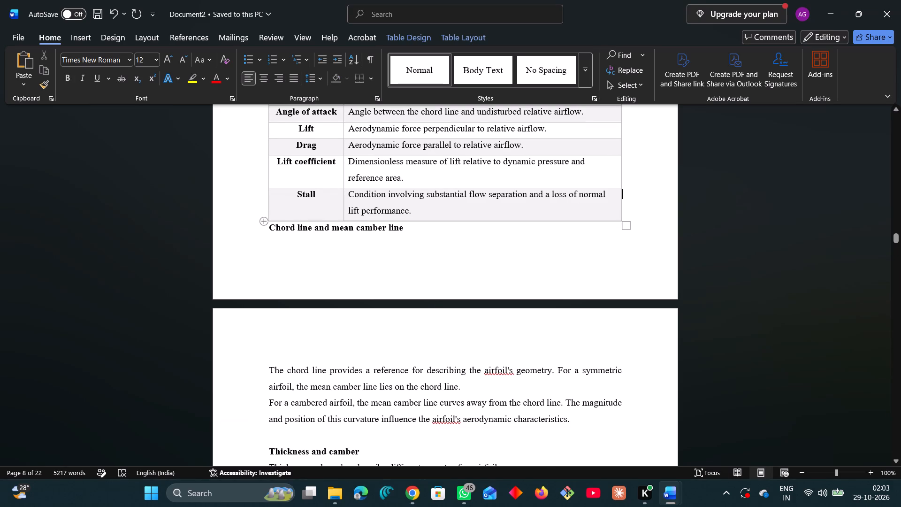
left_click(269, 226)
key("Return")
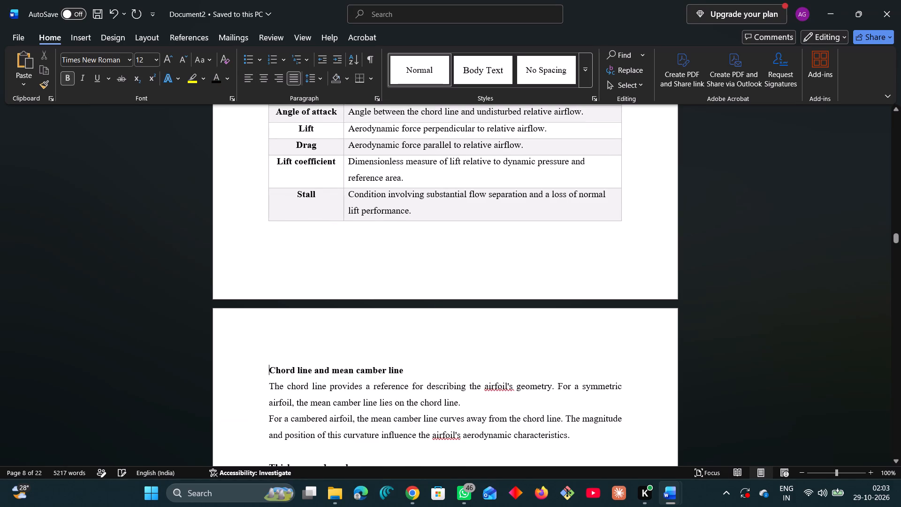
Set the blank line beneath the 3. Description / Working Principle heading to 10 pt.
scroll(289, 242, "down", 19)
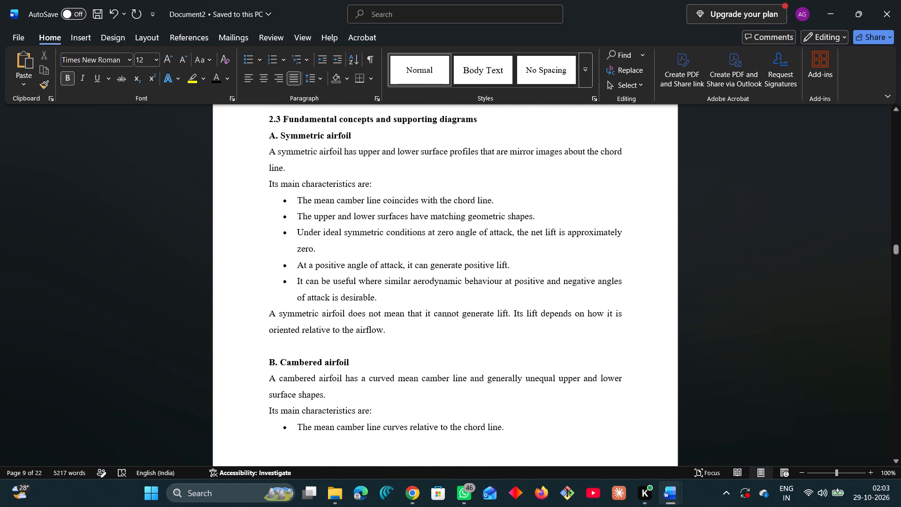
scroll(302, 274, "down", 20)
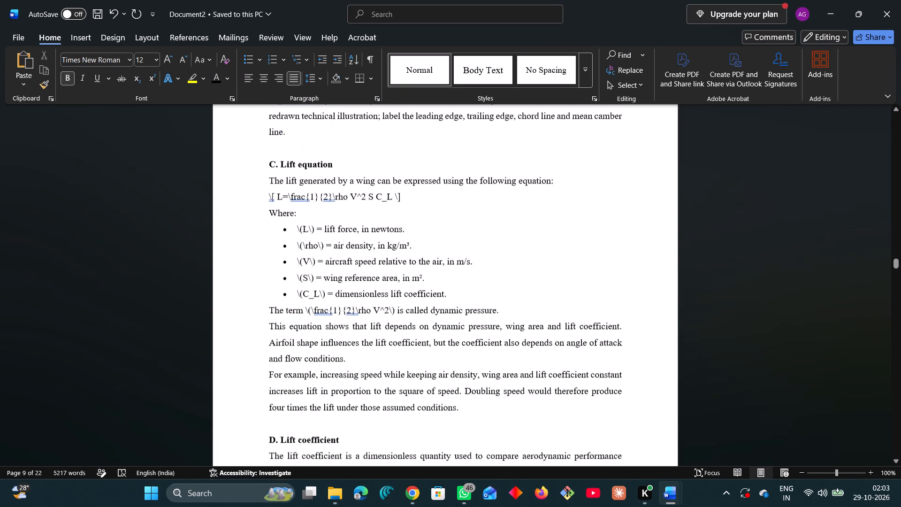
scroll(302, 274, "down", 18)
scroll(302, 274, "down", 6)
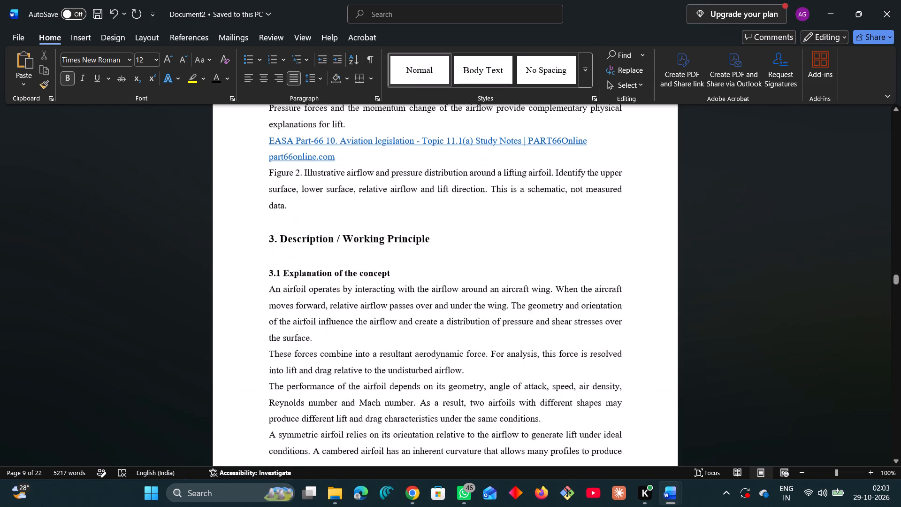
scroll(302, 275, "down", 13)
scroll(277, 239, "up", 4)
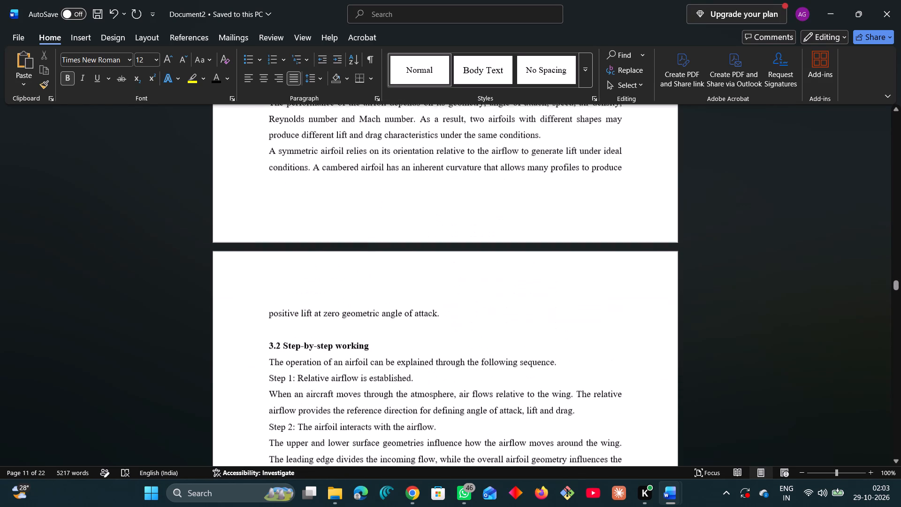
scroll(277, 239, "up", 8)
left_click(276, 229)
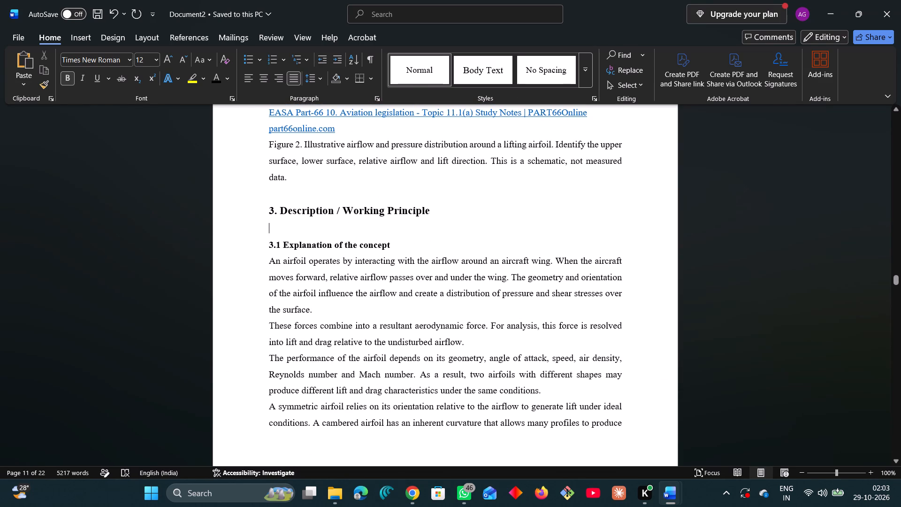
left_click(156, 58)
left_click(156, 101)
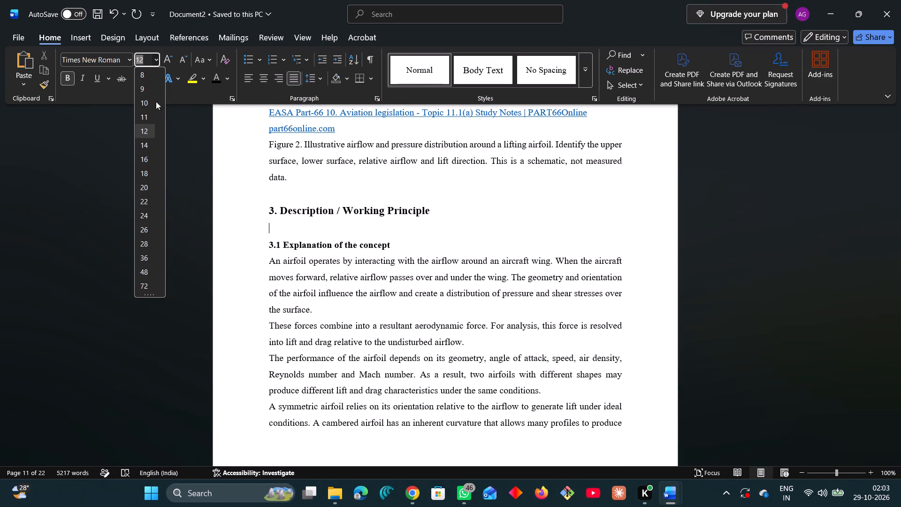
left_click(147, 103)
Delete the blank line between the last paragraph of 3.1 and the 3.2 Step-by-step working heading.
scroll(310, 248, "down", 10)
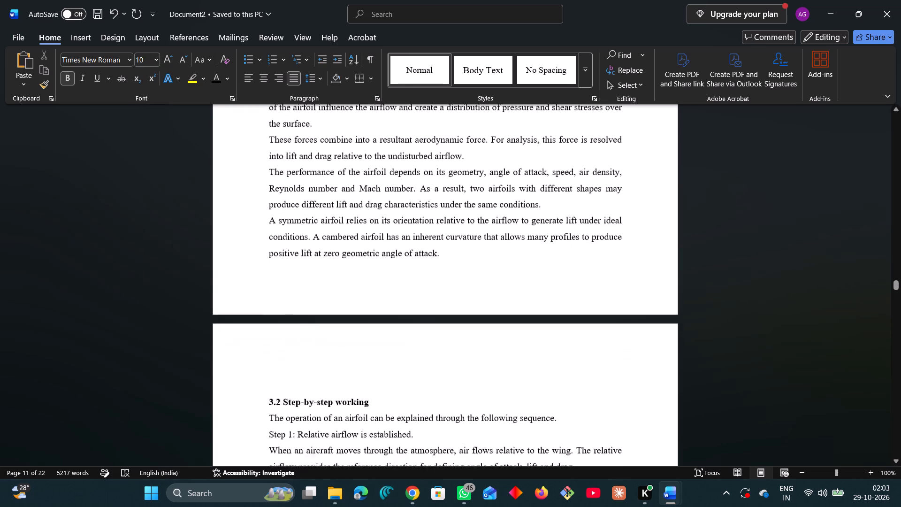
left_click(279, 290)
key("BackSpace")
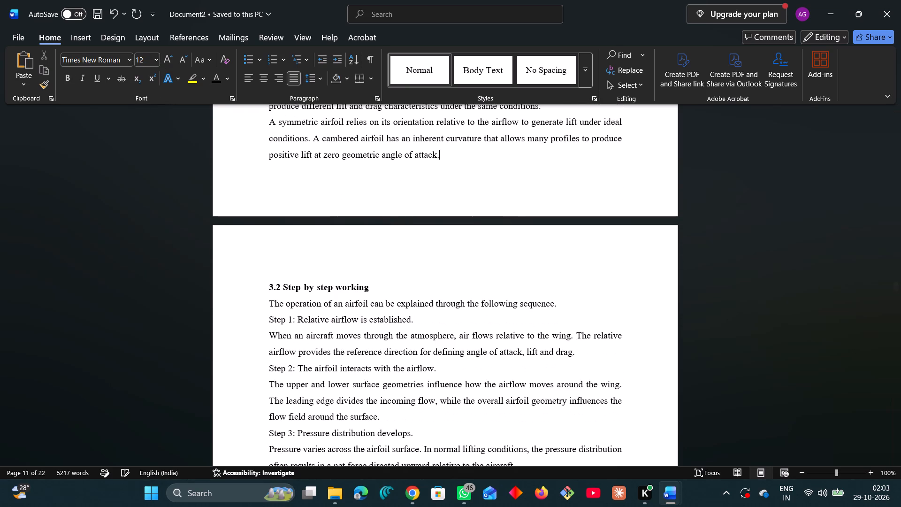
Check the heading and paragraph spacing from 3.2 Step-by-step working through 4.3 Modern applications.
scroll(277, 282, "down", 6)
scroll(277, 282, "up", 5)
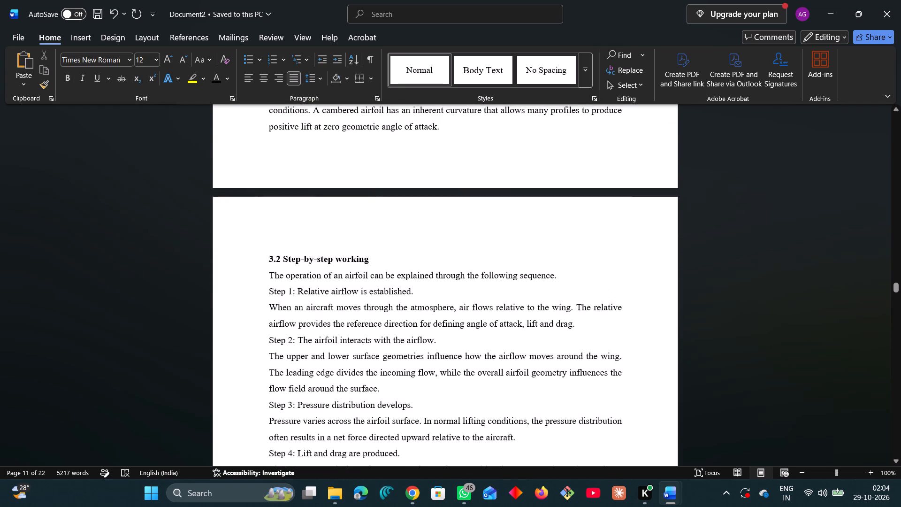
scroll(283, 253, "down", 20)
scroll(283, 253, "down", 5)
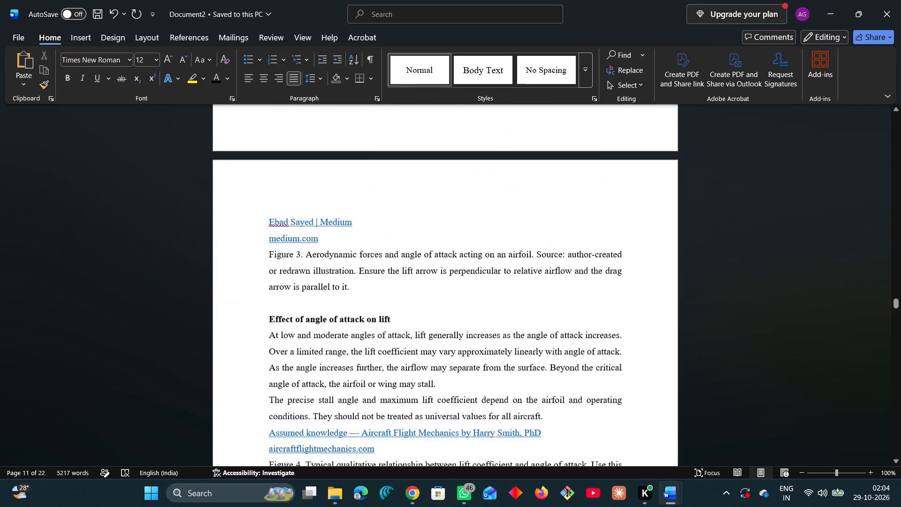
left_click(277, 210)
left_click_drag(276, 203, 271, 202)
scroll(267, 213, "down", 4)
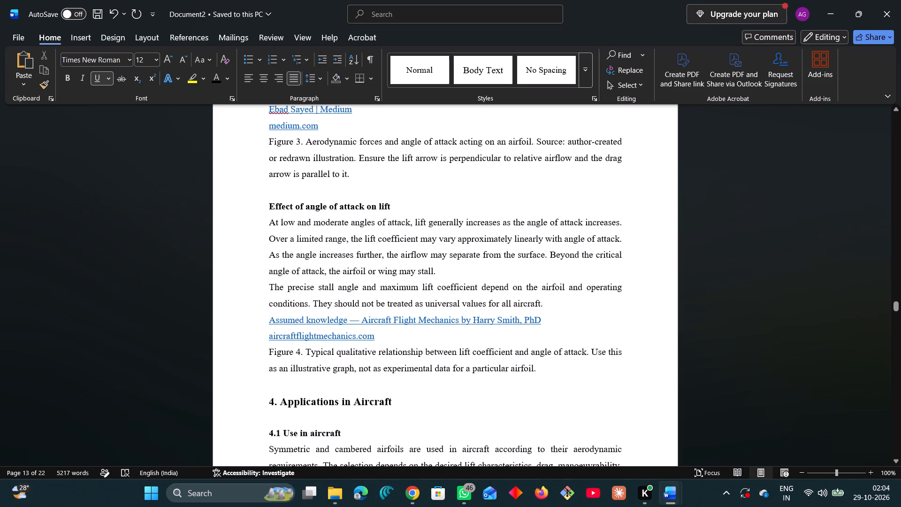
scroll(279, 223, "down", 5)
left_click(298, 272)
scroll(298, 273, "down", 6)
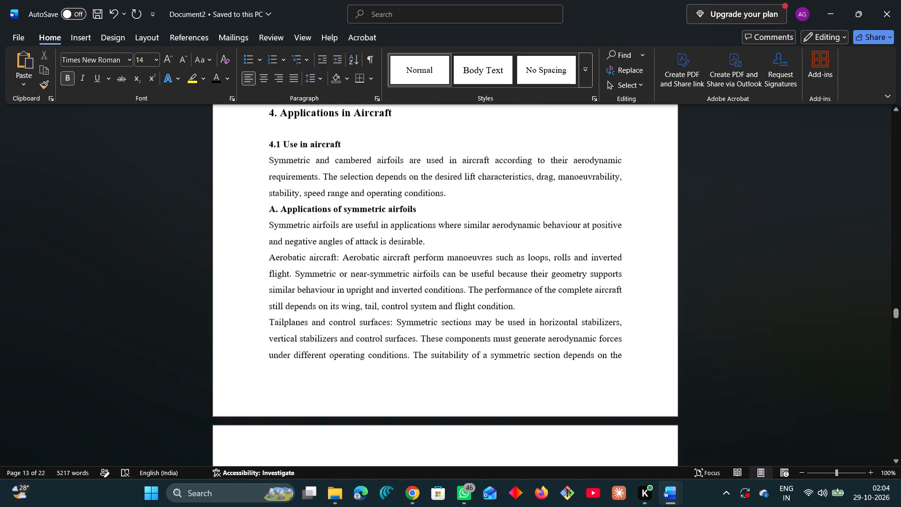
scroll(297, 274, "down", 7)
left_click(269, 252)
scroll(269, 252, "down", 5)
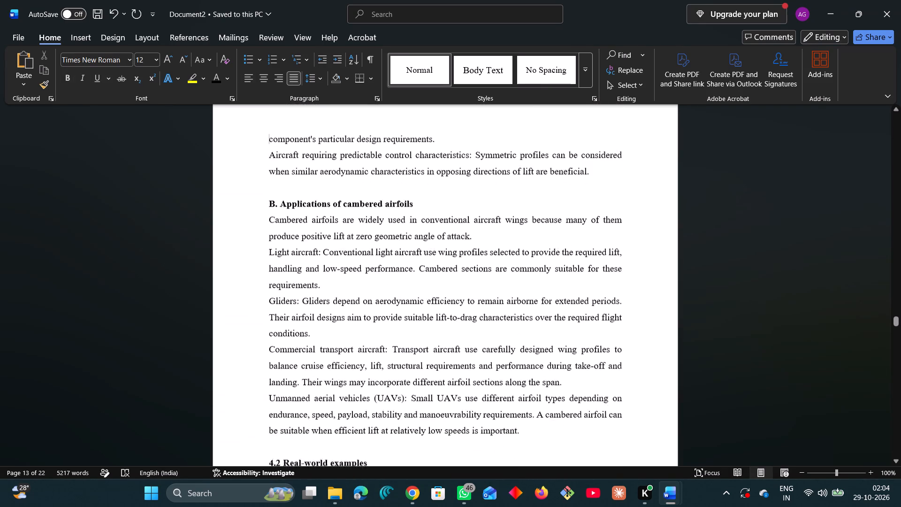
scroll(269, 252, "down", 19)
scroll(266, 256, "down", 6)
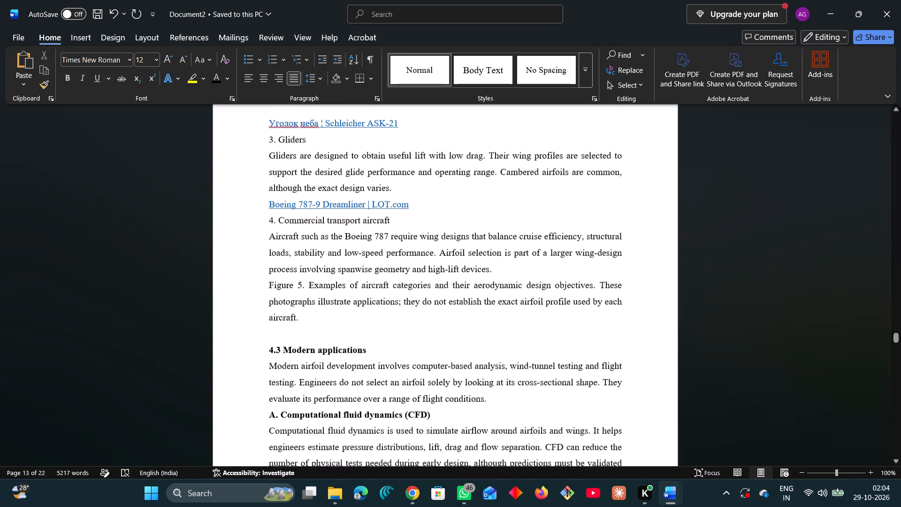
scroll(266, 256, "down", 20)
left_click(266, 257)
Reduce the gap above the C. High-lift systems heading to a single 10 pt blank line.
scroll(266, 257, "up", 11)
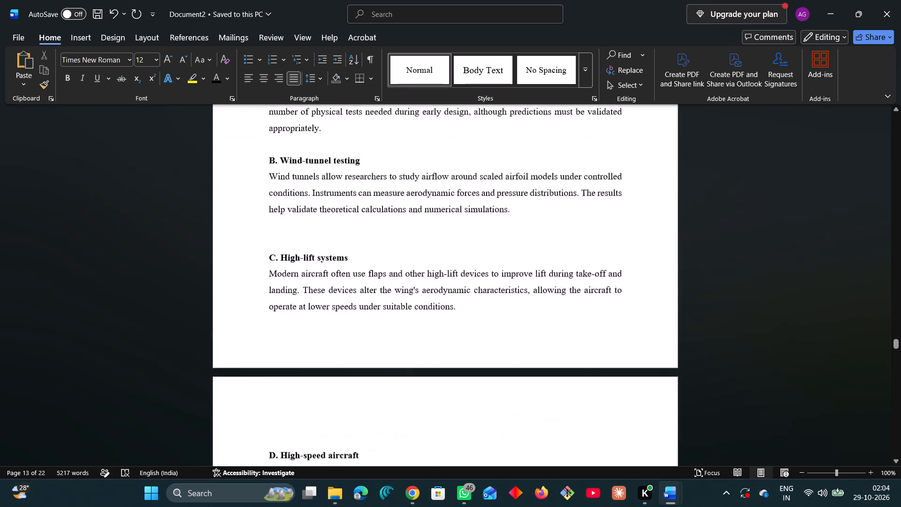
left_click(280, 307)
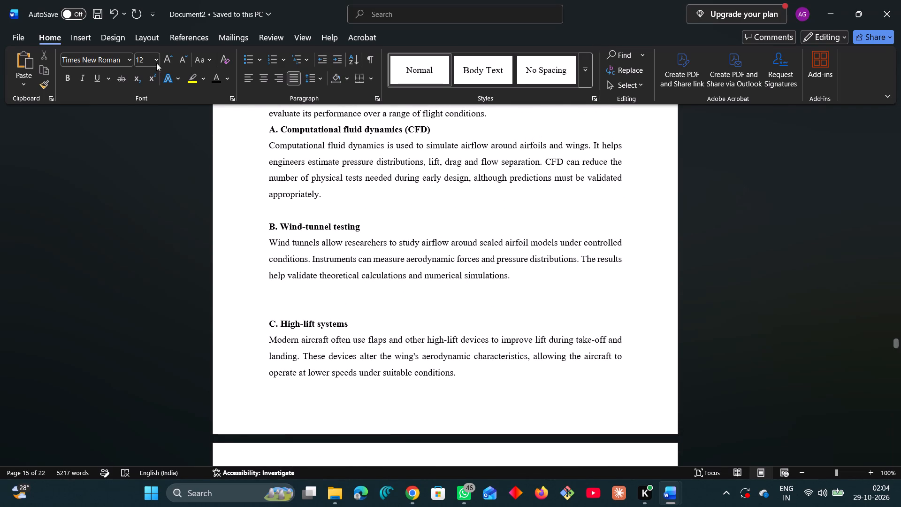
left_click(155, 60)
left_click(151, 104)
key("BackSpace")
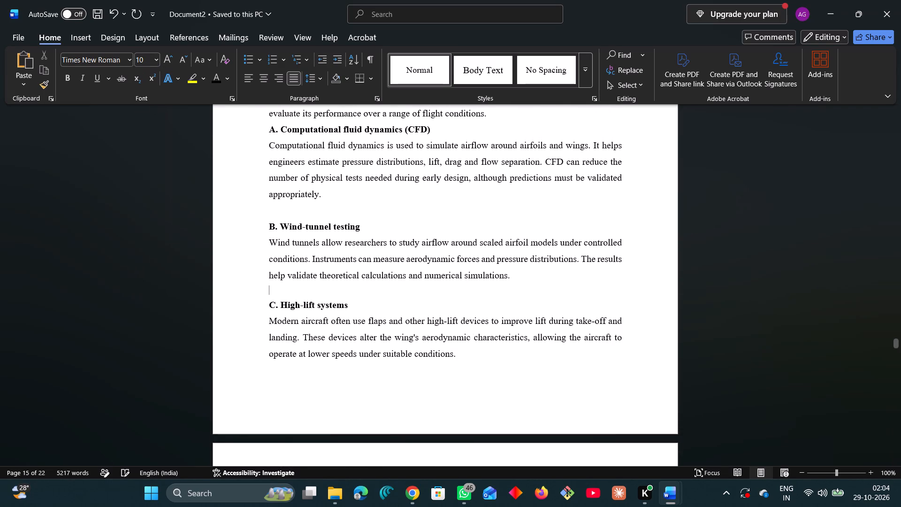
Set the blank line above the E. Unmanned aerial systems heading to 10 pt.
scroll(290, 247, "up", 3)
scroll(291, 247, "down", 2)
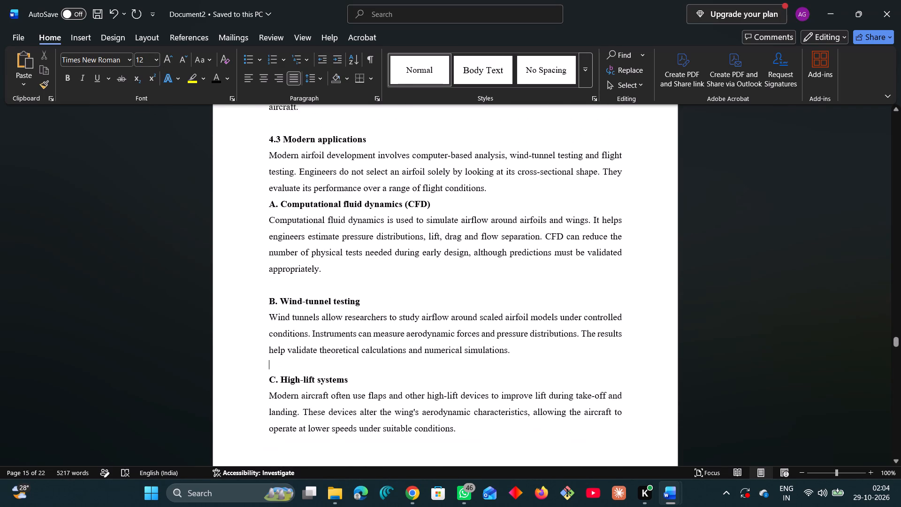
scroll(291, 247, "down", 10)
left_click(276, 239)
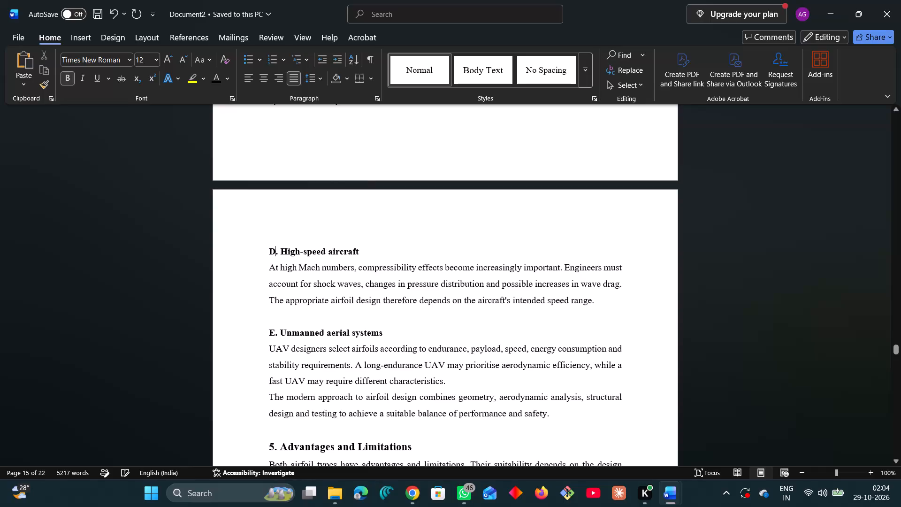
left_click(302, 314)
left_click(153, 62)
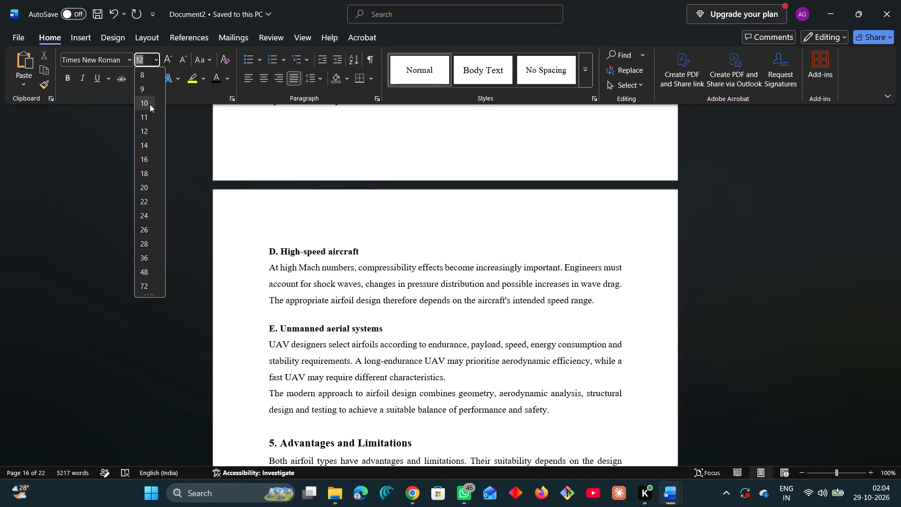
left_click(150, 104)
Remove the extra blank lines above the 5.3 Comparative analysis heading, leaving a single one.
scroll(236, 200, "down", 5)
scroll(289, 284, "down", 3)
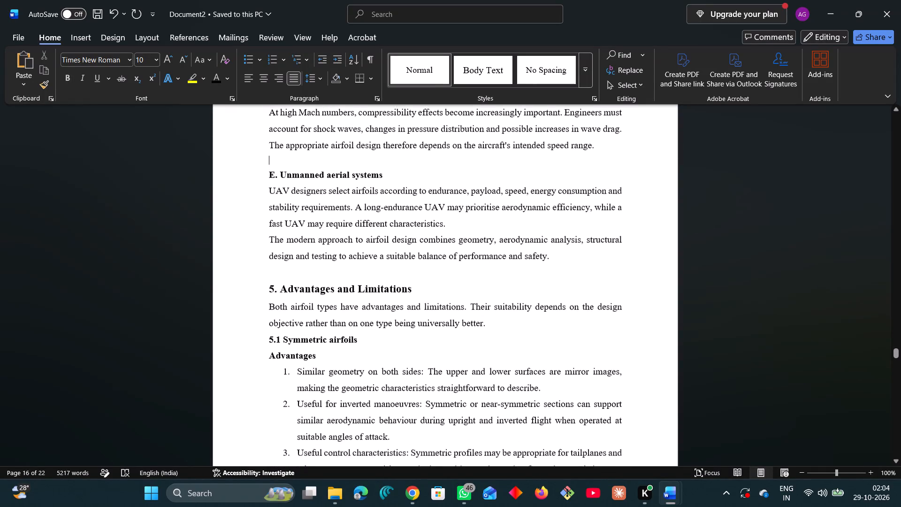
scroll(289, 284, "down", 20)
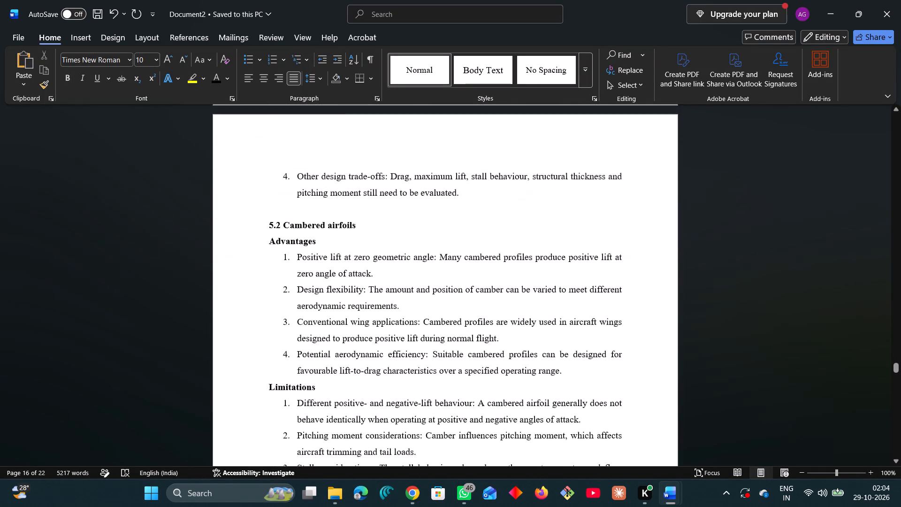
scroll(289, 283, "down", 11)
left_click(291, 246)
key("BackSpace")
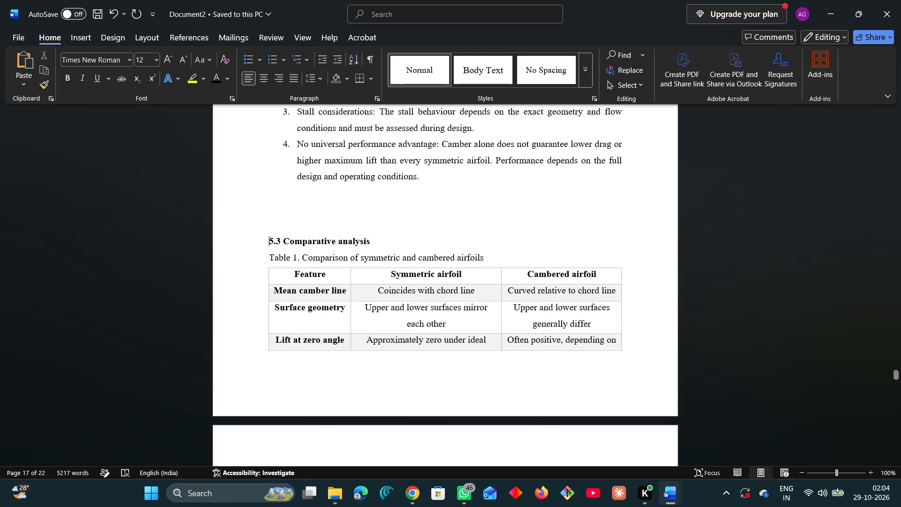
key("BackSpace")
key("BackSpace")
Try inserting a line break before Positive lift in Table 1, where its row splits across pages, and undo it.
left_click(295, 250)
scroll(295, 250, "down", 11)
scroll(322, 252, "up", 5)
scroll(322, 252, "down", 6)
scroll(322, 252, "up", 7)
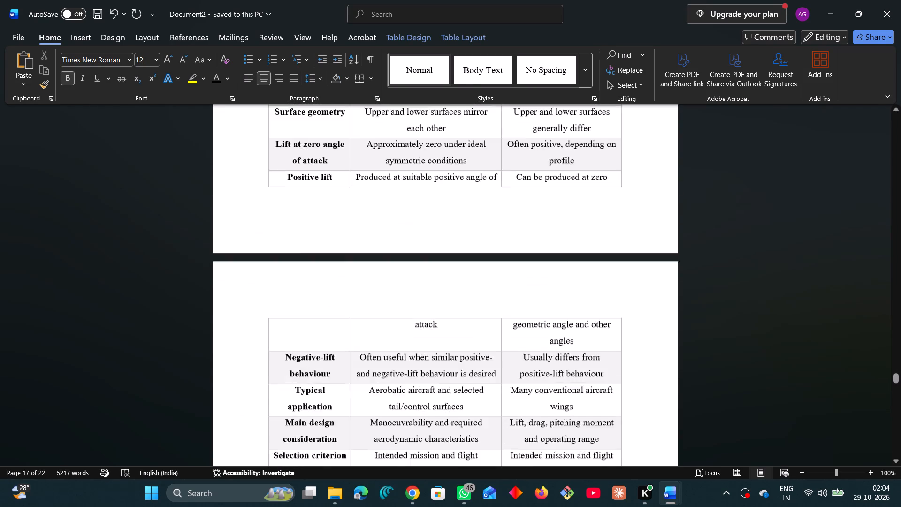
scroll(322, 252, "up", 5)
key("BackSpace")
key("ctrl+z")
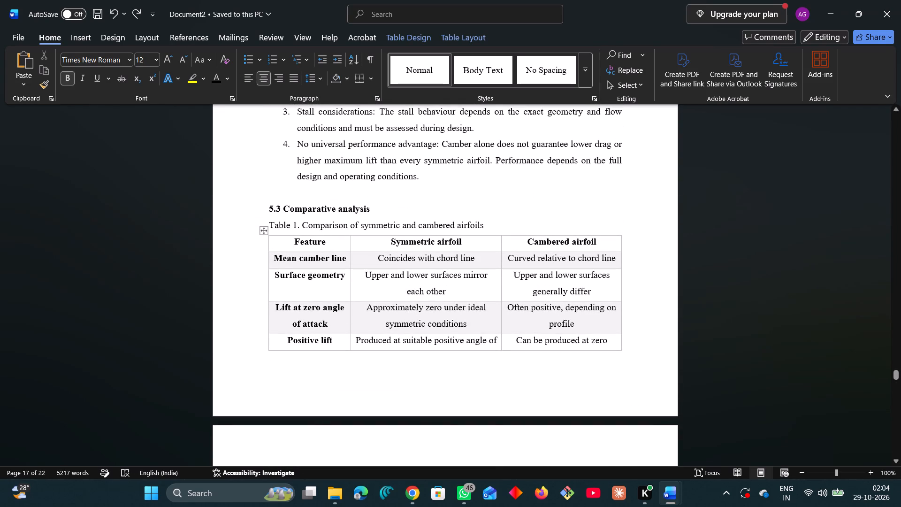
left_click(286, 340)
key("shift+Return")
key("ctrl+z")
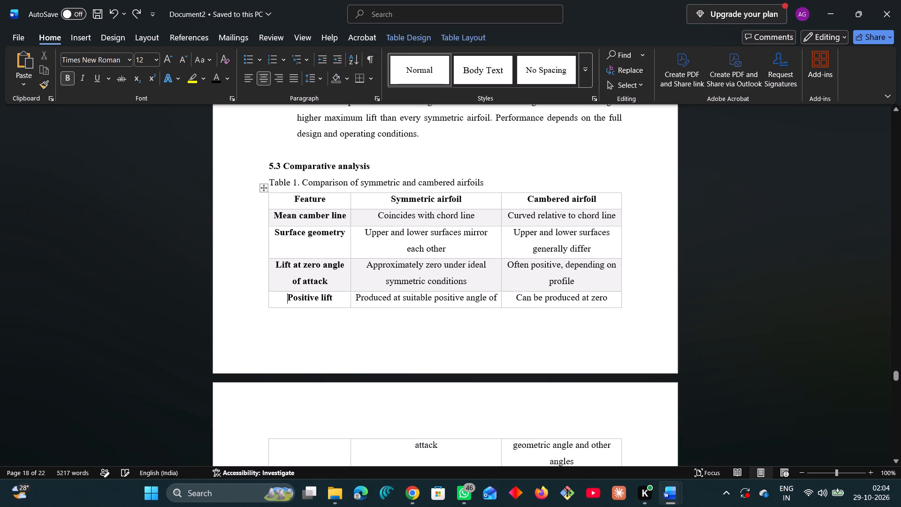
Widen the Symmetric airfoil column of Table 1 slightly, narrowing the Cambered airfoil column.
scroll(339, 313, "down", 5)
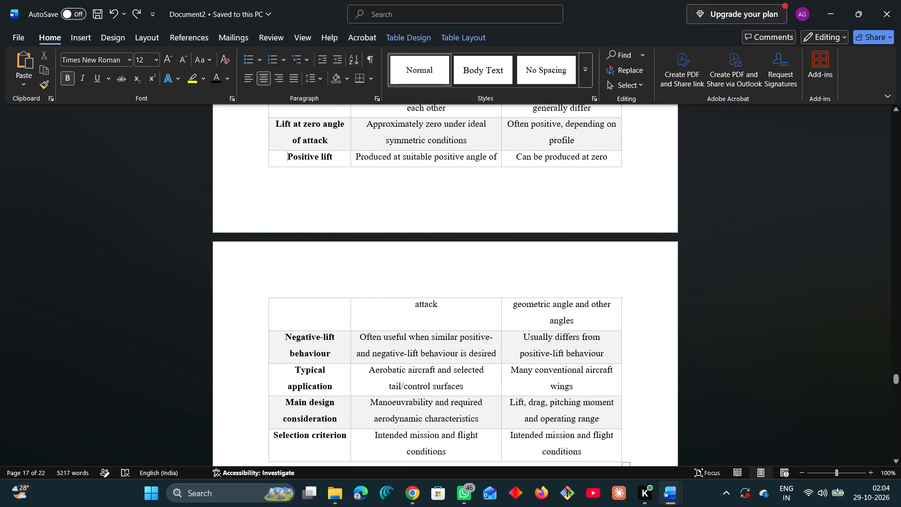
scroll(470, 276, "up", 4)
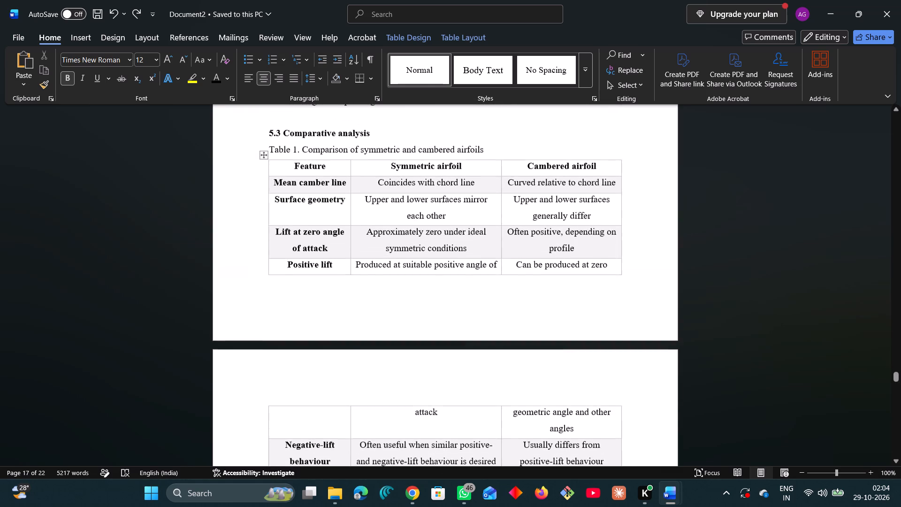
scroll(477, 271, "up", 1)
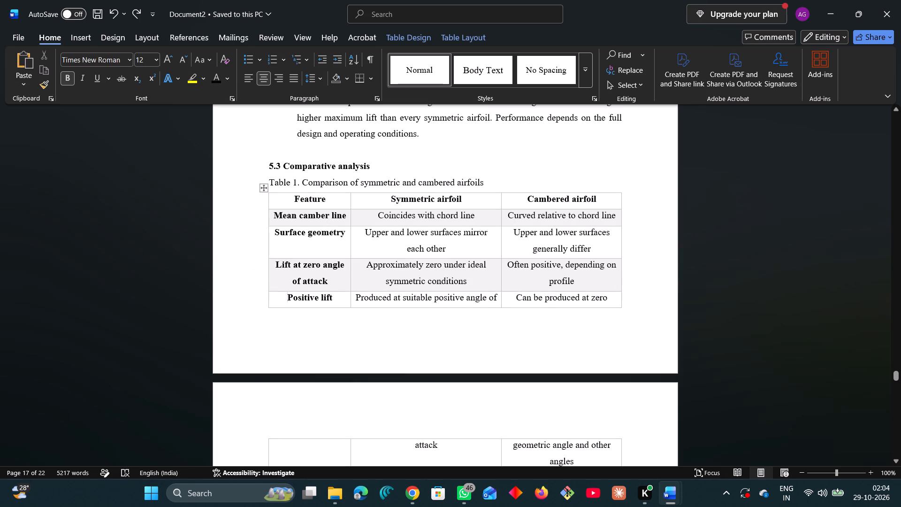
left_click_drag(500, 204, 508, 207)
left_click_drag(508, 207, 512, 207)
Check the layout and spacing from the rest of Table 1 through the 9. Acknowledgements section.
scroll(580, 170, "down", 11)
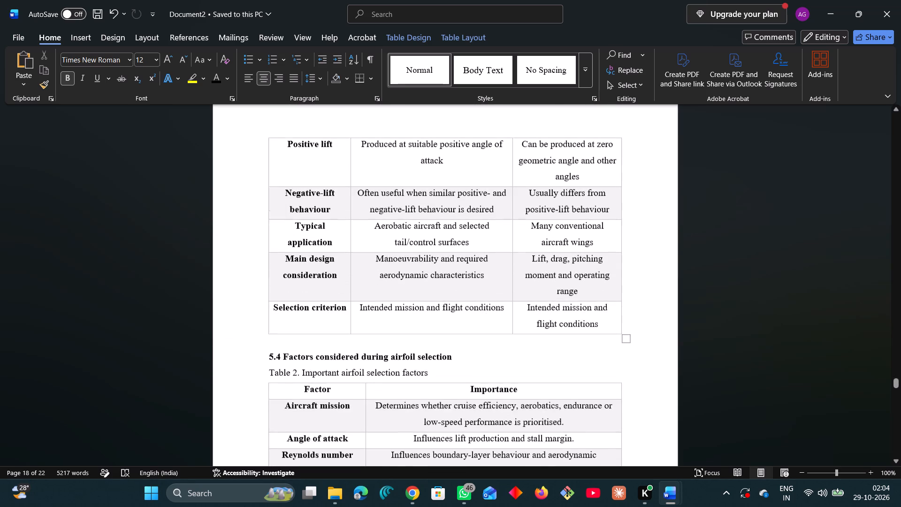
scroll(580, 170, "down", 11)
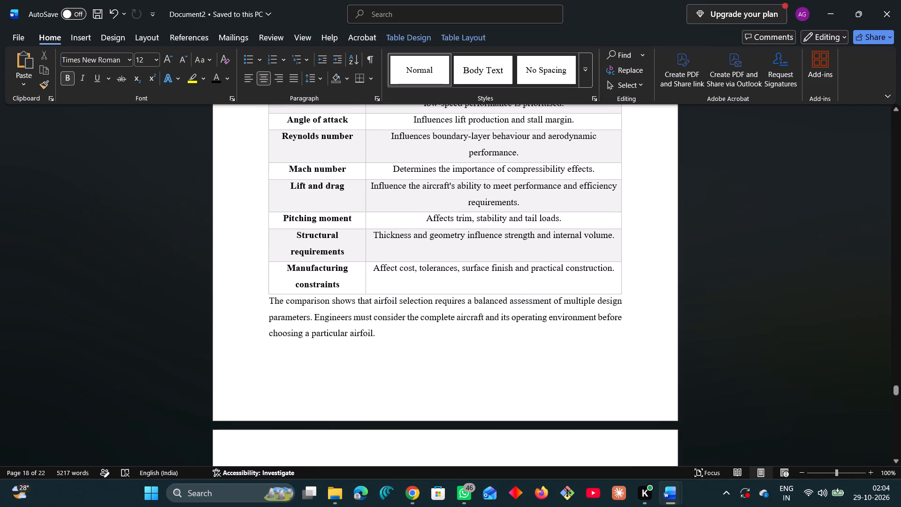
scroll(284, 303, "down", 5)
scroll(408, 273, "down", 5)
scroll(537, 224, "down", 11)
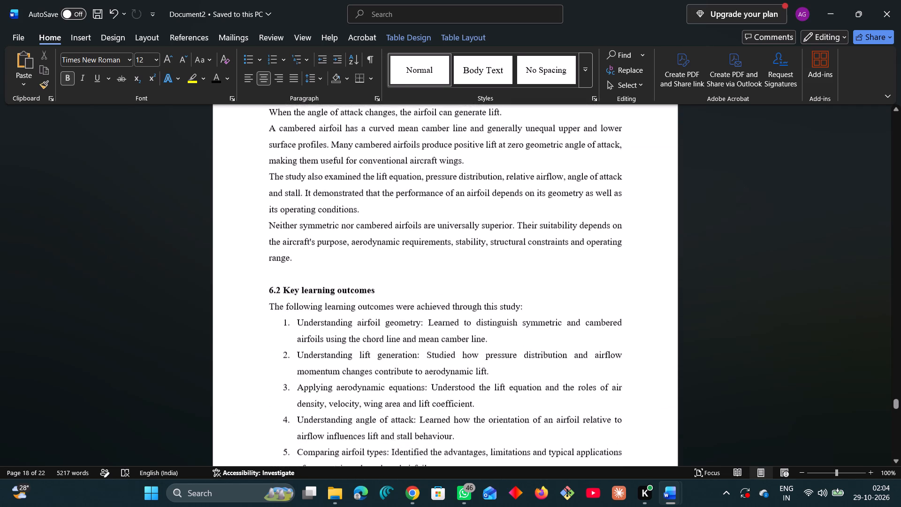
scroll(520, 233, "down", 20)
scroll(515, 232, "down", 16)
scroll(515, 231, "down", 18)
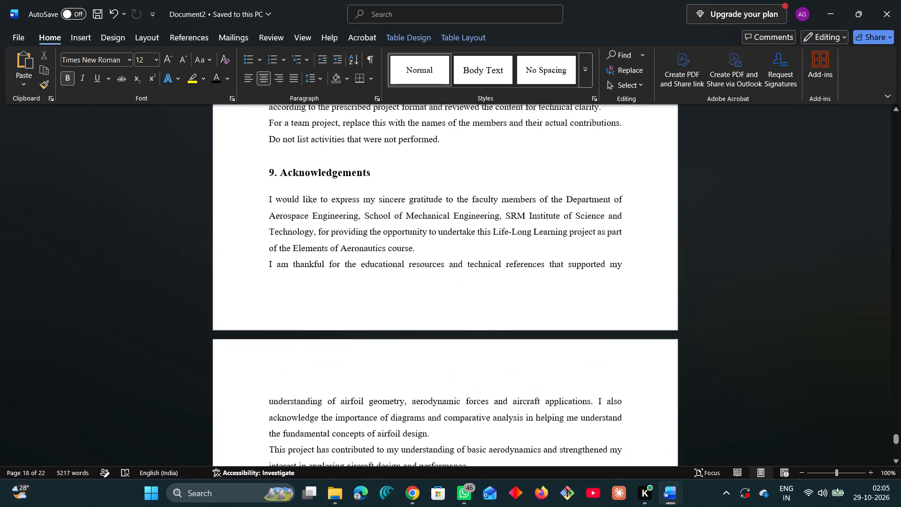
Insert a page break directly above the 9. Acknowledgements heading.
scroll(462, 216, "down", 5)
scroll(460, 218, "up", 8)
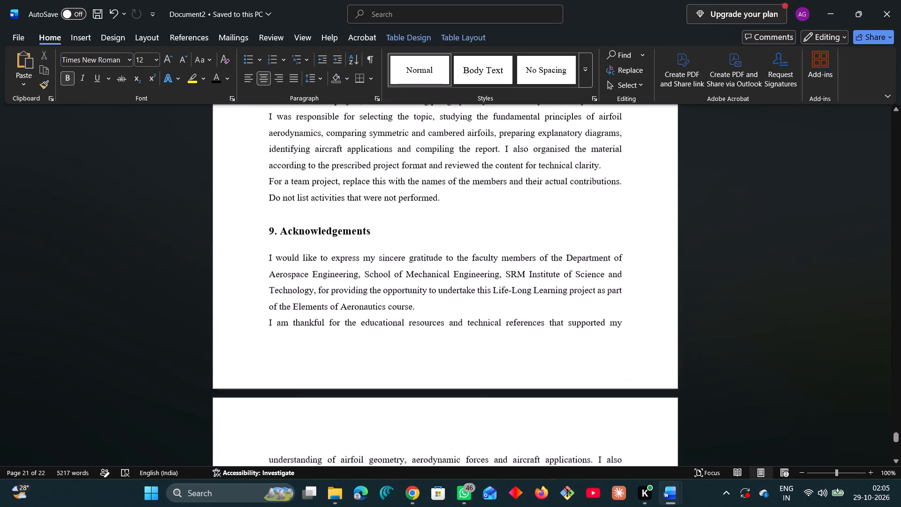
left_click(264, 227)
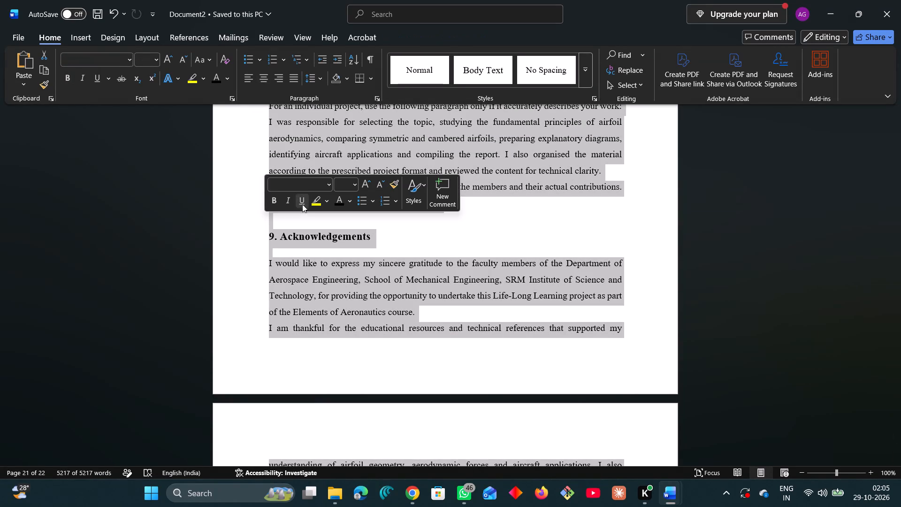
left_click(295, 221)
key("ctrl+Return")
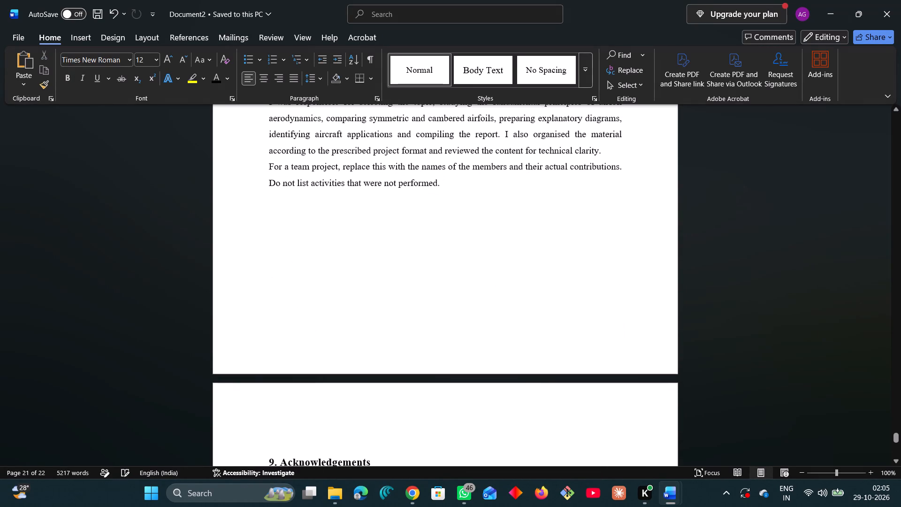
Insert a page break directly above the 10. References heading.
scroll(292, 216, "down", 5)
left_click(269, 318)
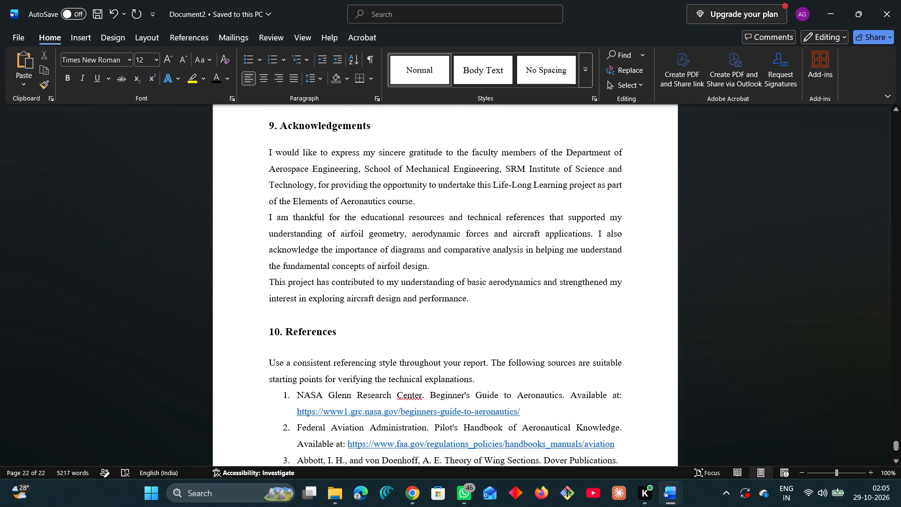
key("ctrl+Return")
scroll(269, 318, "up", 3)
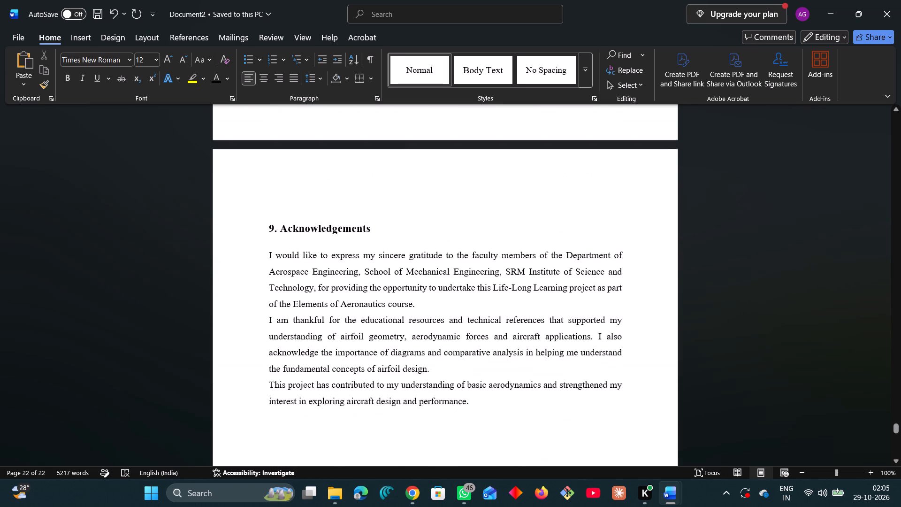
scroll(269, 318, "up", 1)
scroll(269, 318, "down", 11)
scroll(269, 318, "up", 10)
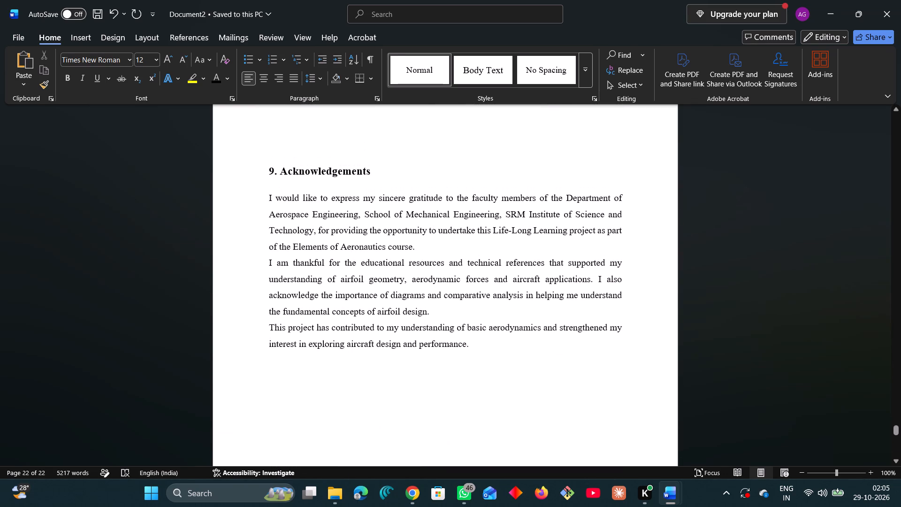
left_click_drag(482, 352, 281, 243)
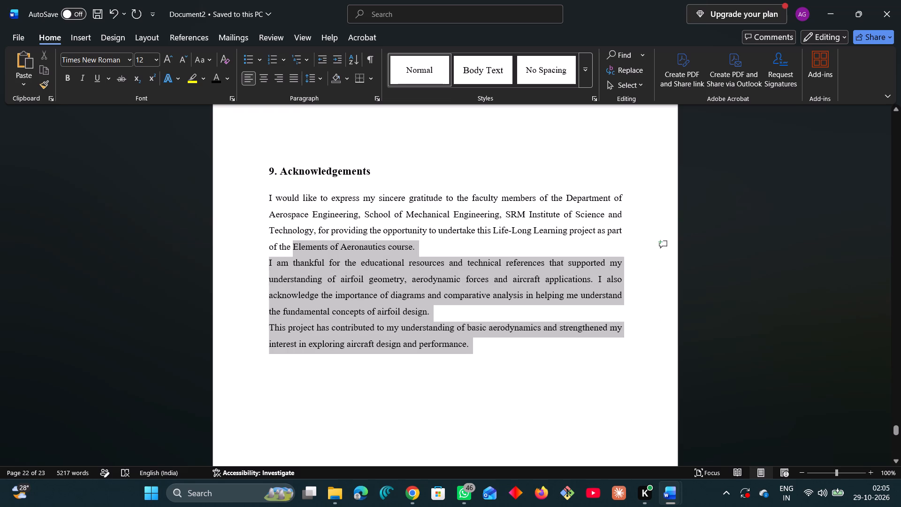
left_click_drag(281, 243, 266, 202)
key("ctrl+c")
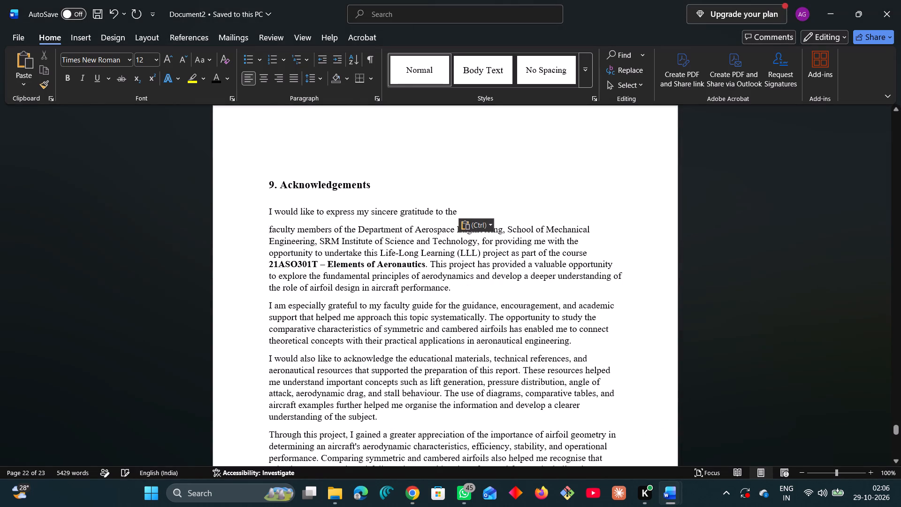
Join the pasted opening line with the paragraph starting "faculty members" by removing the paragraph break between them.
left_click(278, 219)
left_click(267, 227)
key("BackSpace")
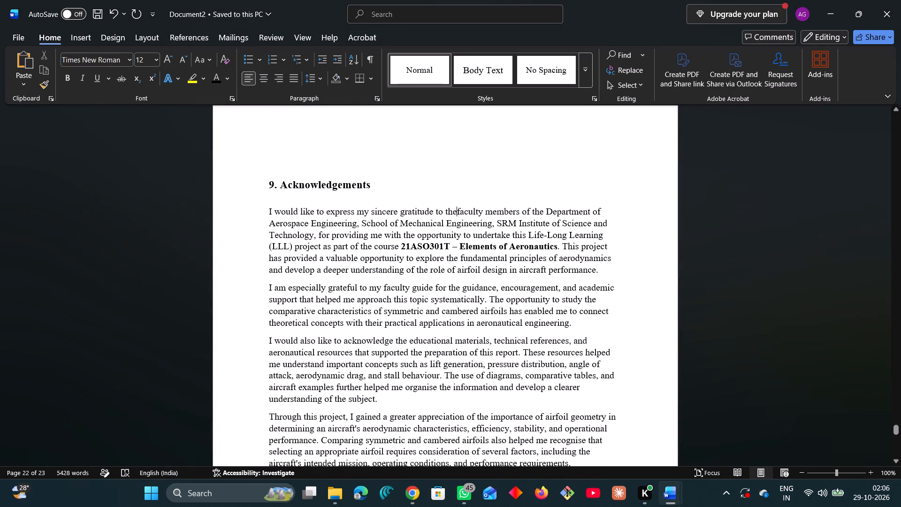
left_click(281, 202)
Remove the blank line beneath the "9. Acknowledgements" heading.
key("BackSpace")
Justify all the Acknowledgements body text, from the opening line through the final paragraph.
left_click_drag(266, 202, 420, 279)
scroll(389, 251, "down", 5)
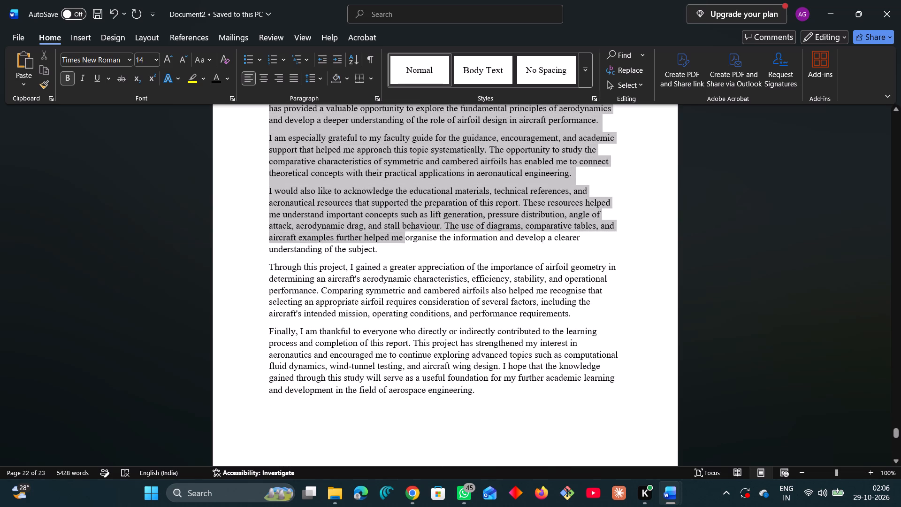
left_click_drag(420, 279, 479, 388)
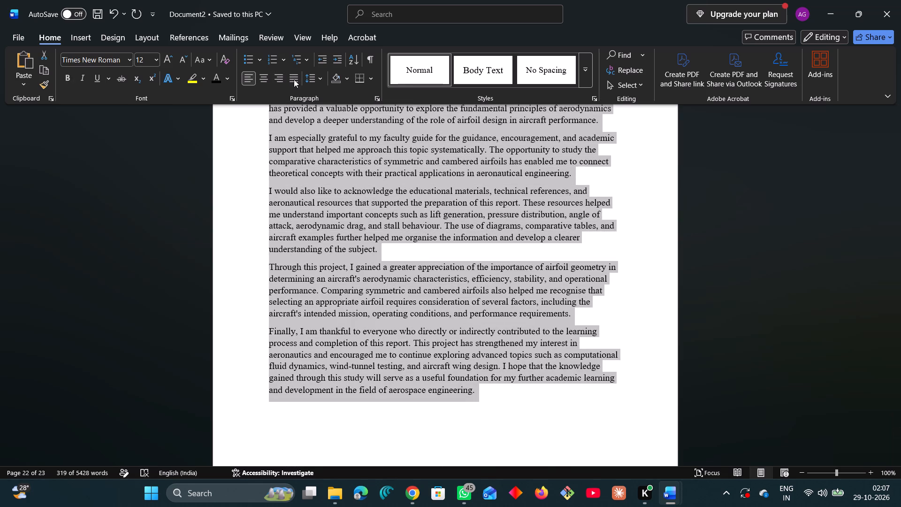
left_click(294, 79)
scroll(382, 217, "up", 5)
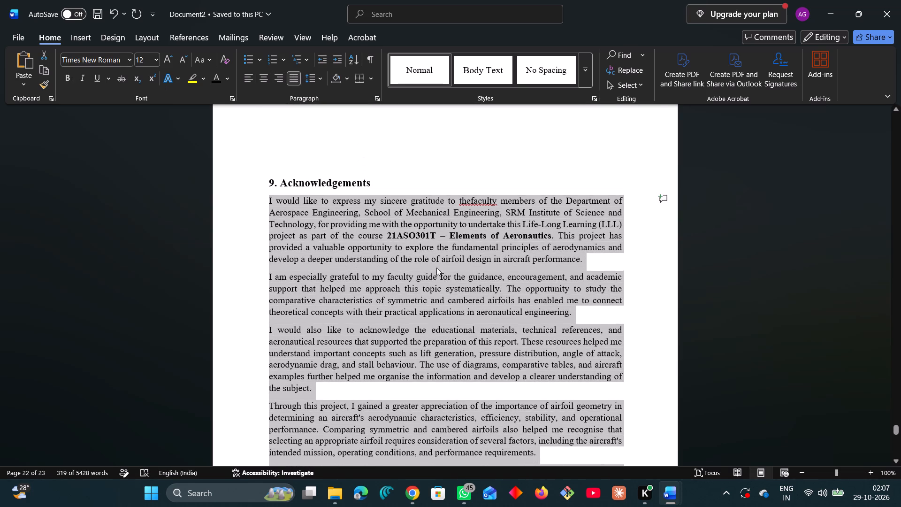
left_click(514, 162)
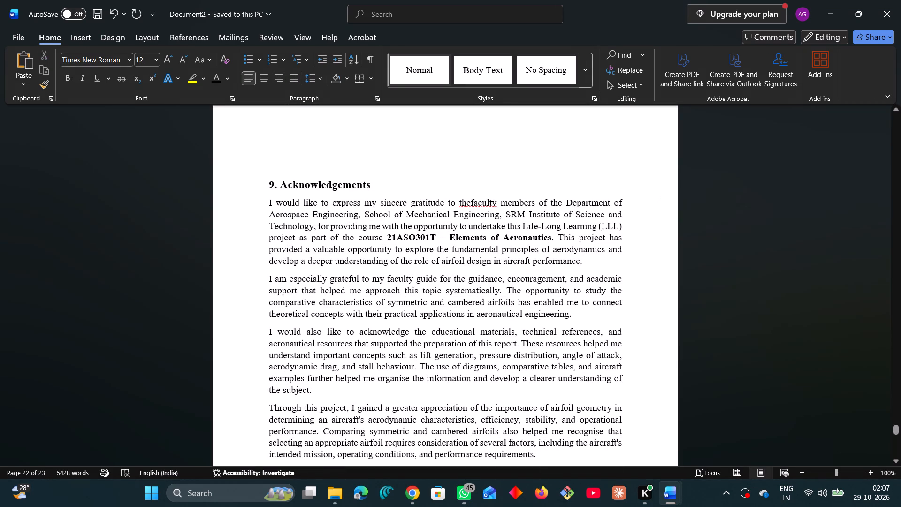
Correct "thefaculty" to "the faculty" in the first line of the Acknowledgements.
left_click(472, 206)
right_click(472, 206)
left_click(463, 209)
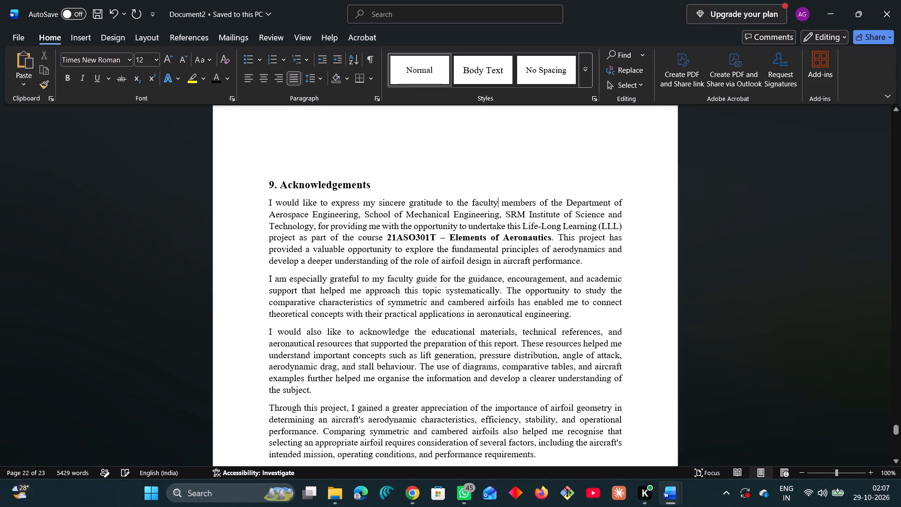
Remove the blank line beneath the "10. References" heading.
scroll(480, 207, "down", 4)
scroll(480, 207, "down", 18)
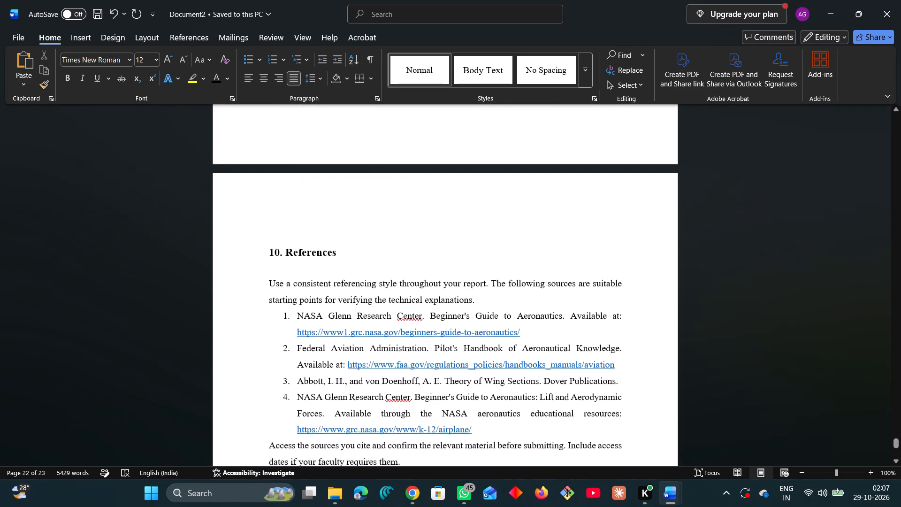
left_click(327, 241)
left_click(294, 249)
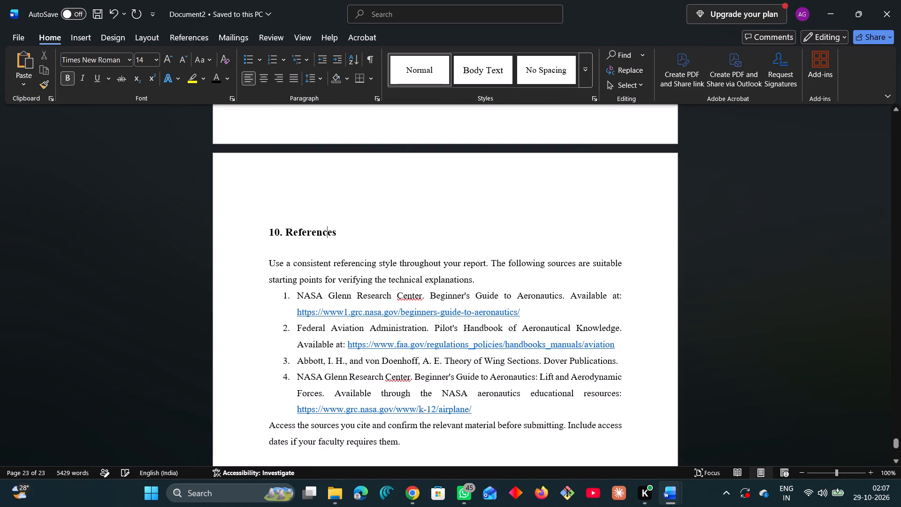
key("BackSpace")
Delete the closing note below the reference list that starts "Access the sources you cite".
scroll(295, 245, "down", 3)
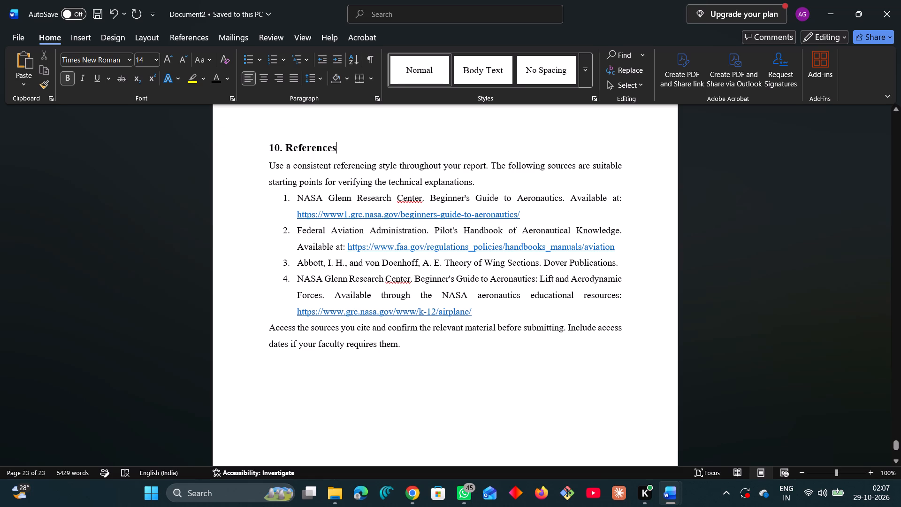
left_click_drag(412, 349, 273, 332)
key("BackSpace")
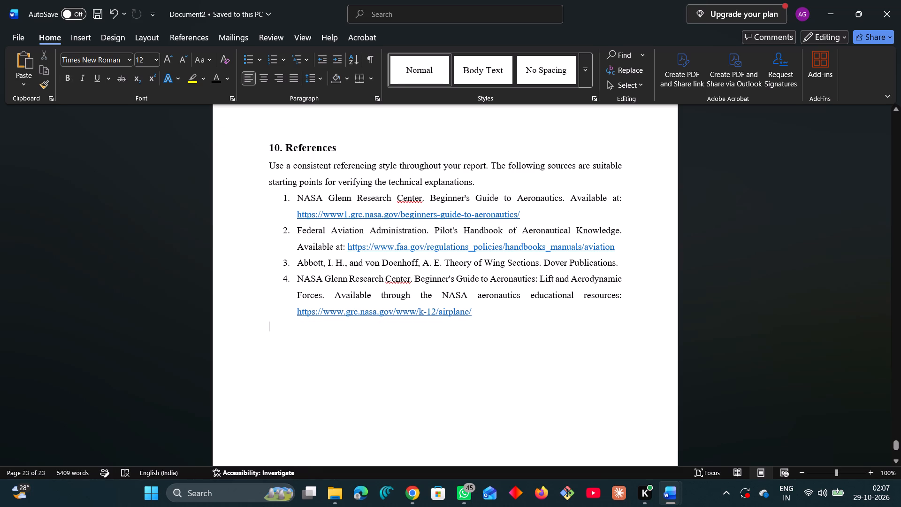
Apply 1.5 line spacing to the References introduction and the four numbered entries.
left_click_drag(474, 314, 267, 164)
left_click(313, 76)
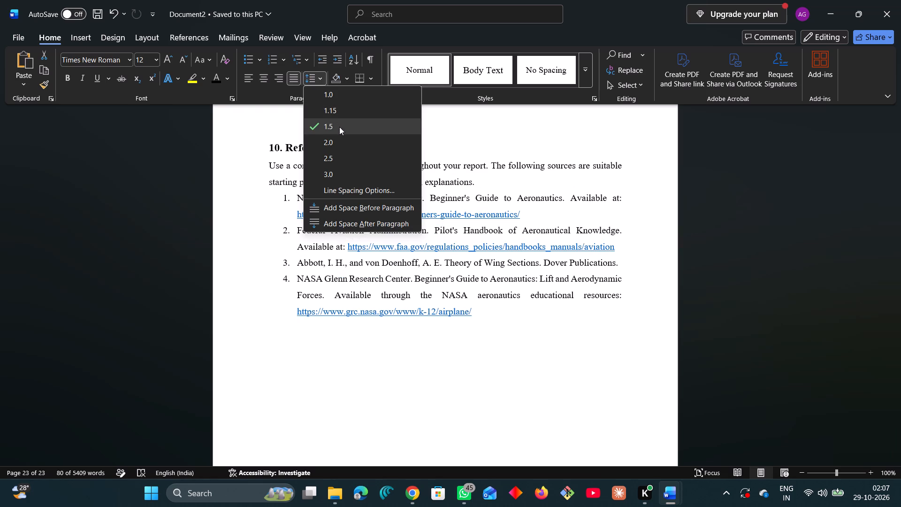
left_click(339, 127)
left_click(526, 380)
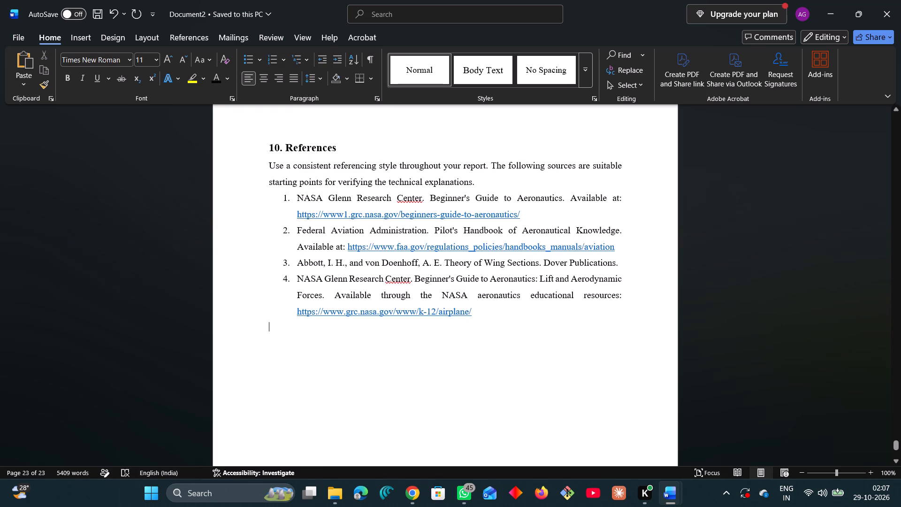
Insert a blank line between each of the four numbered references, keeping their numbering.
left_click(623, 264)
key("Return")
key("Return")
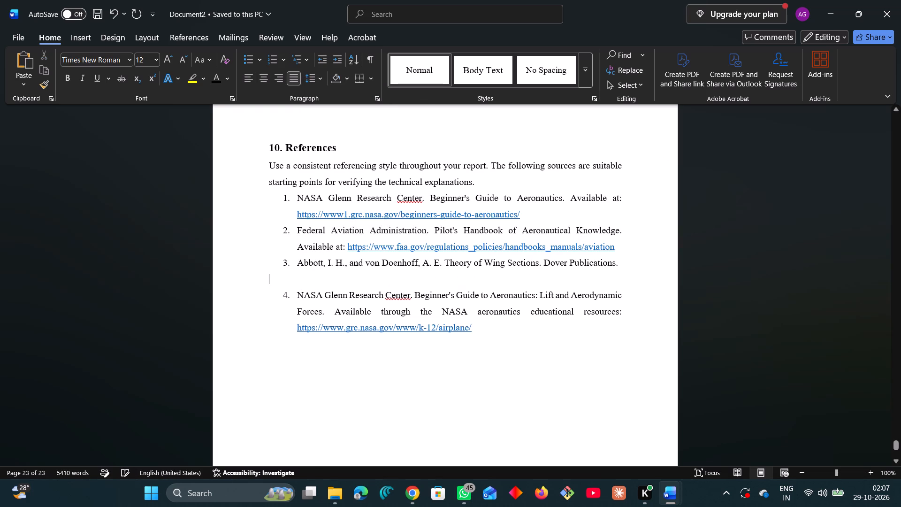
left_click(625, 249)
key("Return")
key("Return")
left_click(530, 215)
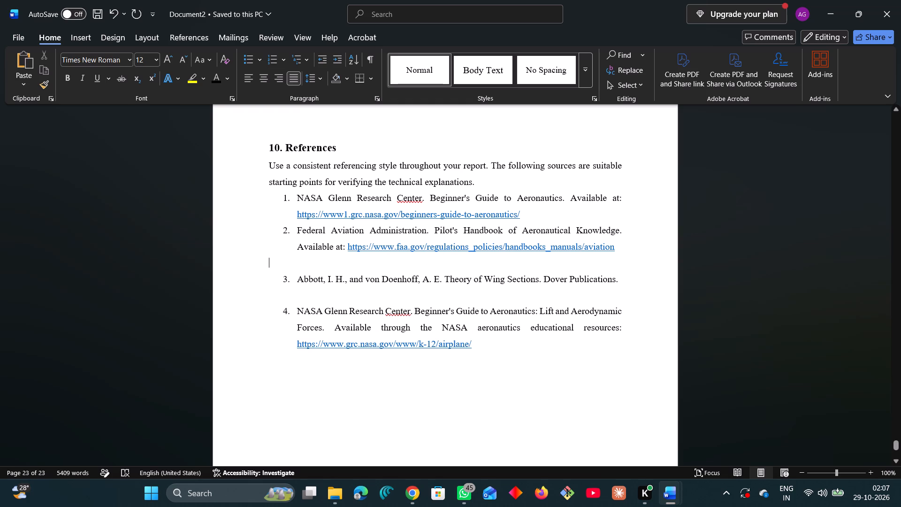
key("Return")
key("Return")
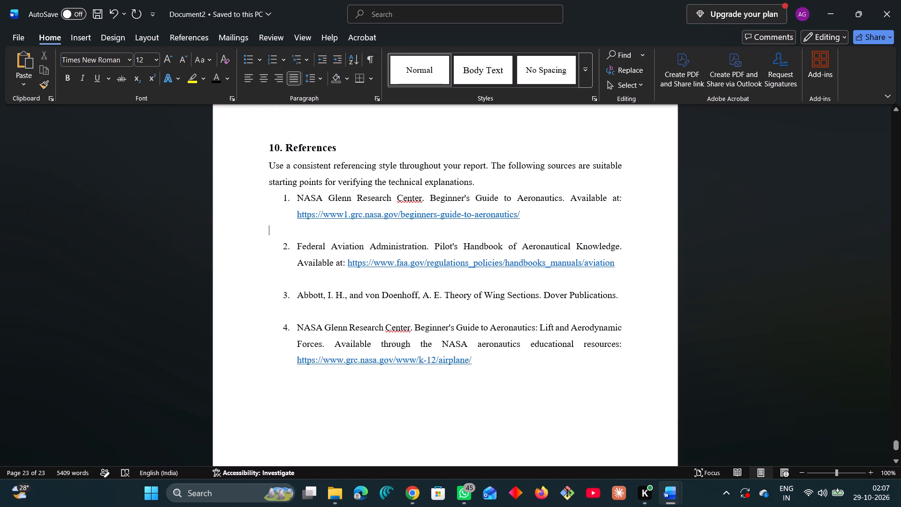
Review the layout of the pages from the References back to the start of section 8, Challenges Faced and Team Contributions.
scroll(480, 203, "up", 15)
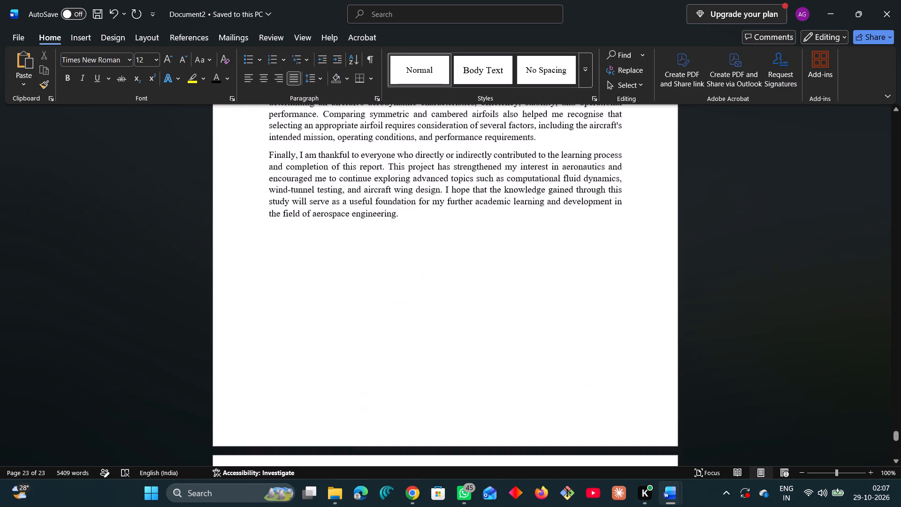
scroll(481, 204, "up", 12)
scroll(482, 204, "up", 12)
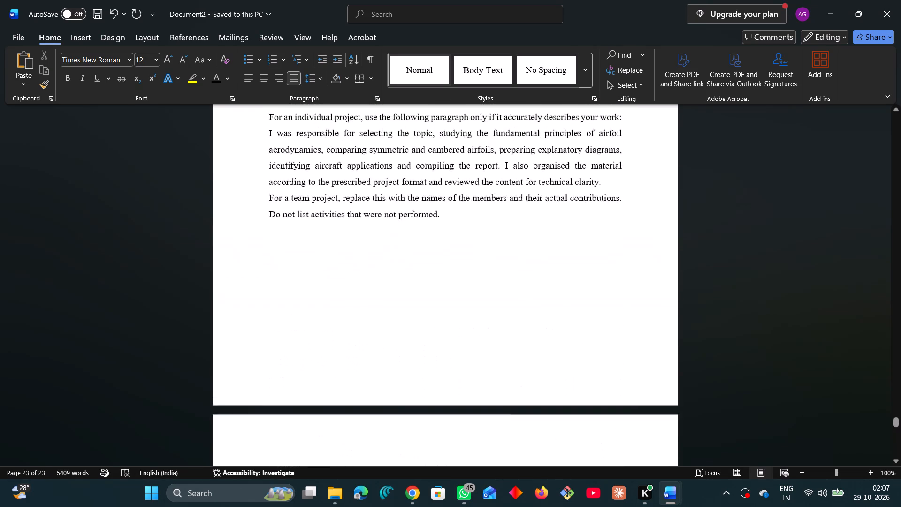
scroll(483, 202, "up", 15)
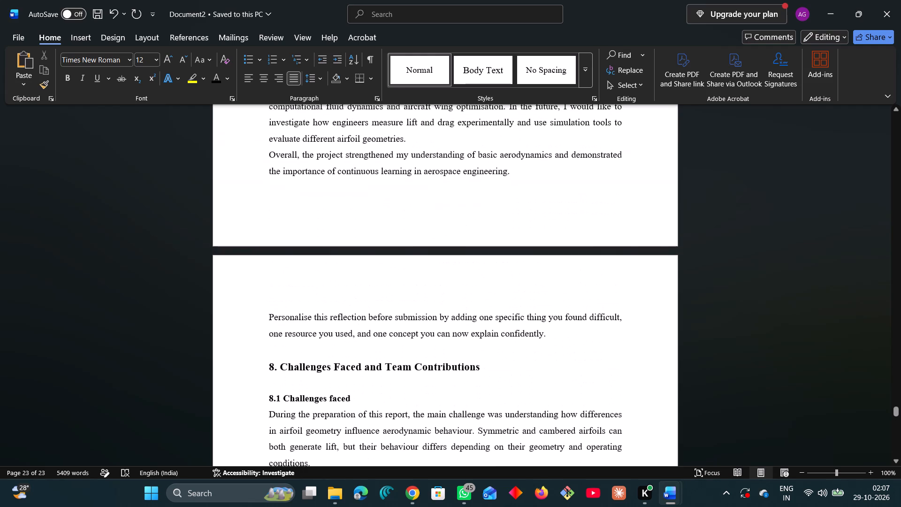
Save the document as "Aeronautics report" in the OneDrive Documents folder.
key("ctrl+s")
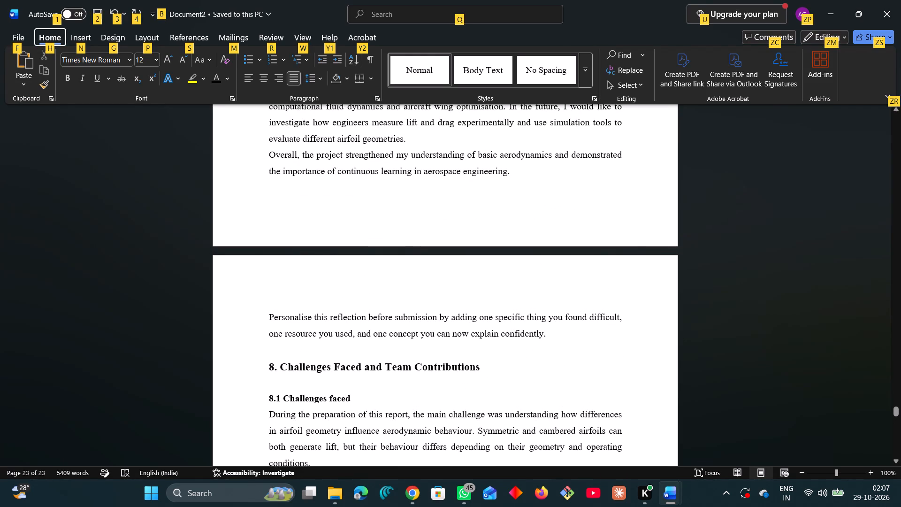
left_click(602, 222)
key("ctrl+s")
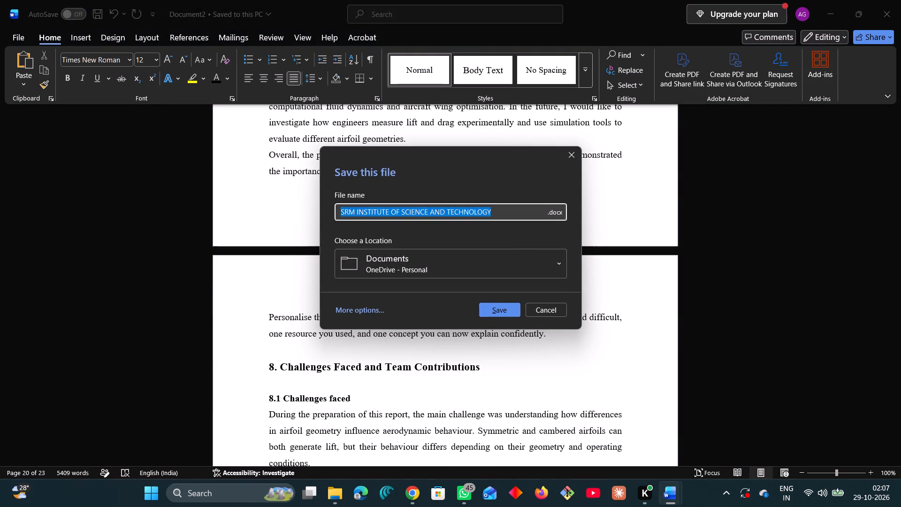
key("BackSpace")
type("Aern")
key("BackSpace")
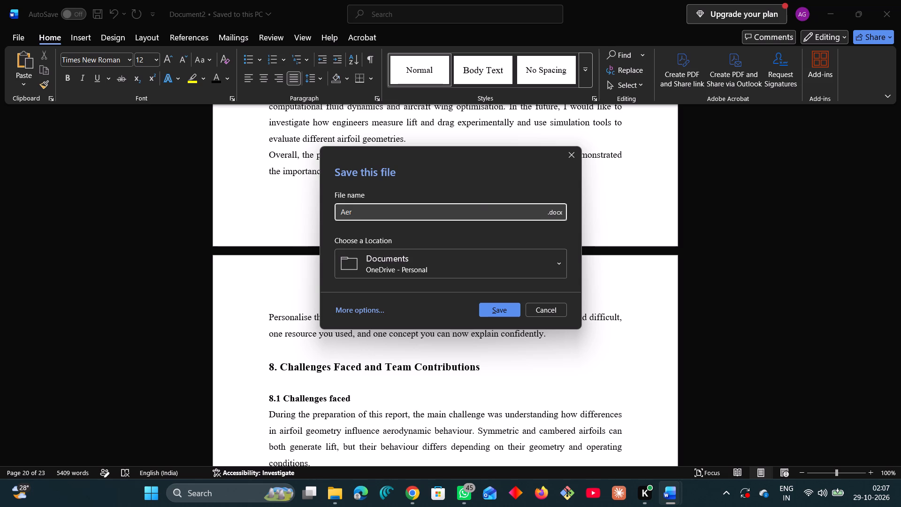
type("onautics rwp")
key("BackSpace")
key("BackSpace")
type("eport")
key("Return")
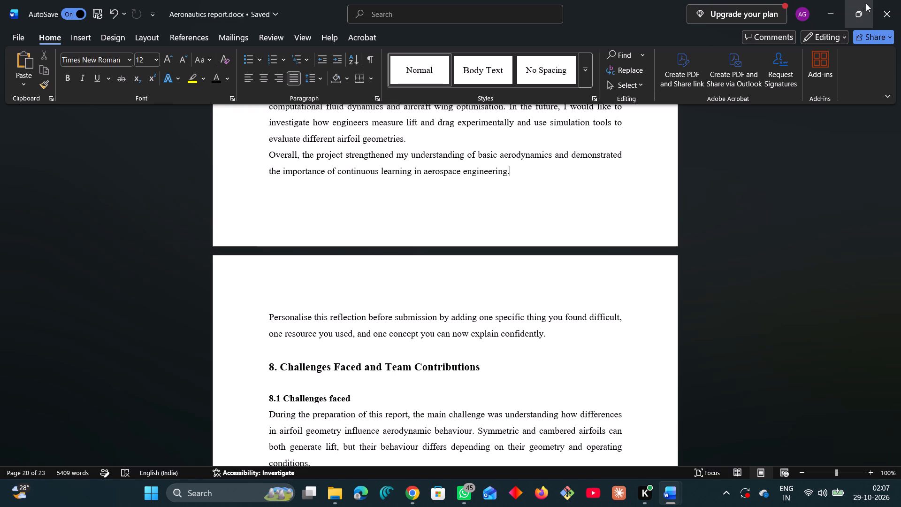
Close the saved Aeronautics report document.
left_click(894, 12)
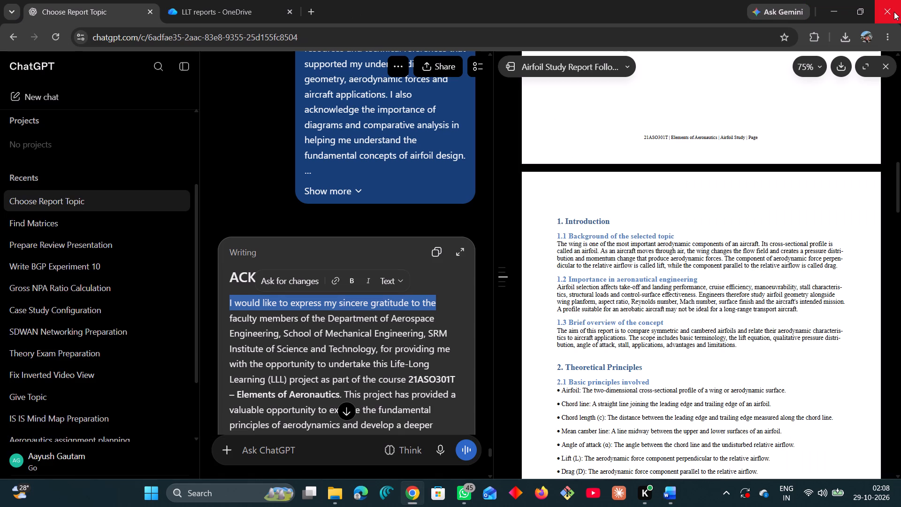
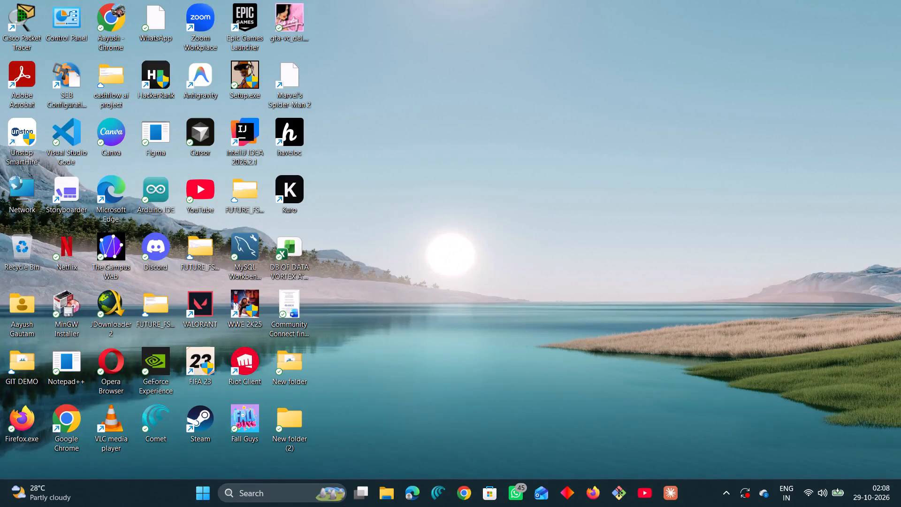
Delete the two Term Project Format_EoA_Apr_2026 files and CN Lab Manual (2026-27).pdf from the Downloads folder.
left_click(383, 500)
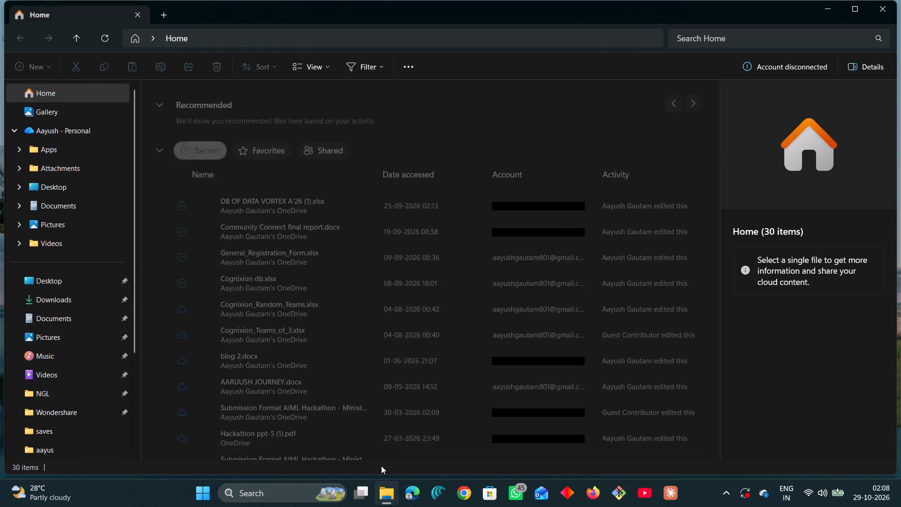
left_click(81, 299)
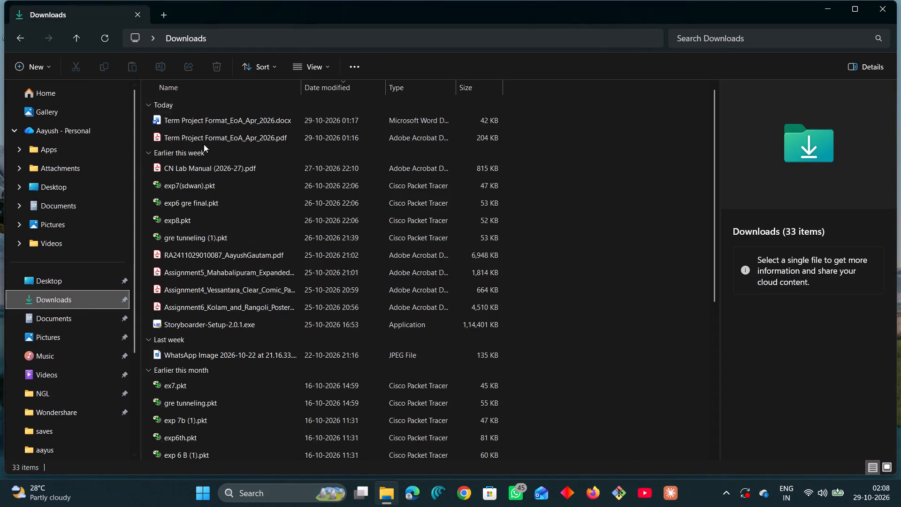
left_click_drag(145, 112, 180, 157)
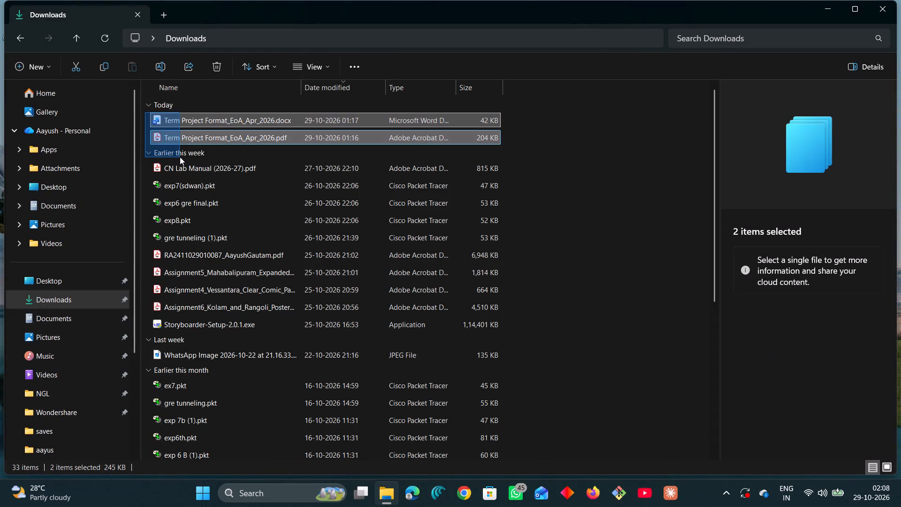
left_click_drag(180, 157, 187, 171)
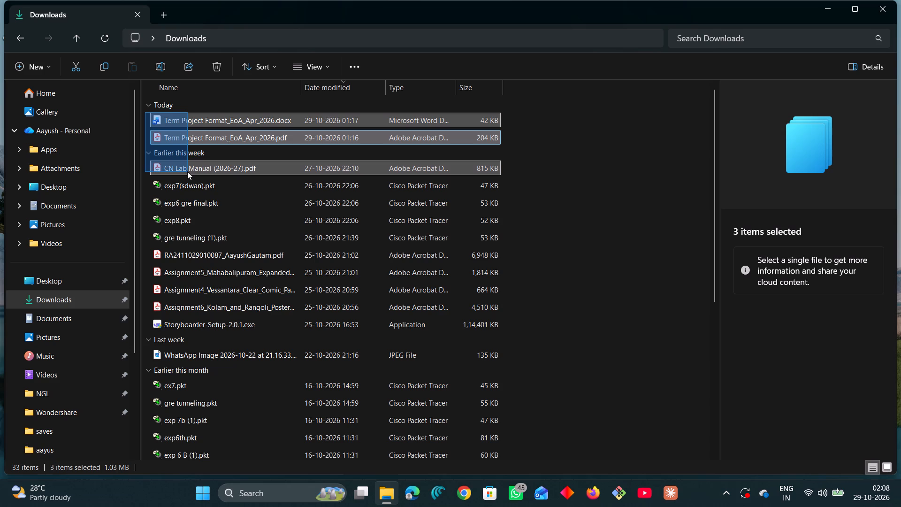
left_click_drag(187, 171, 203, 170)
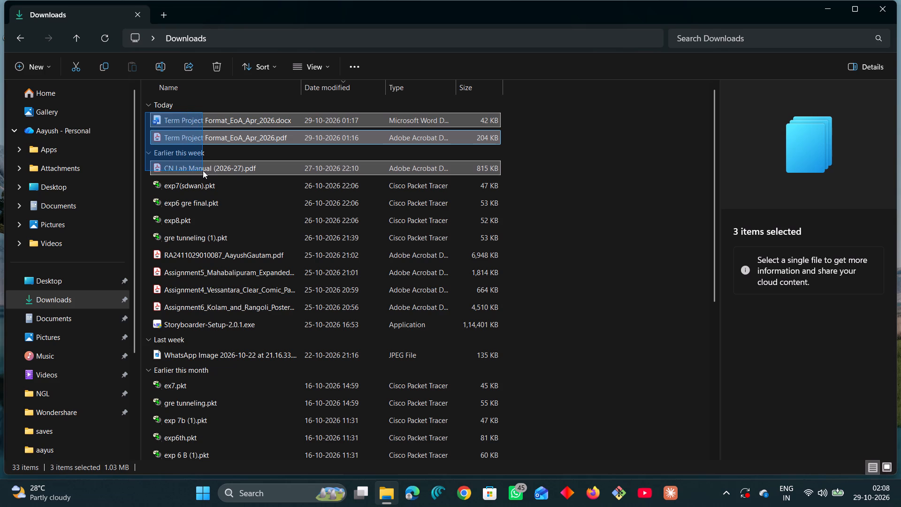
left_click_drag(203, 170, 200, 177)
key("Delete")
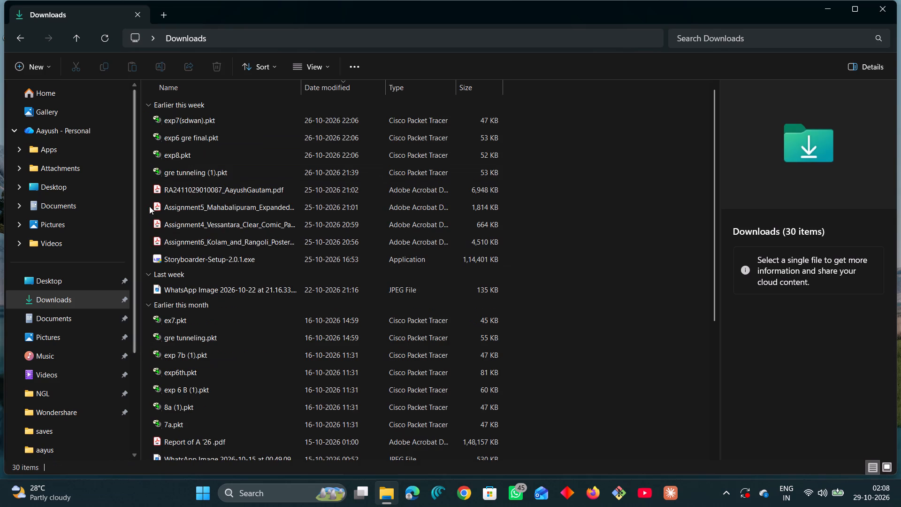
Delete all Downloads files from the Assignment5_Mahabalipuram PDF through CiscoPacketTracer_901_win_64bit.exe, and close the folder.
left_click_drag(146, 201, 206, 243)
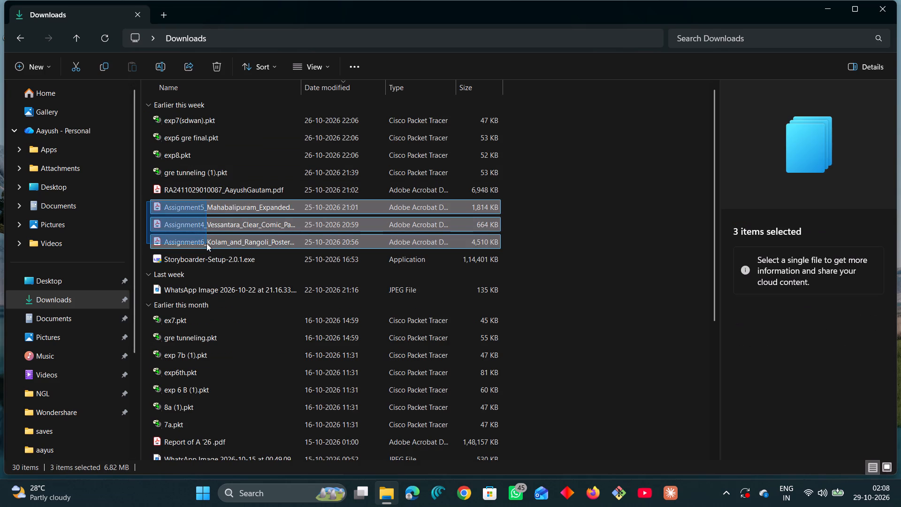
left_click_drag(206, 243, 259, 291)
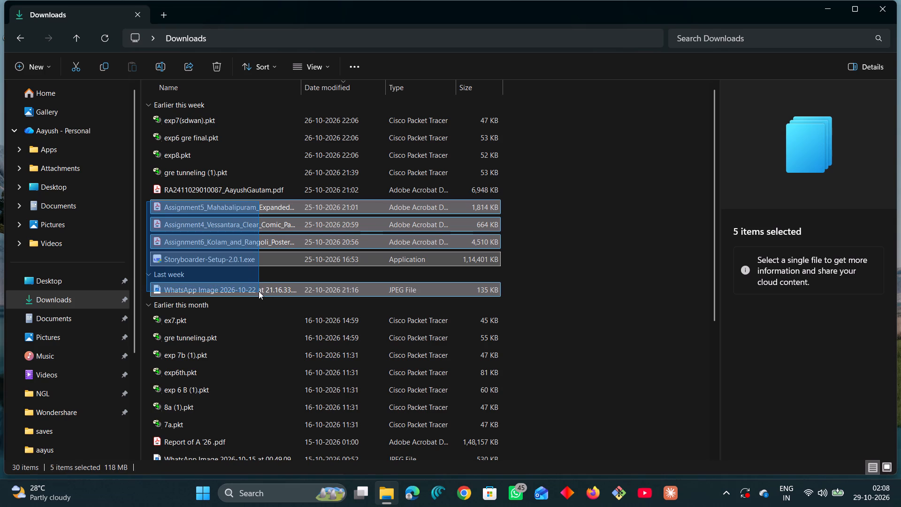
left_click_drag(259, 291, 271, 404)
scroll(267, 402, "down", 3)
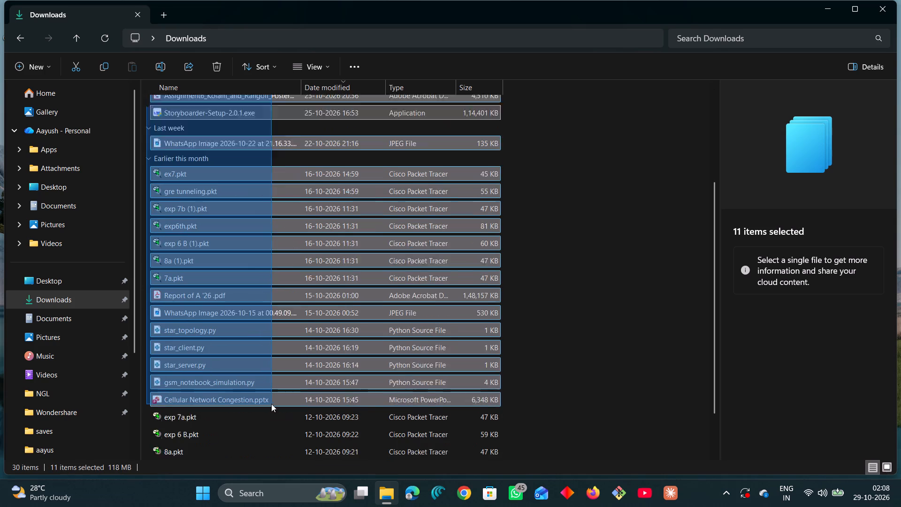
scroll(271, 404, "down", 1)
left_click_drag(271, 404, 280, 392)
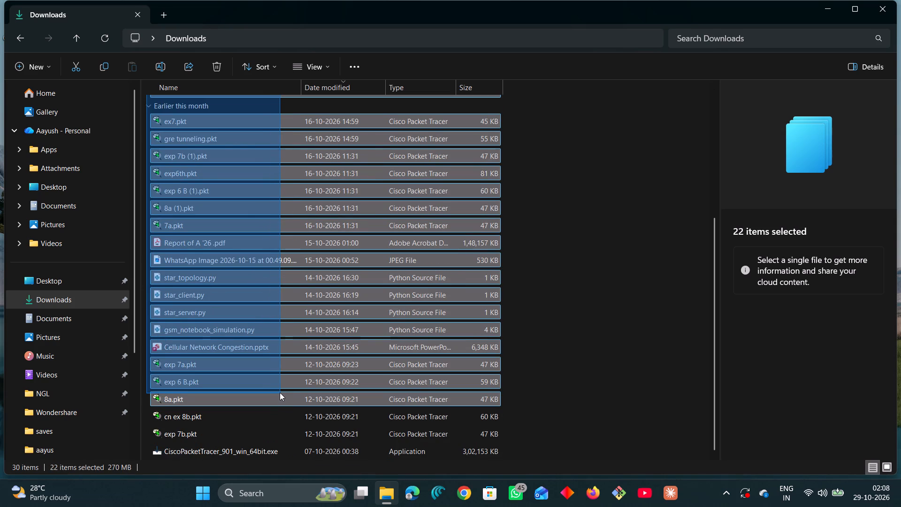
left_click_drag(280, 392, 286, 428)
scroll(286, 415, "down", 4)
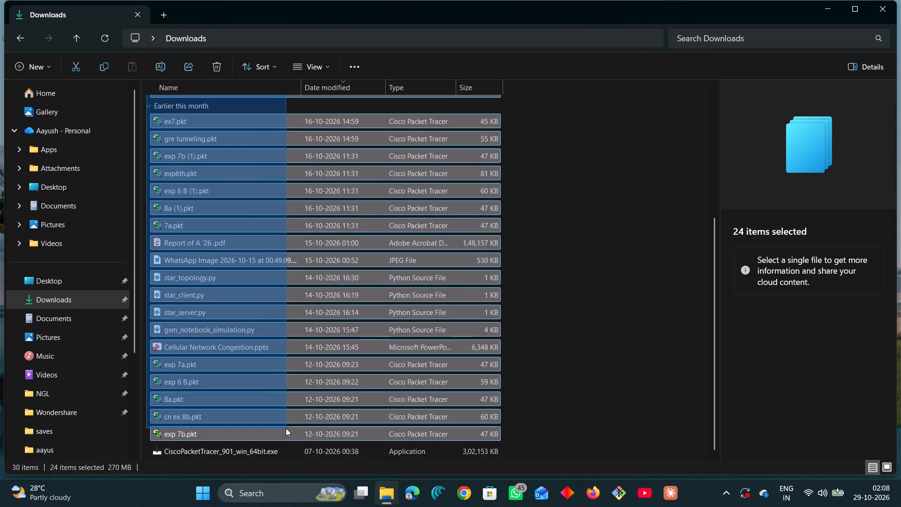
left_click_drag(286, 428, 289, 442)
scroll(286, 429, "down", 1)
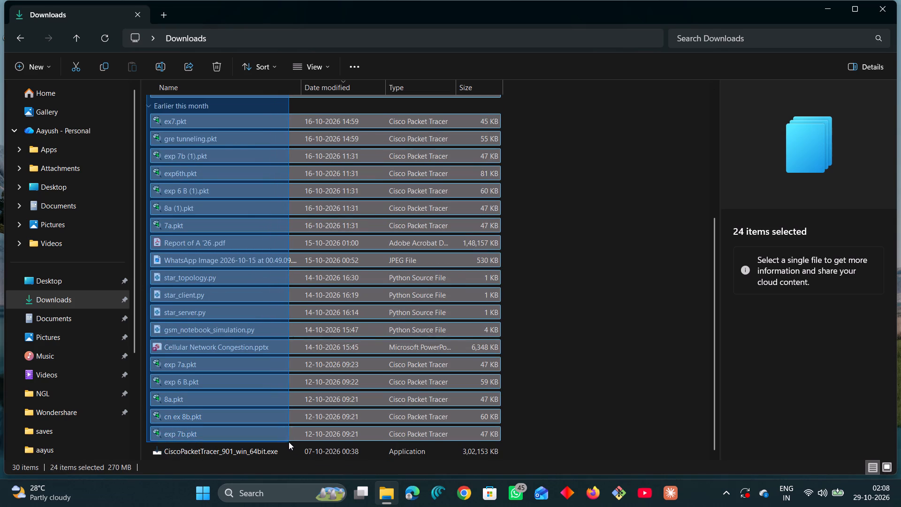
left_click_drag(289, 442, 296, 455)
key("Delete")
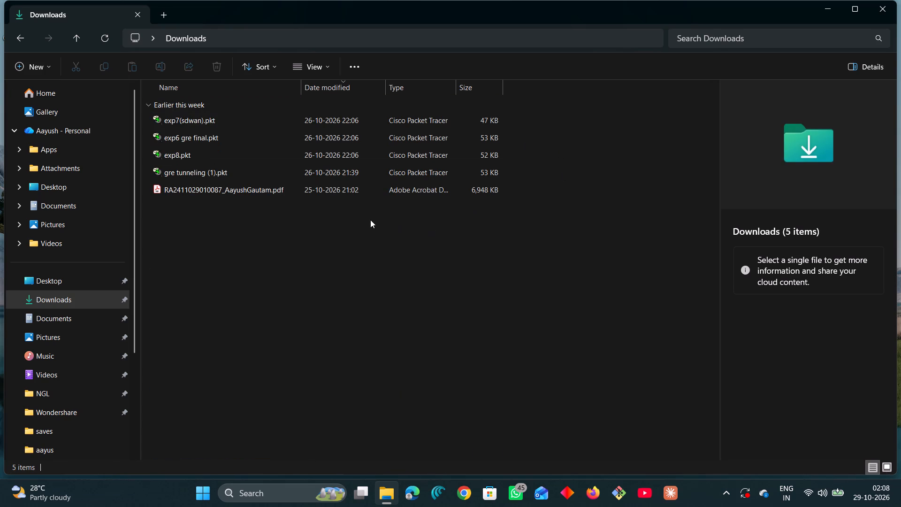
left_click(882, 3)
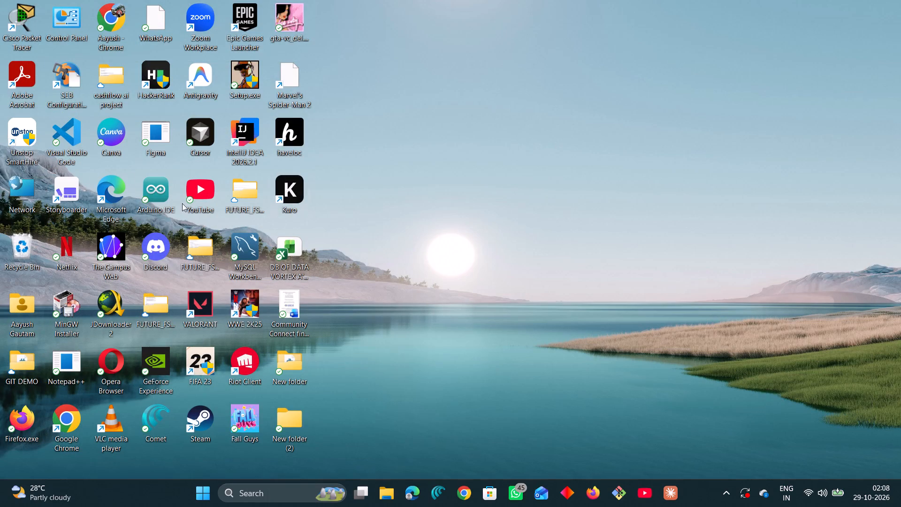
Permanently delete all the items in the Recycle Bin and close it.
double_click(20, 250)
key("ctrl+a")
key("Delete")
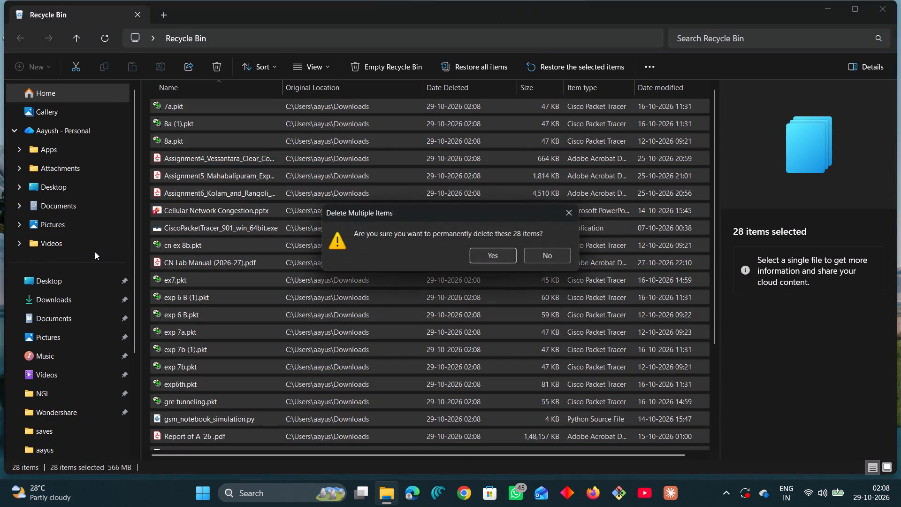
key("Return")
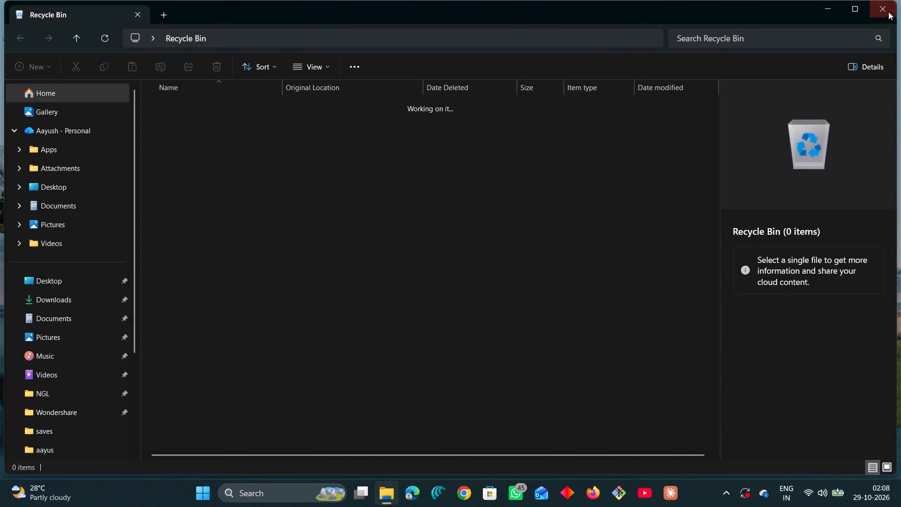
left_click(885, 13)
Open the user's temporary files folder by running %temp%.
key("super+r")
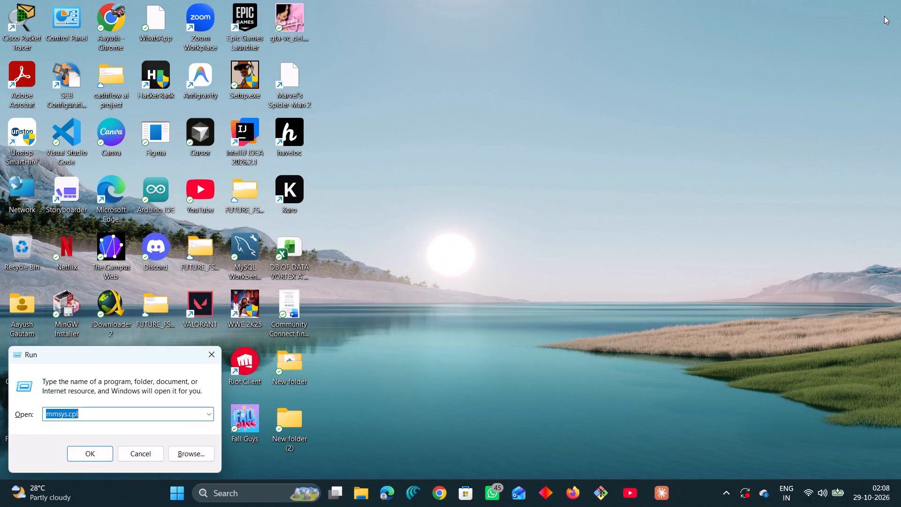
key("BackSpace")
type("temo")
key("Return")
key("backslash")
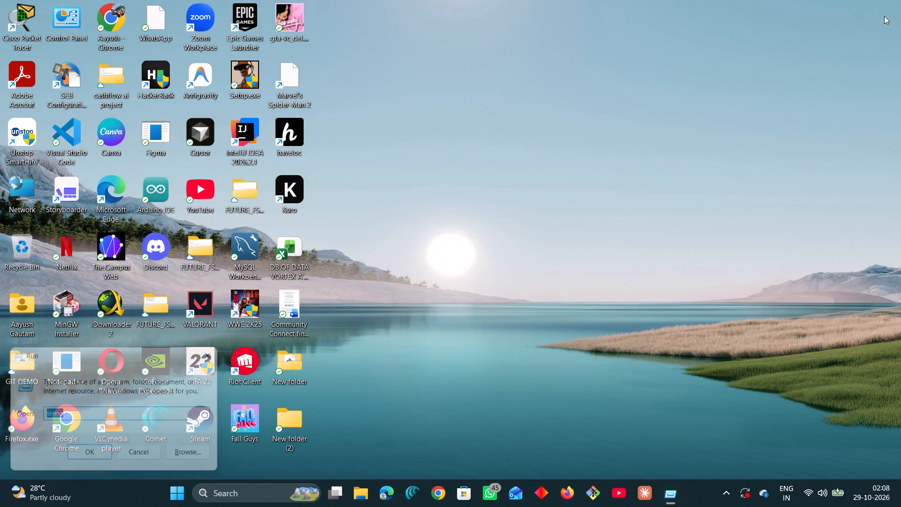
key("BackSpace")
key("Return")
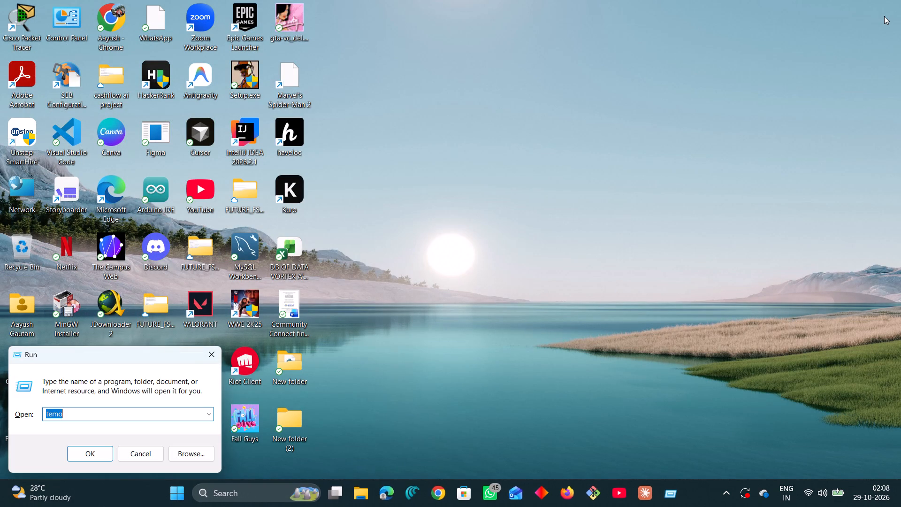
key("BackSpace")
key("shift+percent")
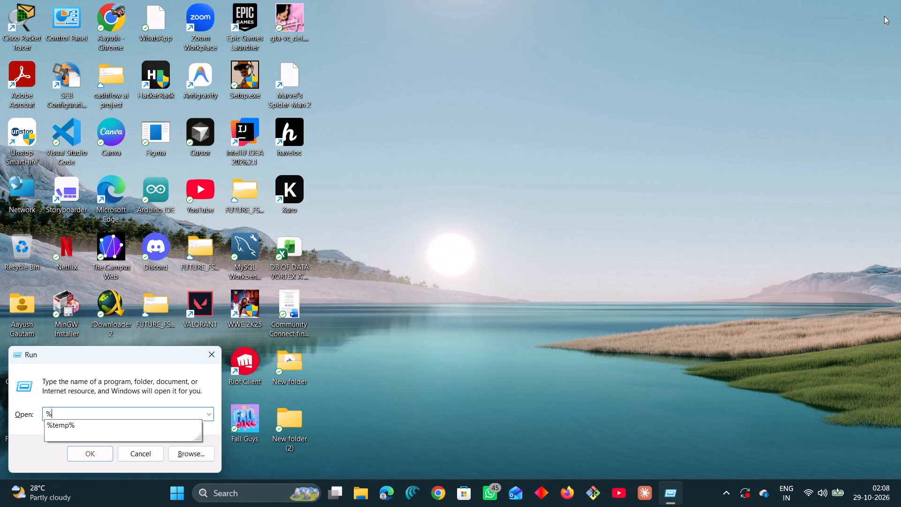
key("Down")
key("Return")
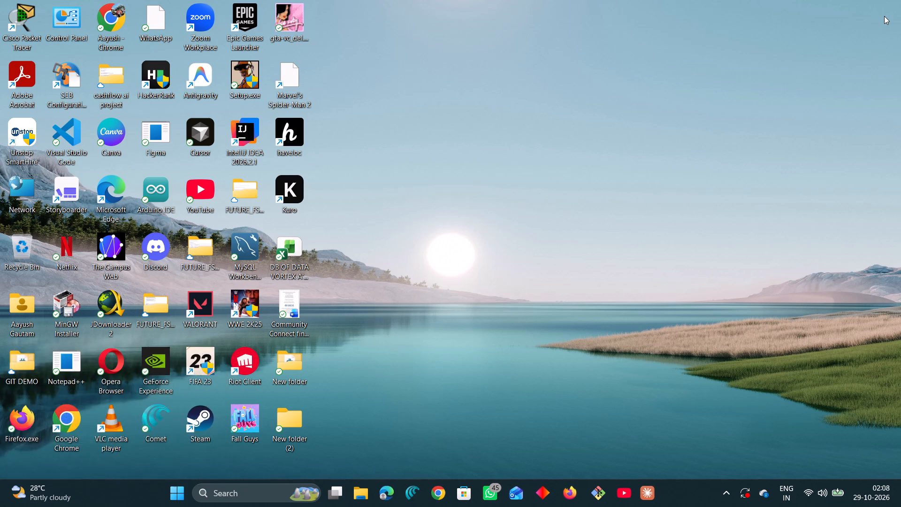
Delete all the contents of the Temp folder, skipping items that cannot be removed, and close the folder.
key("ctrl+a")
key("Delete")
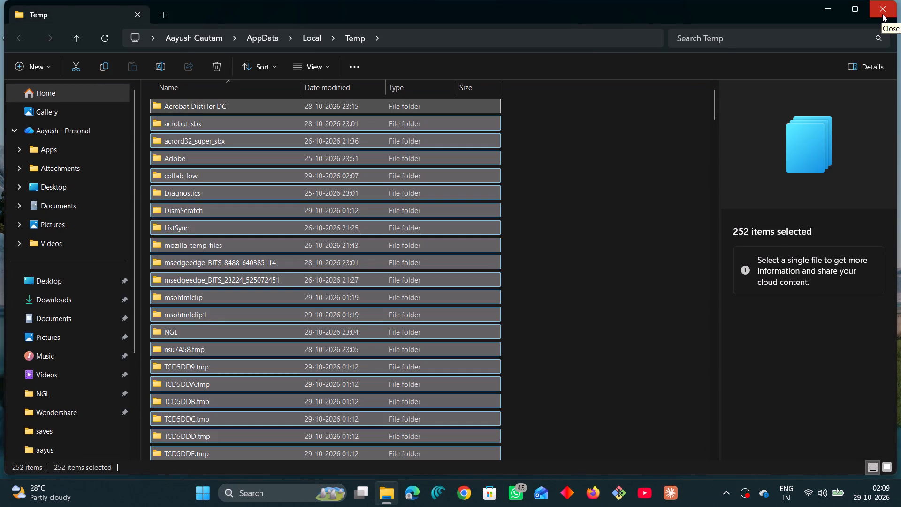
key("Return")
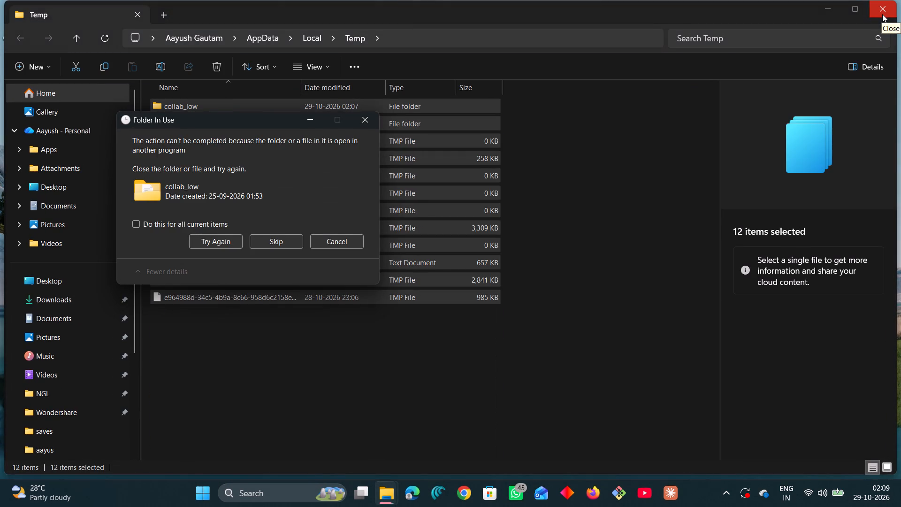
left_click(267, 238)
left_click(267, 238)
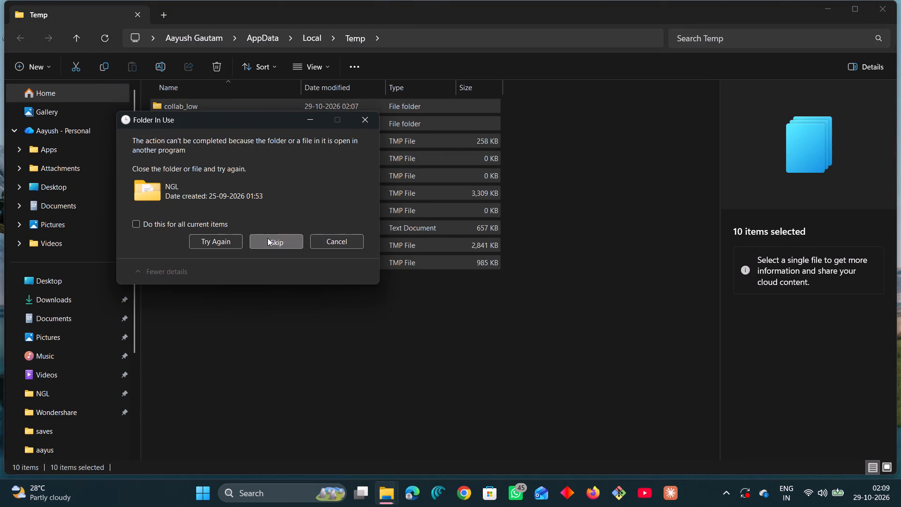
left_click(275, 246)
left_click(277, 247)
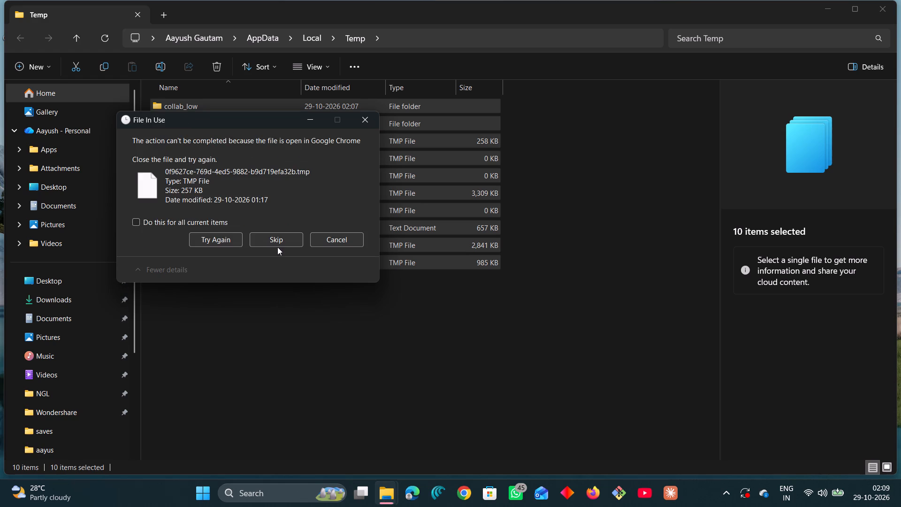
left_click(280, 241)
left_click(280, 241)
left_click(281, 246)
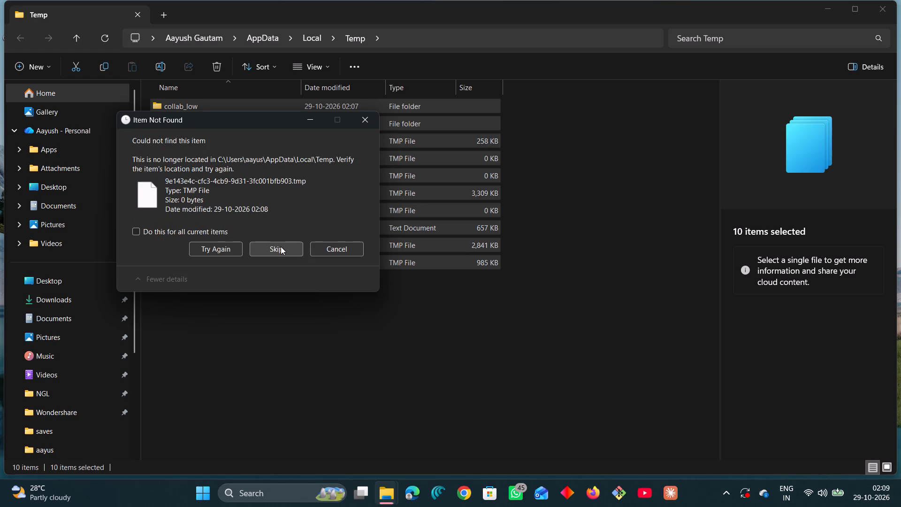
left_click(280, 244)
left_click(280, 244)
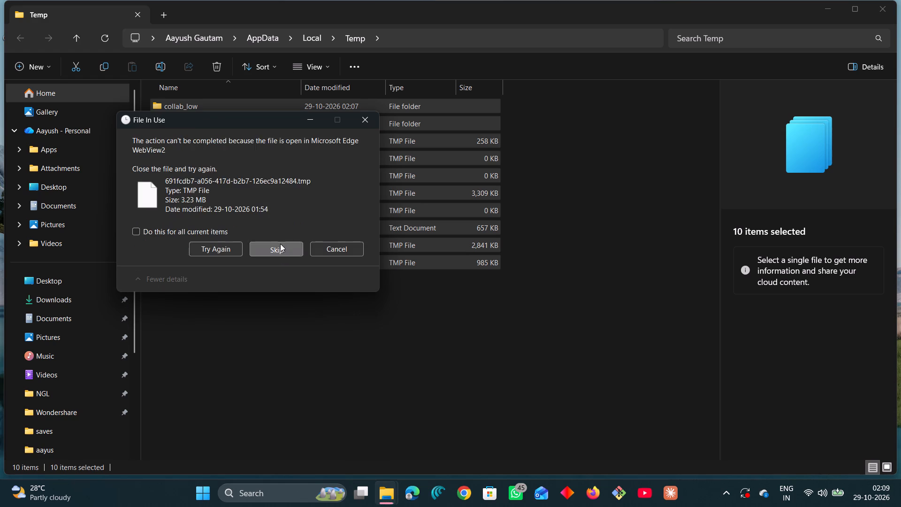
left_click(280, 243)
left_click(280, 243)
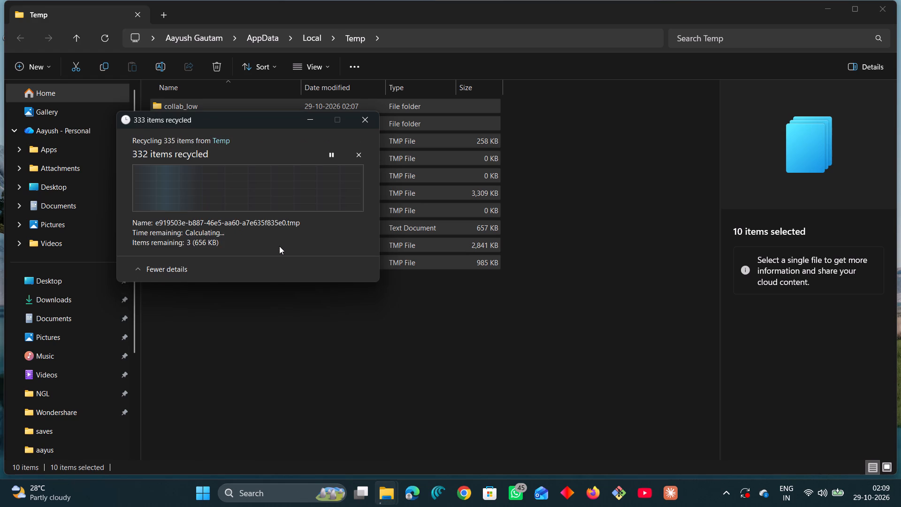
left_click(279, 246)
left_click(279, 246)
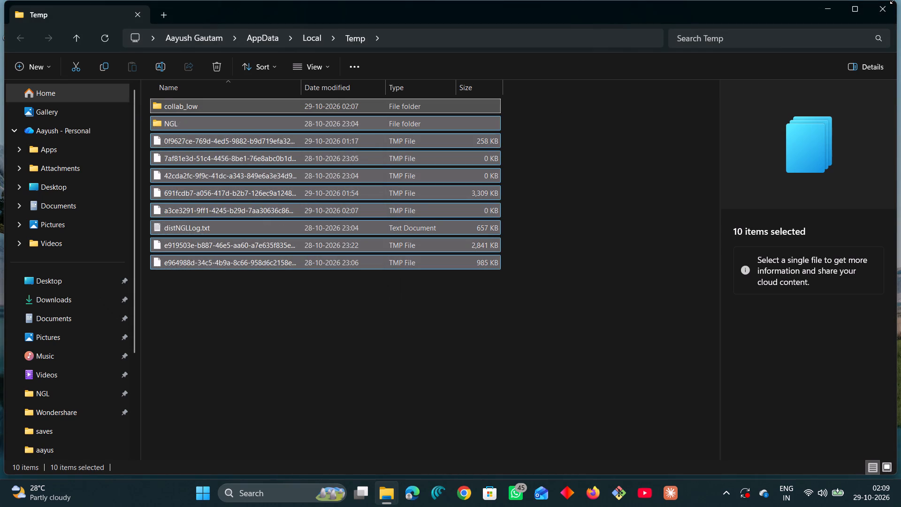
left_click(885, 13)
Permanently delete all the temporary items now in the Recycle Bin and close it.
double_click(19, 244)
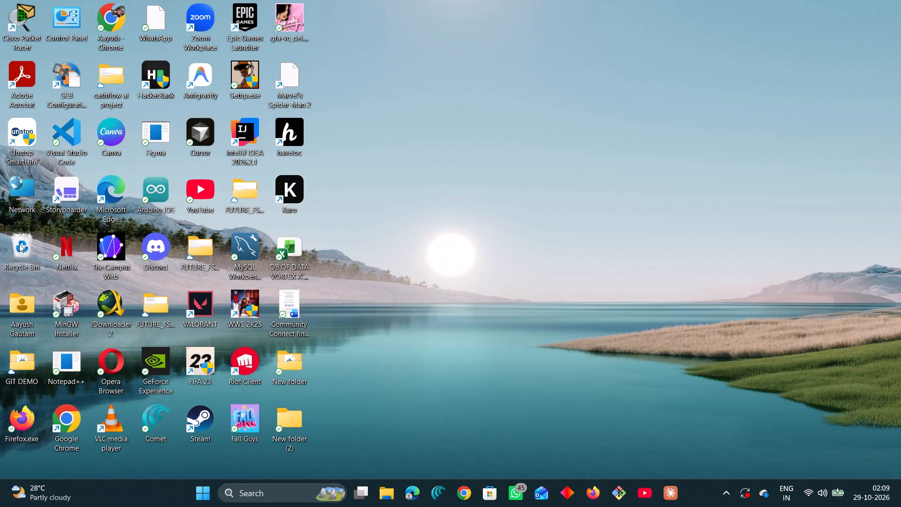
key("ctrl+a")
key("Delete")
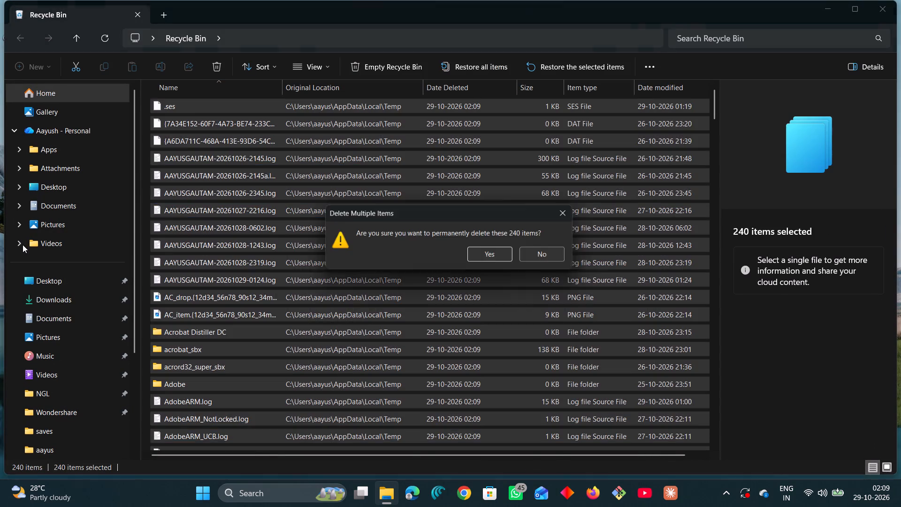
key("Return")
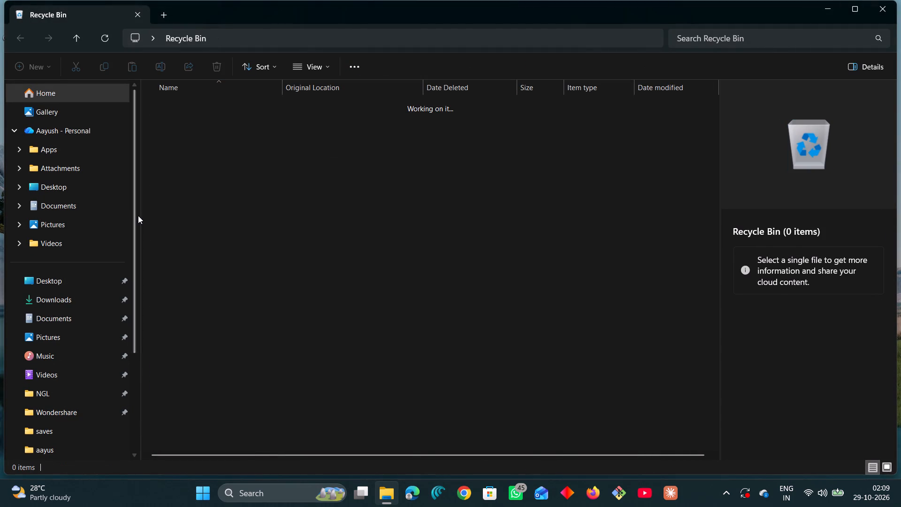
key("alt+F4")
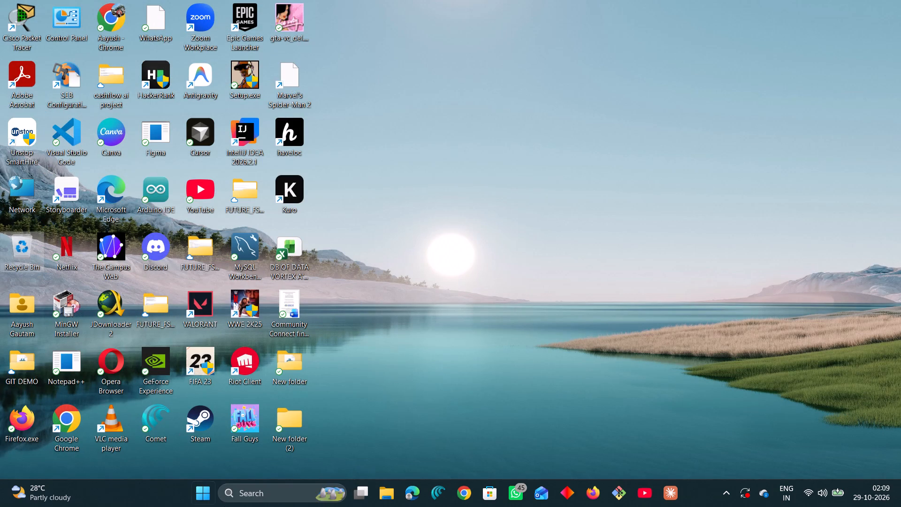
Show the computer's power options.
left_click(208, 496)
left_click(528, 453)
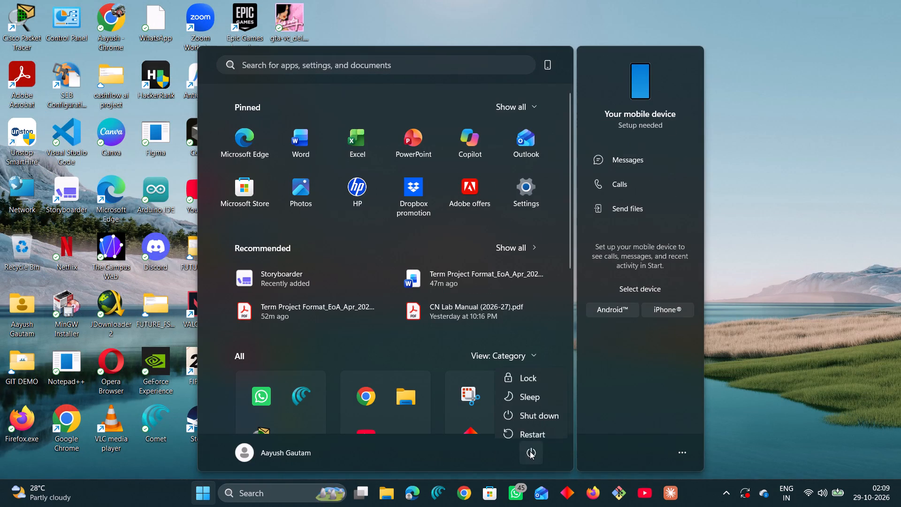